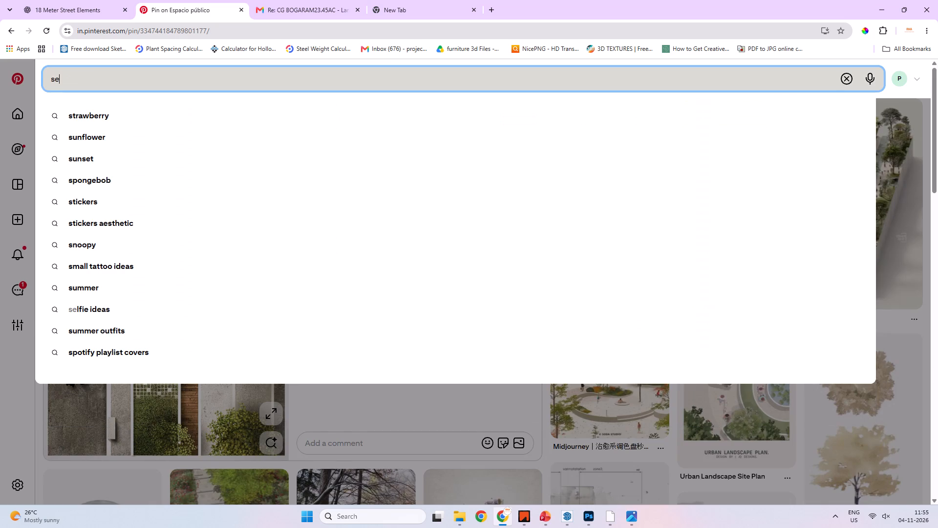
Search Pinterest for "seating along pathway" to bring up reference images.
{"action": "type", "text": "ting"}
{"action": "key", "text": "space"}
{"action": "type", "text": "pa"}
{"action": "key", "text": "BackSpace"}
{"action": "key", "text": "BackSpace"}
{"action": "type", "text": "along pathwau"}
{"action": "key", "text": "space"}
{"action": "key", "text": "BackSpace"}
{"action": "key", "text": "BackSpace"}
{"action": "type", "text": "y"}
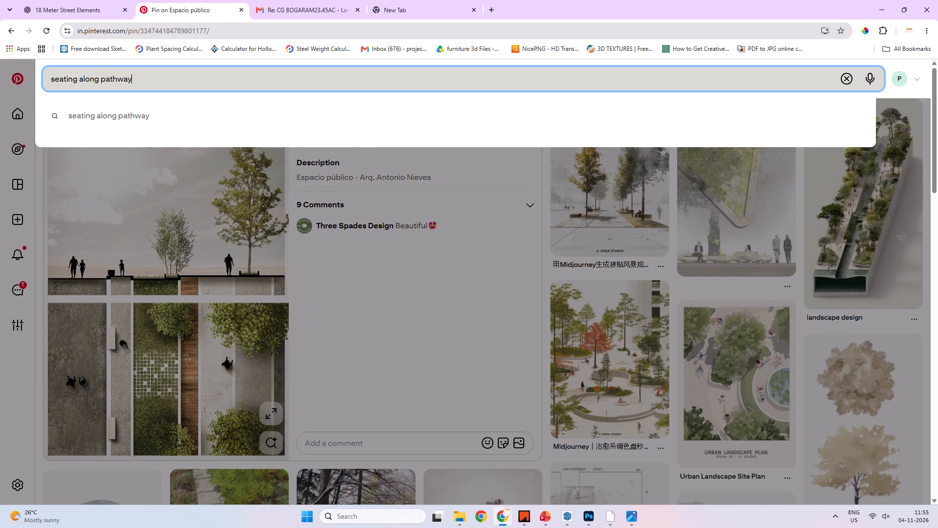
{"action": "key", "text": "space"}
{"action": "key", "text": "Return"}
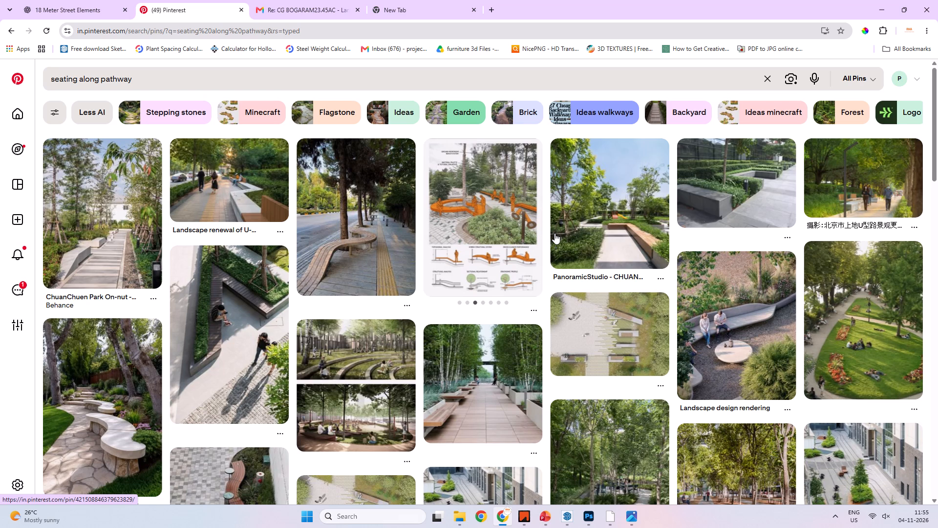
Open the pin showing orange curved seating along a planted path with seating-type diagrams from the "seating along pathway" results.
{"action": "left_click", "coordinate": [488, 183]}
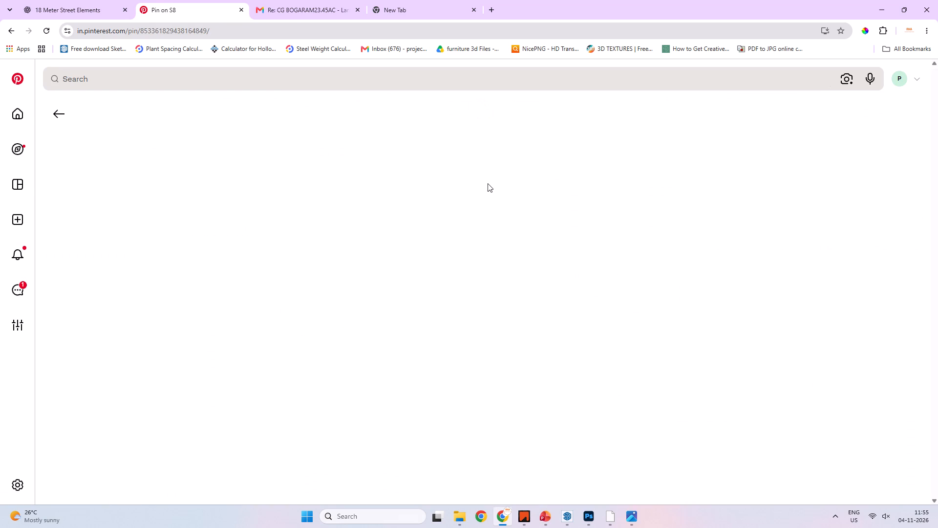
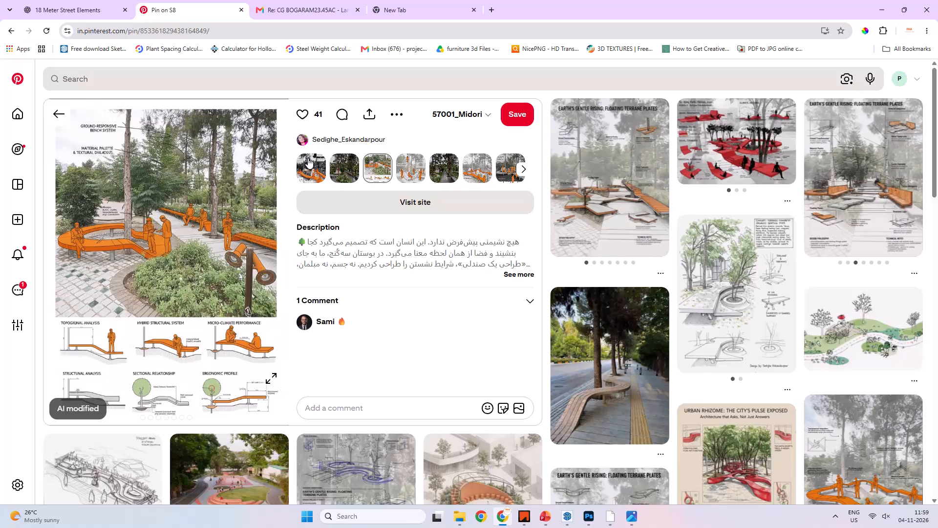
Look through the pin's bench images and save the pin to the 57001_Midori board.
{"action": "left_click", "coordinate": [221, 201]}
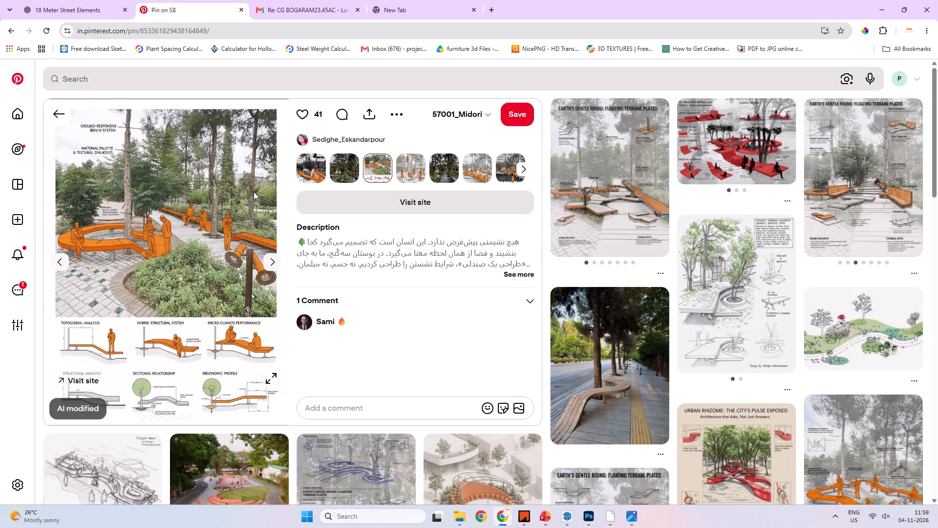
{"action": "left_click", "coordinate": [467, 174]}
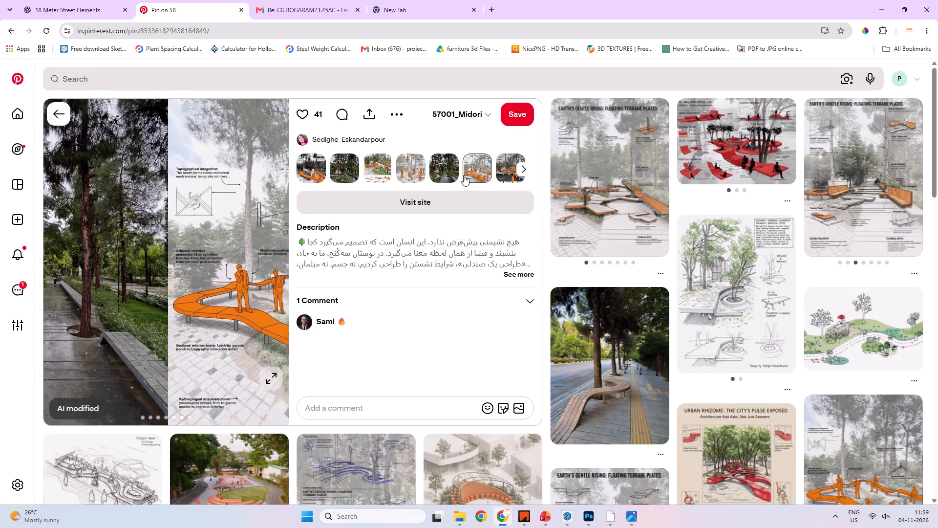
{"action": "left_click", "coordinate": [506, 170]}
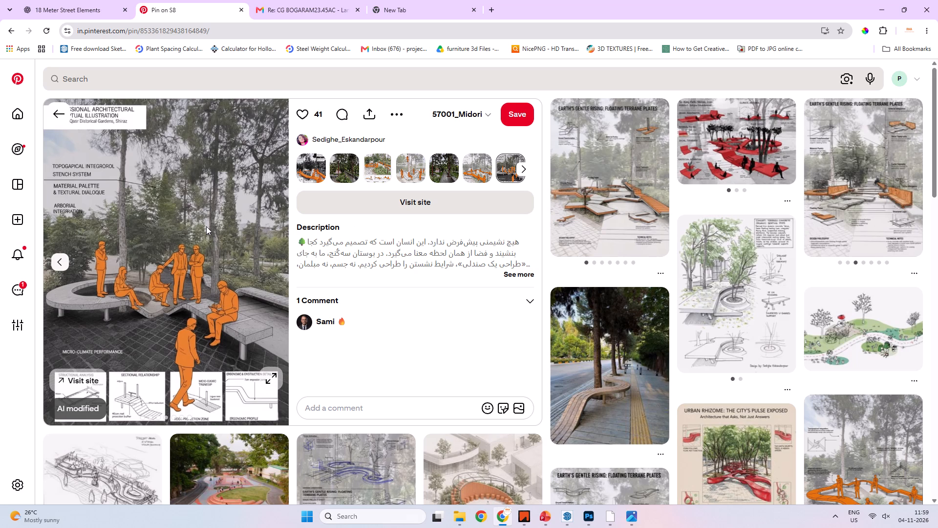
{"action": "left_click", "coordinate": [527, 121]}
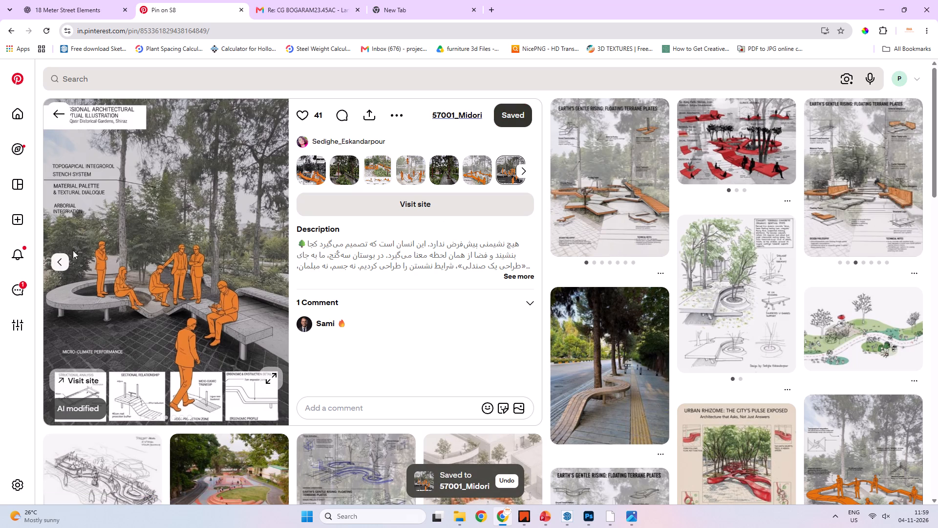
Go back to the pin's image of orange curved seating around planting with bench diagrams below, and copy it.
{"action": "left_click", "coordinate": [52, 263]}
{"action": "left_click", "coordinate": [53, 263]}
{"action": "left_click", "coordinate": [53, 263]}
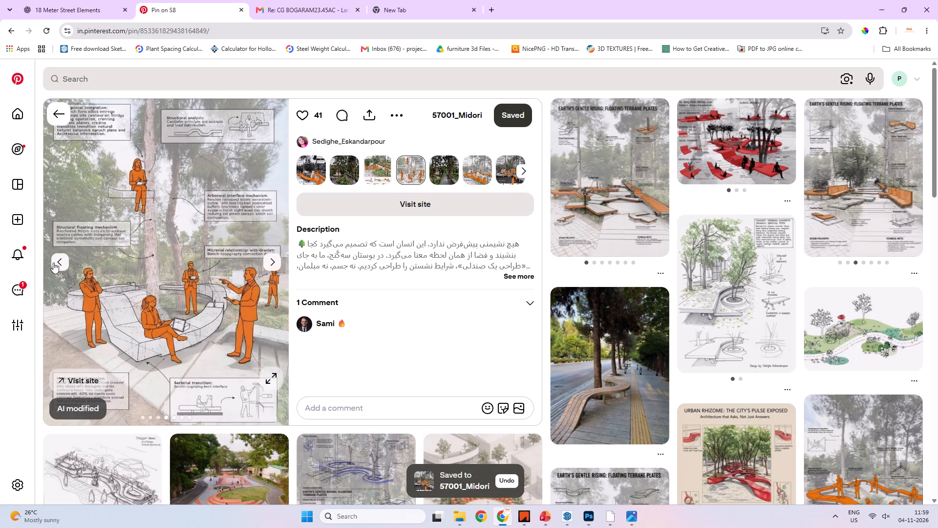
{"action": "left_click", "coordinate": [53, 263]}
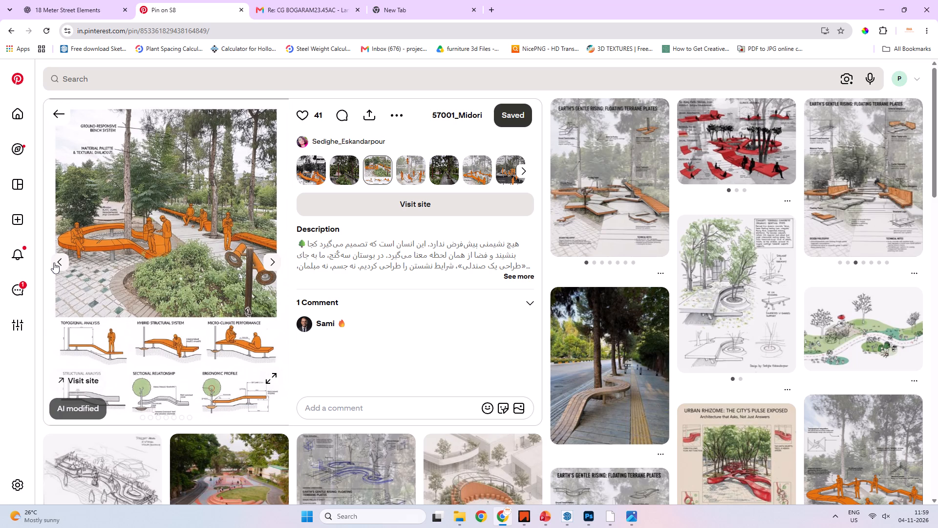
{"action": "right_click", "coordinate": [146, 242]}
{"action": "left_click", "coordinate": [181, 288]}
{"action": "key", "text": "alt+Tab"}
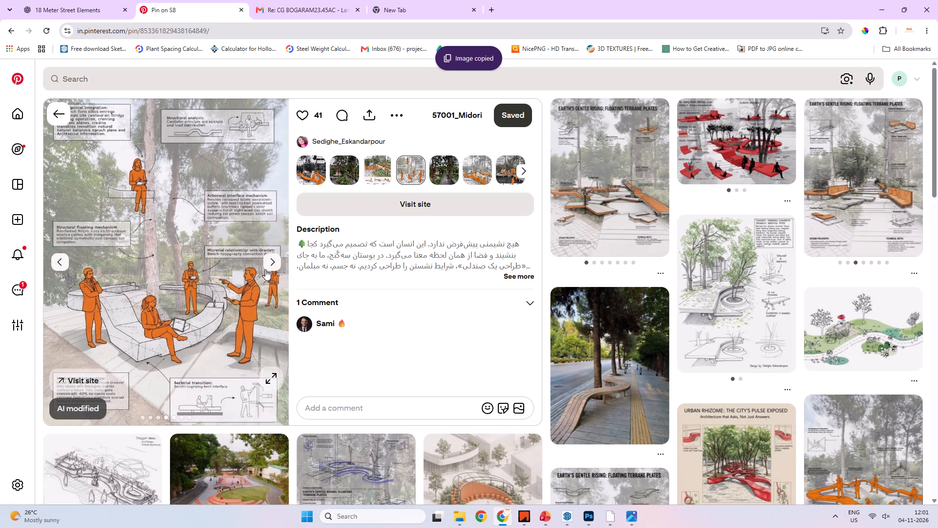
{"action": "left_click", "coordinate": [265, 269]}
{"action": "left_click", "coordinate": [269, 268]}
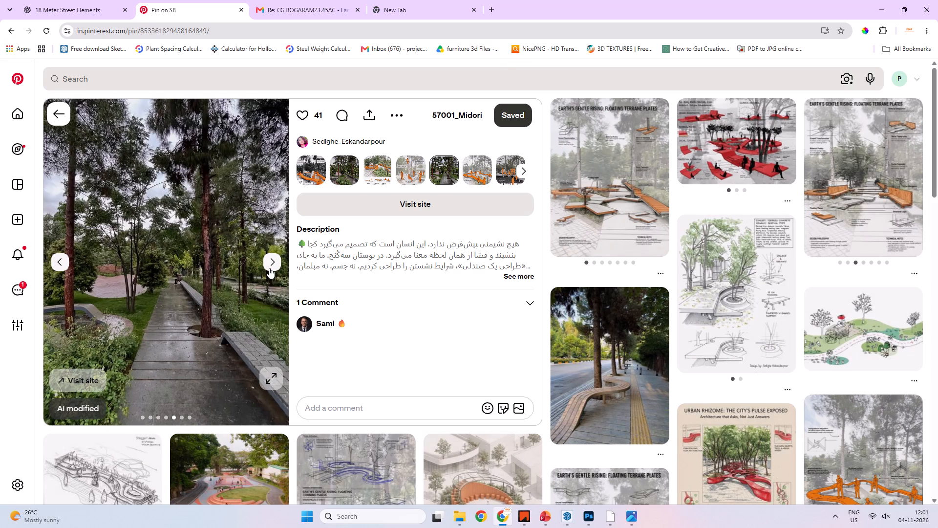
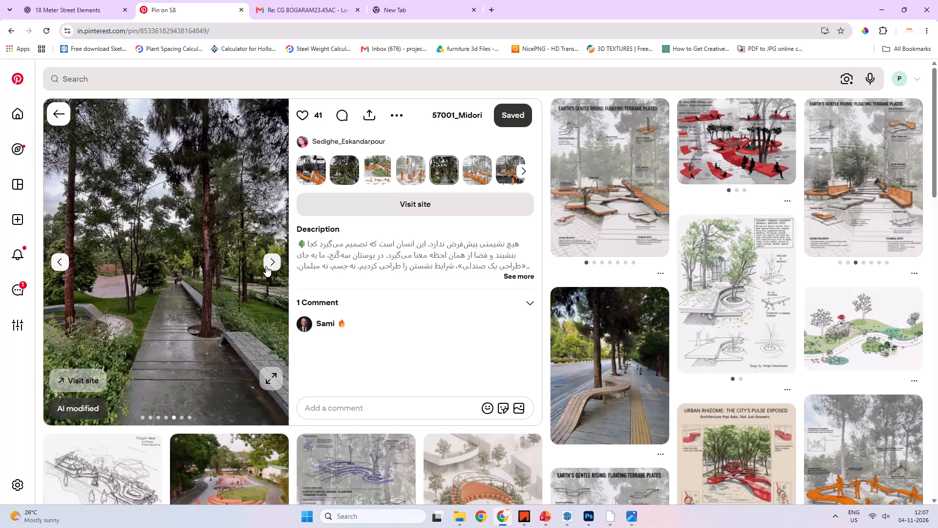
Examine the seating pin's walkway photos and orange bench images, comparing them with the image already on slide 21.
{"action": "left_click", "coordinate": [266, 266]}
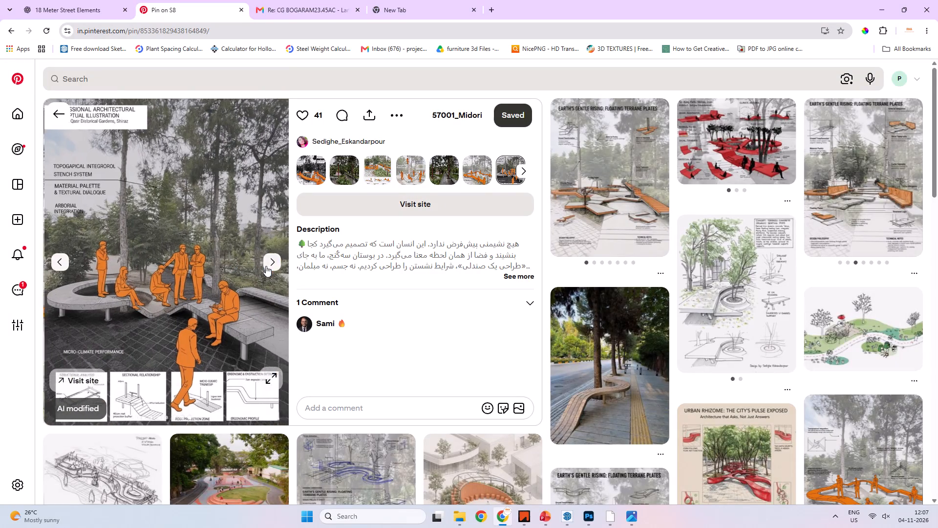
{"action": "left_click", "coordinate": [266, 266]}
{"action": "double_click", "coordinate": [62, 264]}
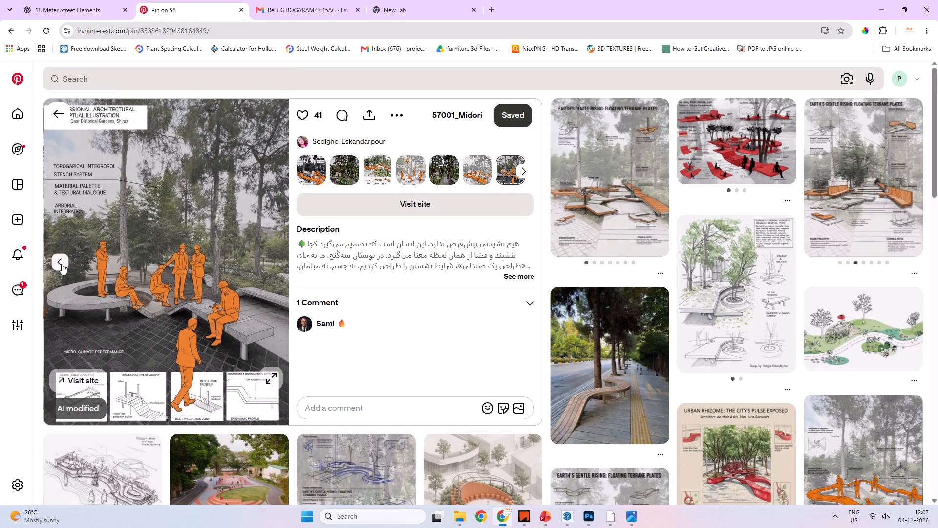
{"action": "left_click", "coordinate": [62, 264]}
{"action": "left_click", "coordinate": [62, 264]}
{"action": "left_click", "coordinate": [62, 264]}
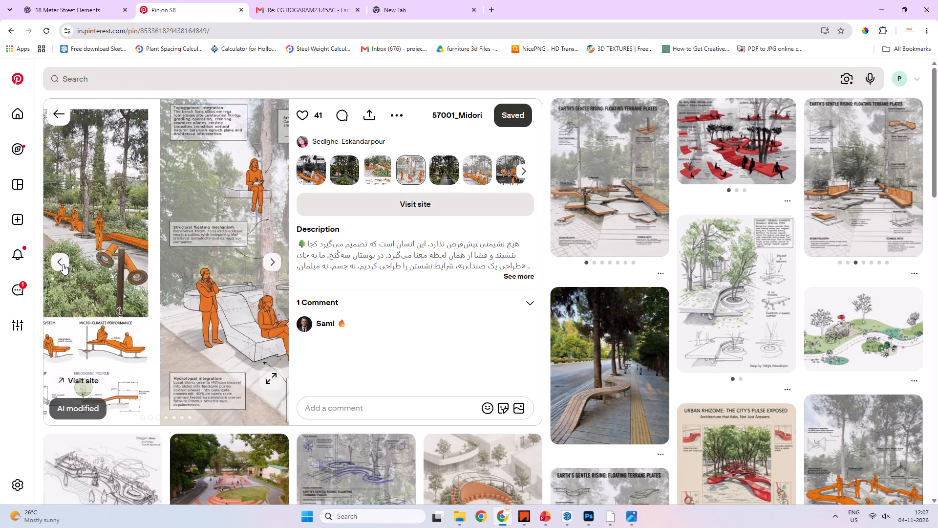
{"action": "left_click", "coordinate": [64, 264]}
{"action": "left_click", "coordinate": [64, 264]}
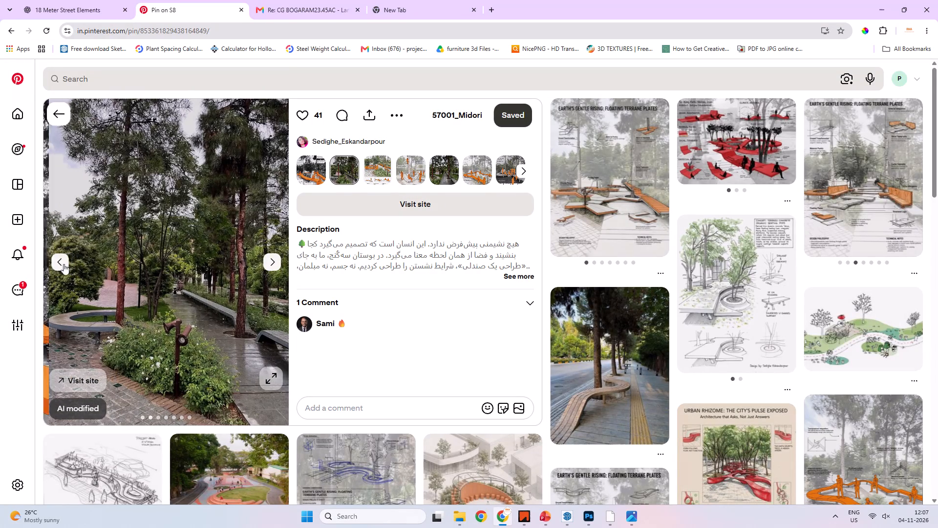
{"action": "left_click", "coordinate": [273, 264]}
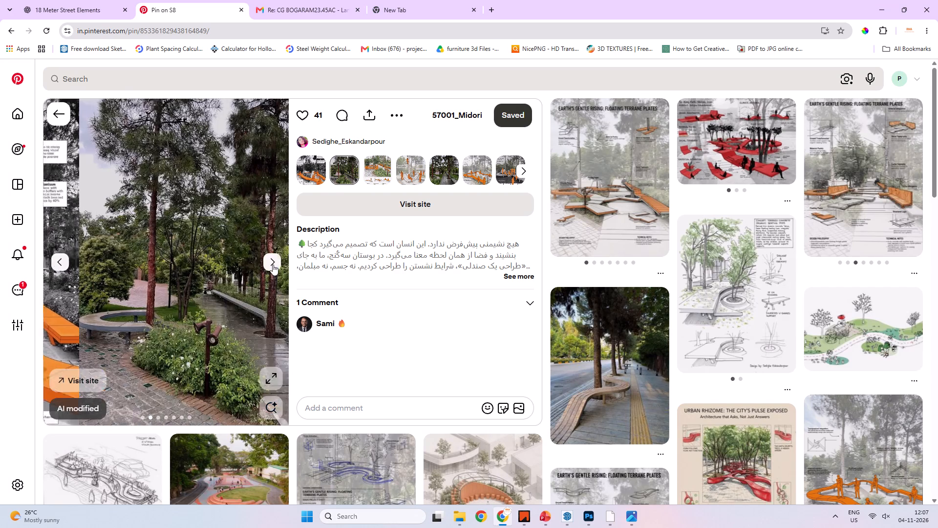
{"action": "left_click", "coordinate": [273, 264]}
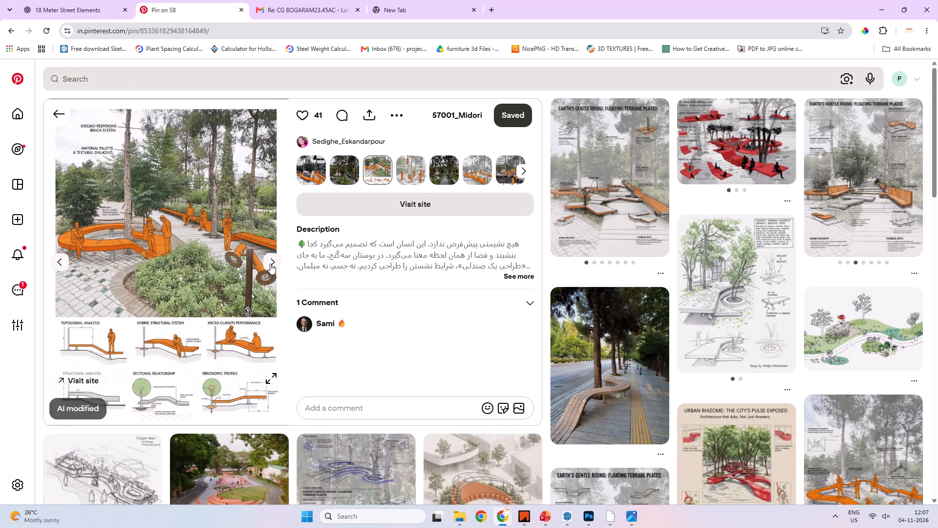
{"action": "key", "text": "alt+Tab"}
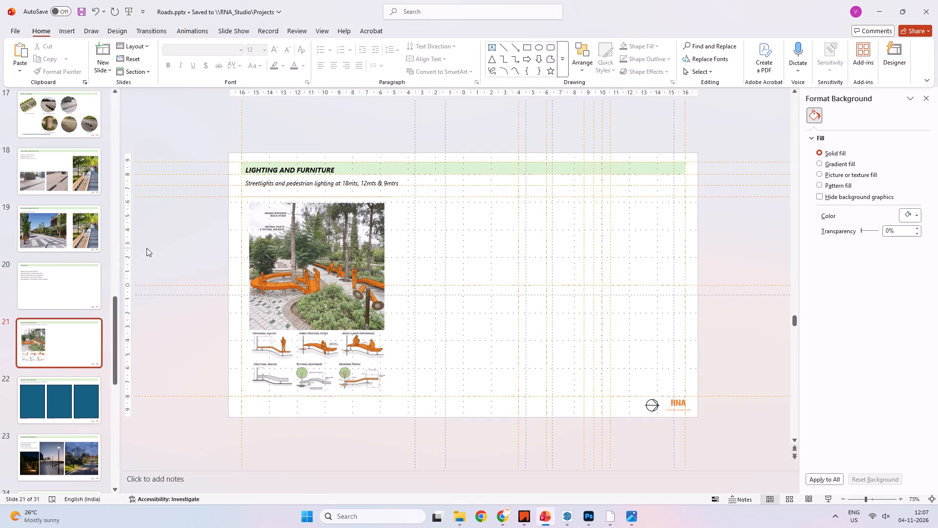
{"action": "key", "text": "alt+Tab"}
Examine the pin's remaining images from the annotated bench illustrations through the circular stone bench illustration.
{"action": "left_click", "coordinate": [267, 260]}
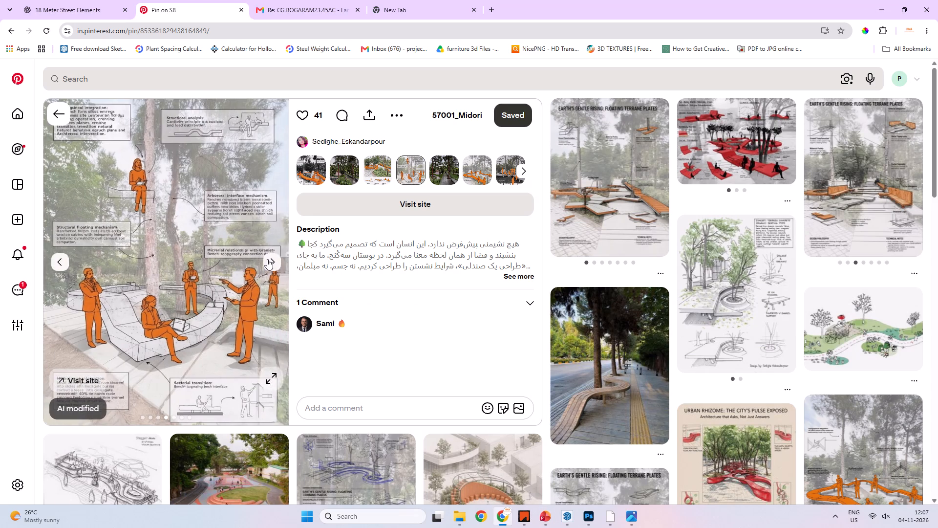
{"action": "left_click", "coordinate": [269, 262]}
{"action": "left_click", "coordinate": [269, 262]}
{"action": "left_click", "coordinate": [269, 262]}
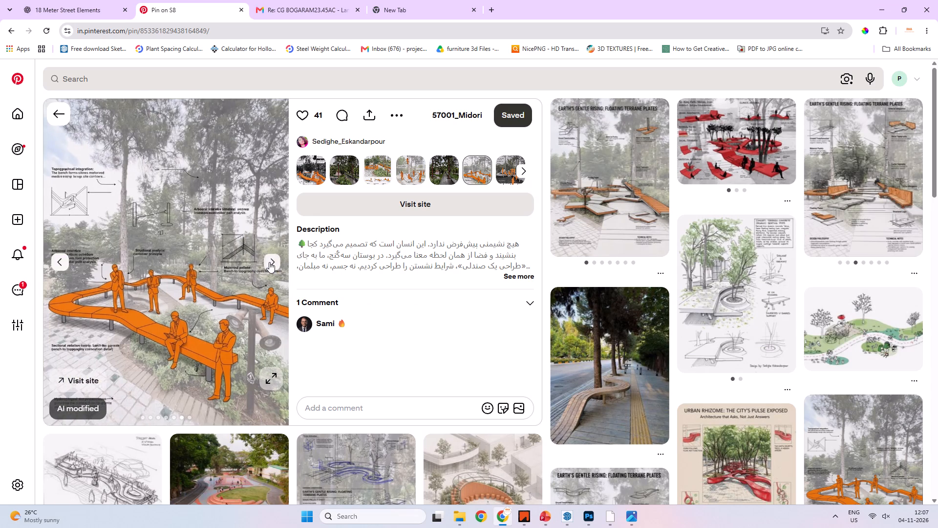
{"action": "left_click", "coordinate": [269, 262]}
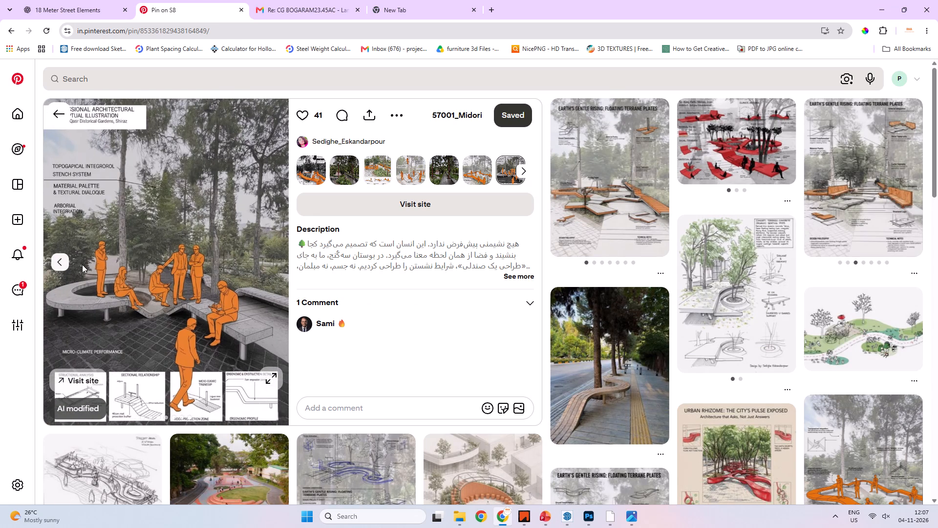
{"action": "left_click", "coordinate": [58, 258]}
{"action": "left_click", "coordinate": [58, 258]}
{"action": "left_click", "coordinate": [58, 258]}
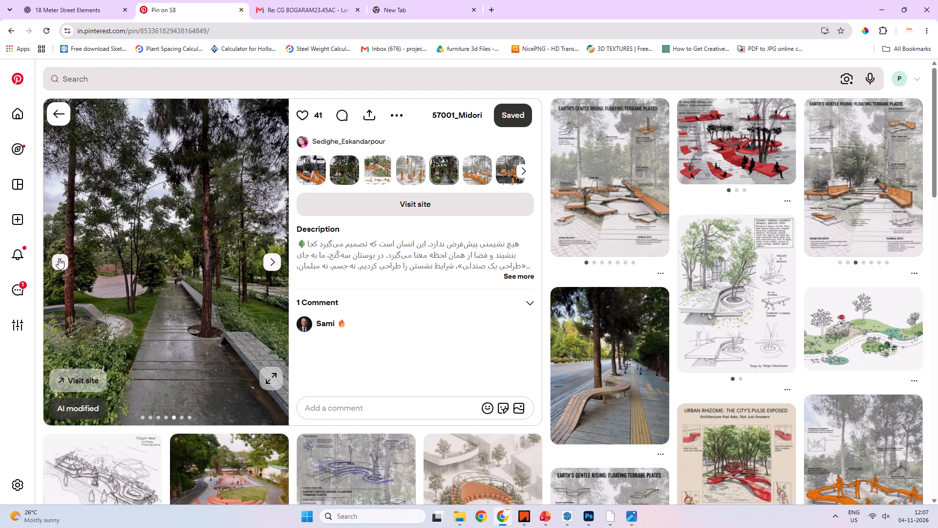
Copy the pin's photo of the flowering shrub bed beside the walkway and curved stone bench.
{"action": "left_click", "coordinate": [59, 258]}
{"action": "left_click", "coordinate": [59, 258]}
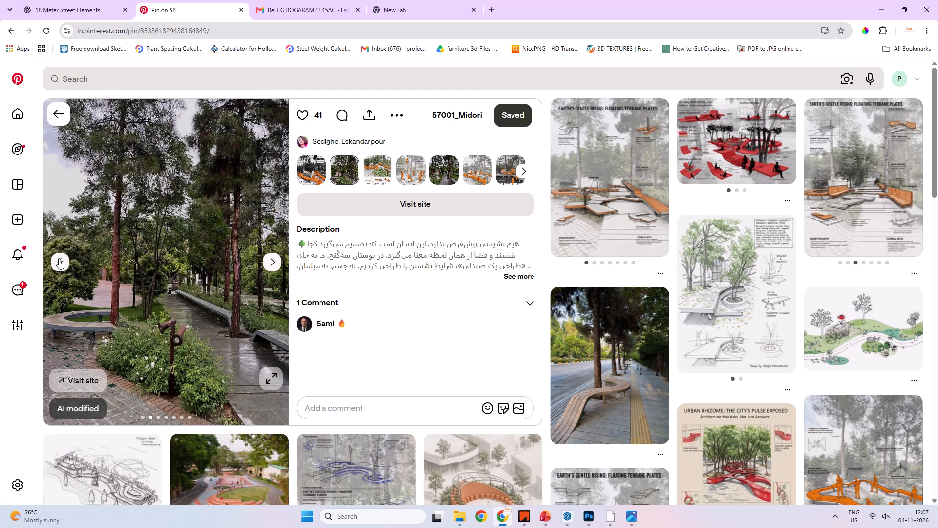
{"action": "right_click", "coordinate": [164, 307]}
{"action": "left_click", "coordinate": [212, 346]}
Paste the shrub-bed walkway photo beside slide 21's seating image, align their tops, scale it to about 13.4 × 10.1 cm, and save the presentation.
{"action": "key", "text": "alt+Tab"}
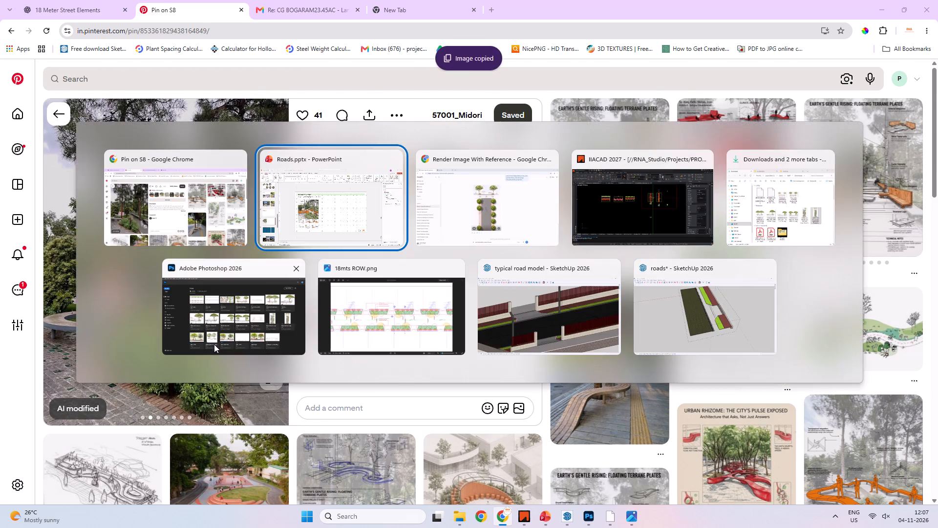
{"action": "left_click", "coordinate": [490, 292]}
{"action": "key", "text": "ctrl+v"}
{"action": "left_click_drag", "start_coordinate": [439, 321], "coordinate": [442, 330]}
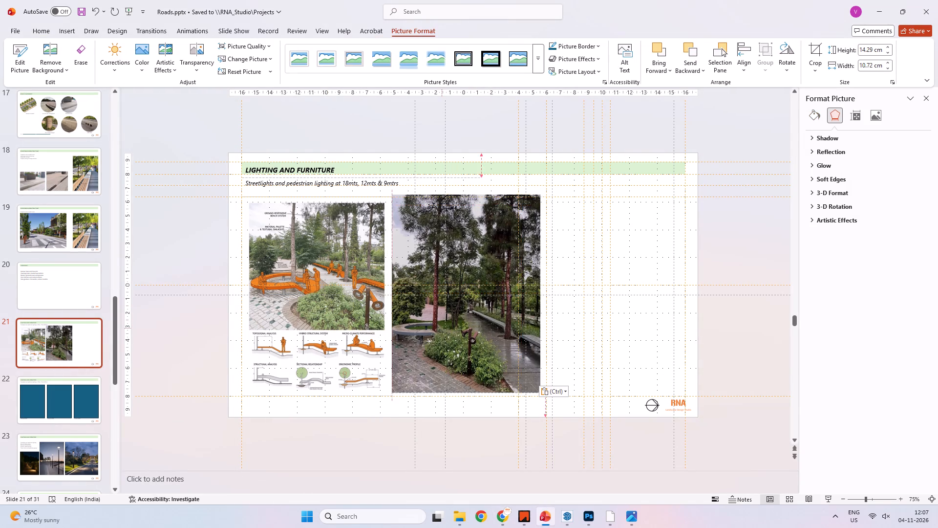
{"action": "left_click_drag", "start_coordinate": [442, 330], "coordinate": [441, 332]}
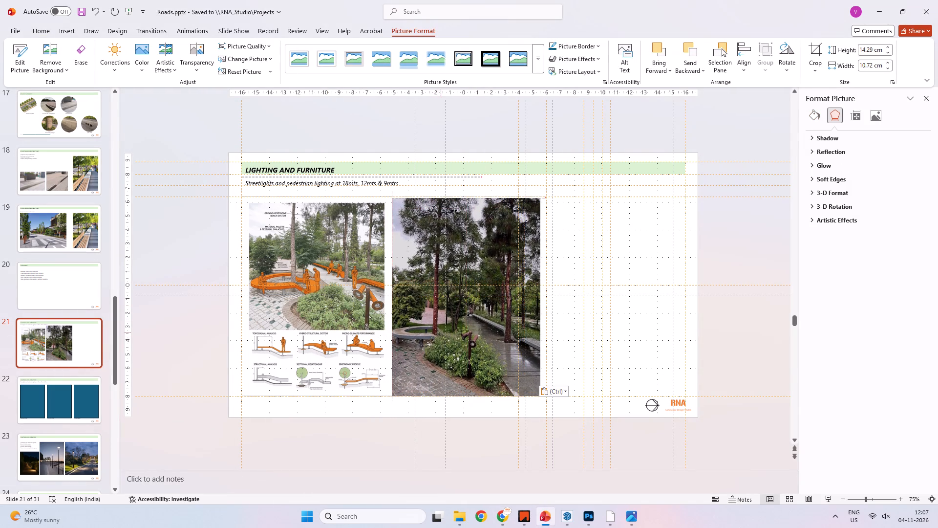
{"action": "left_click_drag", "start_coordinate": [441, 332], "coordinate": [442, 337]}
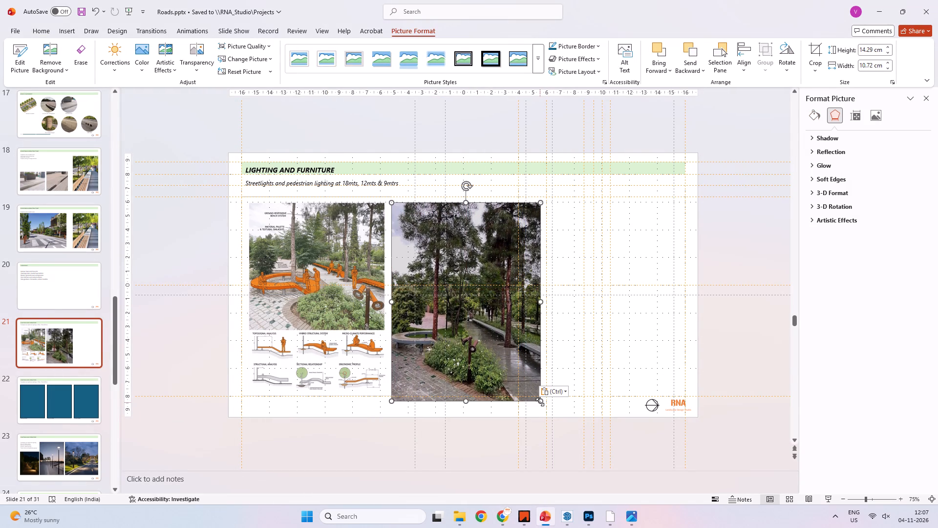
{"action": "left_click_drag", "start_coordinate": [540, 402], "coordinate": [519, 389], "text": "shift"}
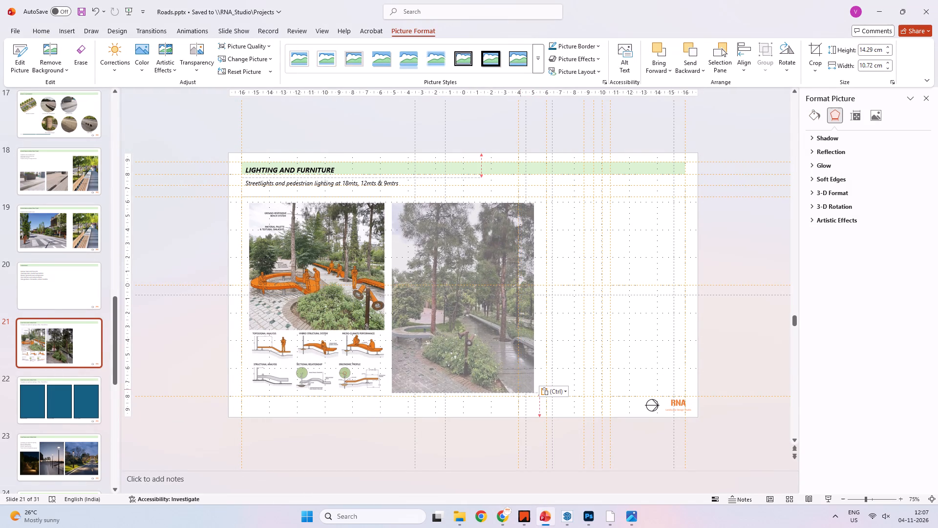
{"action": "left_click_drag", "start_coordinate": [519, 389], "coordinate": [519, 389], "text": "shift"}
{"action": "left_click", "coordinate": [594, 334]}
{"action": "key", "text": "ctrl+s"}
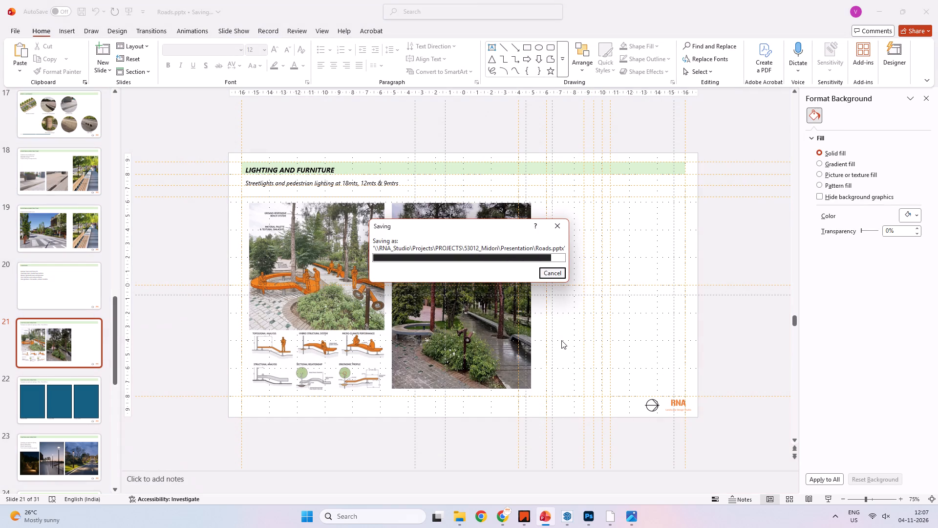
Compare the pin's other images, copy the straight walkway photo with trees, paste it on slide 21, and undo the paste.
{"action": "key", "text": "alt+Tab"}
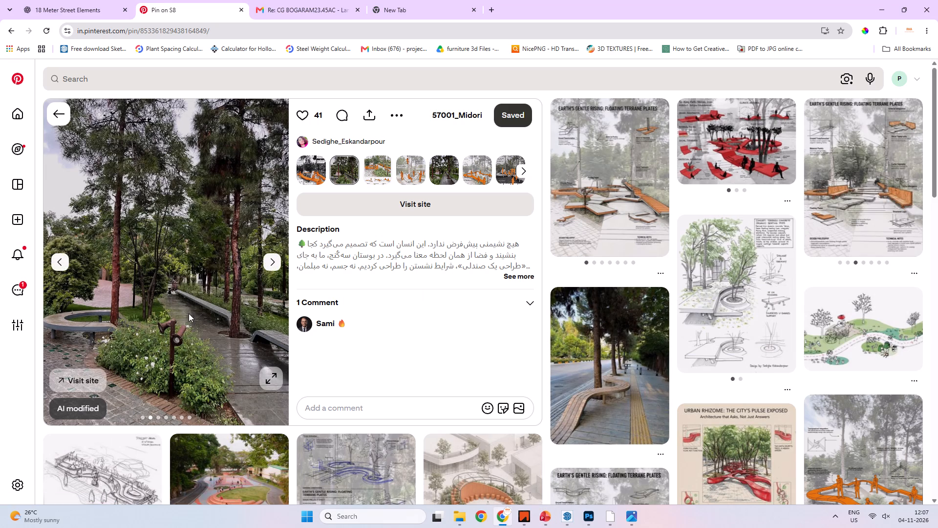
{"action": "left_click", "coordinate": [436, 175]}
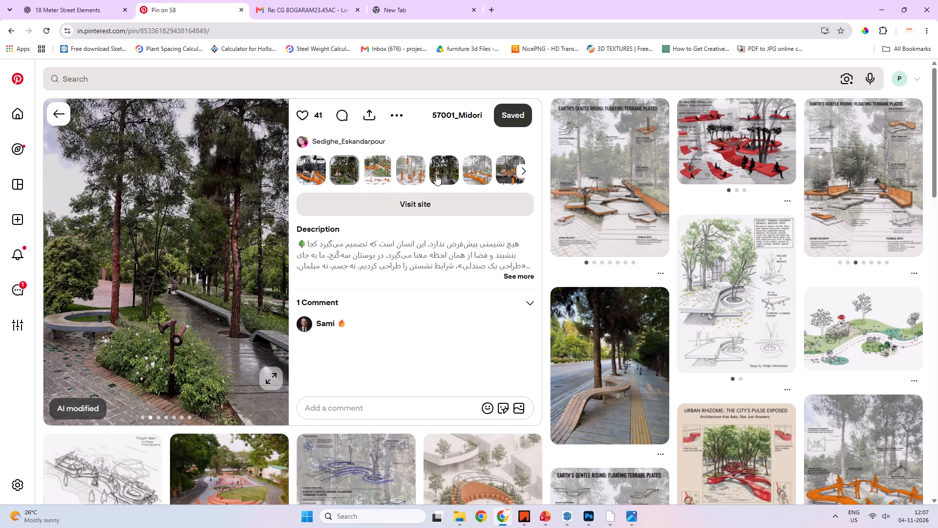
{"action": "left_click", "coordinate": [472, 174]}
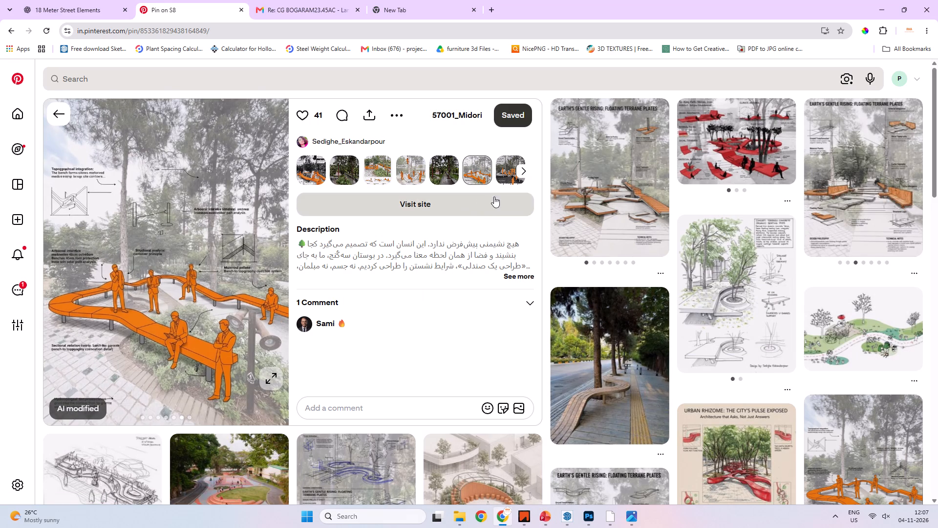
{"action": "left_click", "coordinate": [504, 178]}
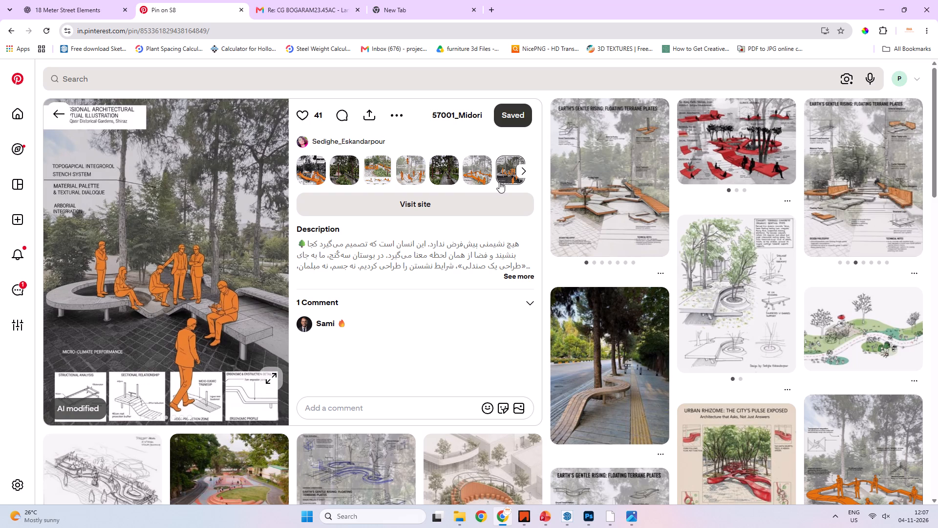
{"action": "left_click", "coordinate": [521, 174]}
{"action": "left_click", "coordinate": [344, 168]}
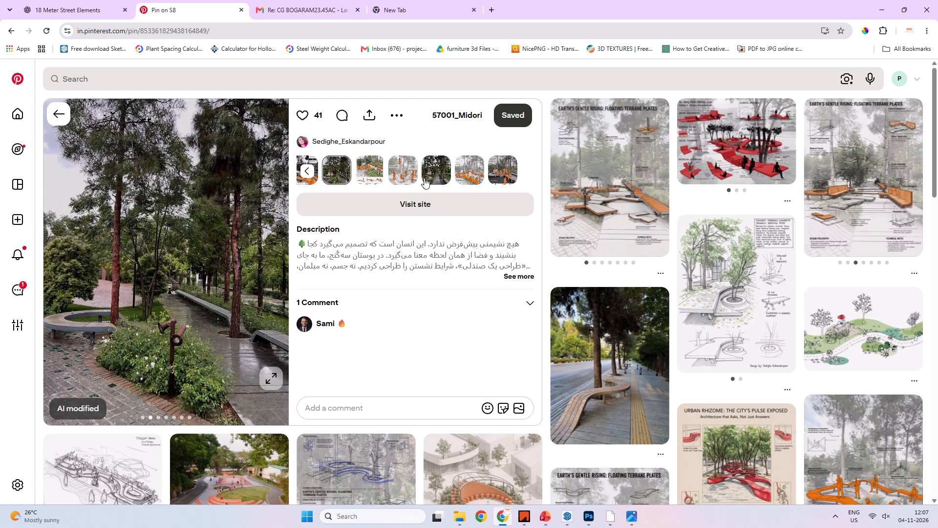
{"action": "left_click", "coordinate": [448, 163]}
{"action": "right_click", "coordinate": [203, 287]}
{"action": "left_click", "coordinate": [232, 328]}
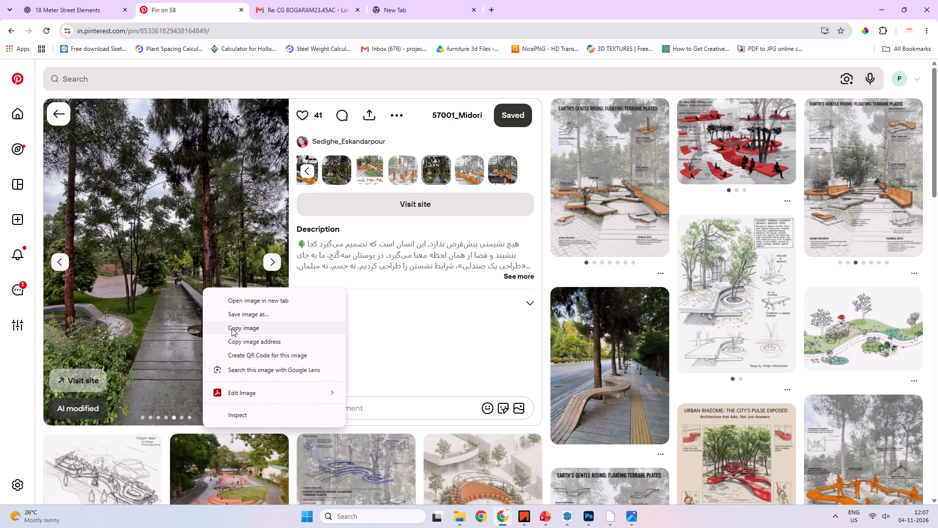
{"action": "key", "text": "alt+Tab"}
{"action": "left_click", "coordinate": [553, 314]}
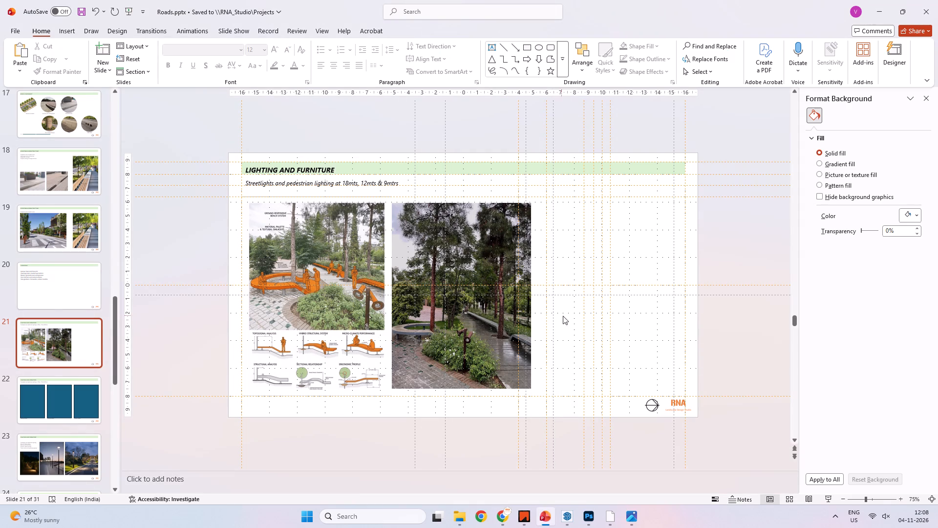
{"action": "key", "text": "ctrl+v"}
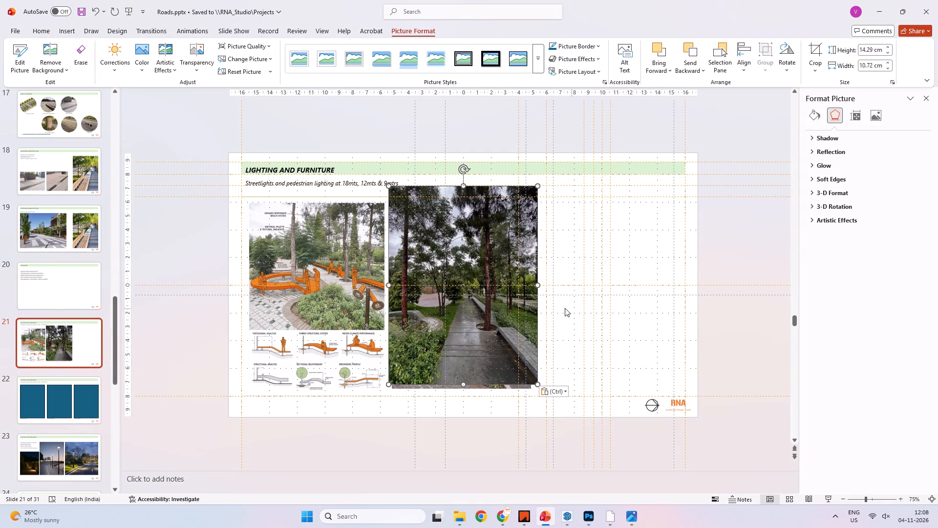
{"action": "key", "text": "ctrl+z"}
Copy the pin's first image, showing the orange winding bench against a black-and-white forest background.
{"action": "key", "text": "alt+Tab"}
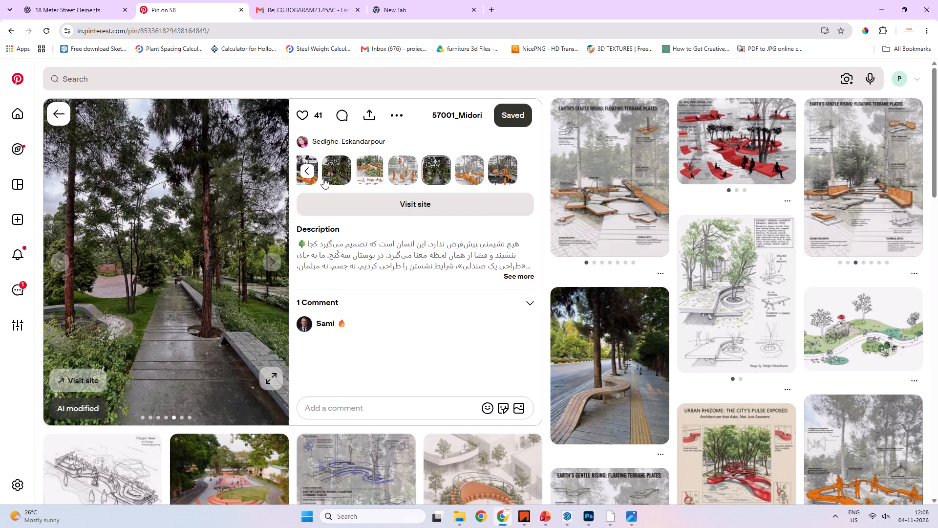
{"action": "left_click_drag", "start_coordinate": [301, 162], "coordinate": [305, 169]}
{"action": "left_click", "coordinate": [305, 169]}
{"action": "left_click", "coordinate": [305, 174]}
{"action": "left_click", "coordinate": [318, 174]}
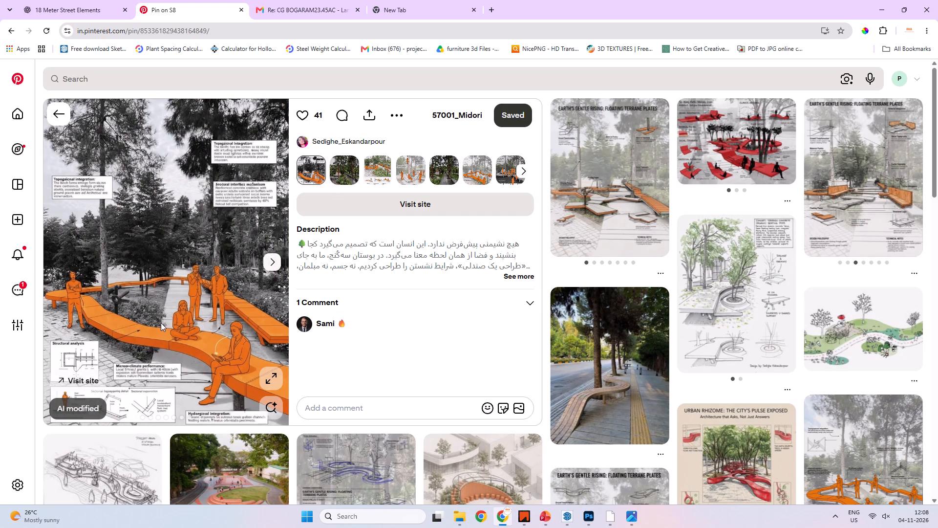
{"action": "right_click", "coordinate": [161, 323]}
{"action": "left_click", "coordinate": [199, 365]}
Paste the orange bench image to the right of slide 21's walkway photo, scale it to about 13.4 × 10.1 cm, and leave a gap between them.
{"action": "key", "text": "alt+Tab"}
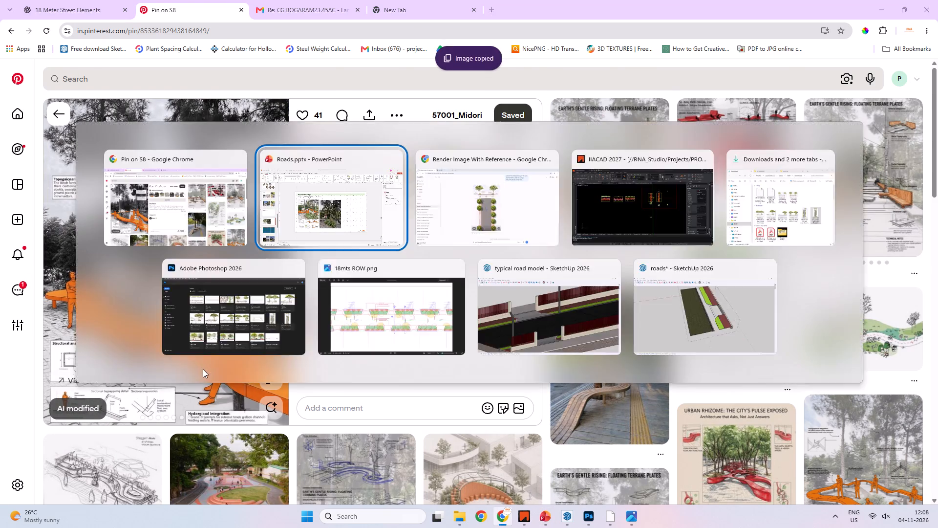
{"action": "left_click", "coordinate": [572, 340]}
{"action": "key", "text": "ctrl+v"}
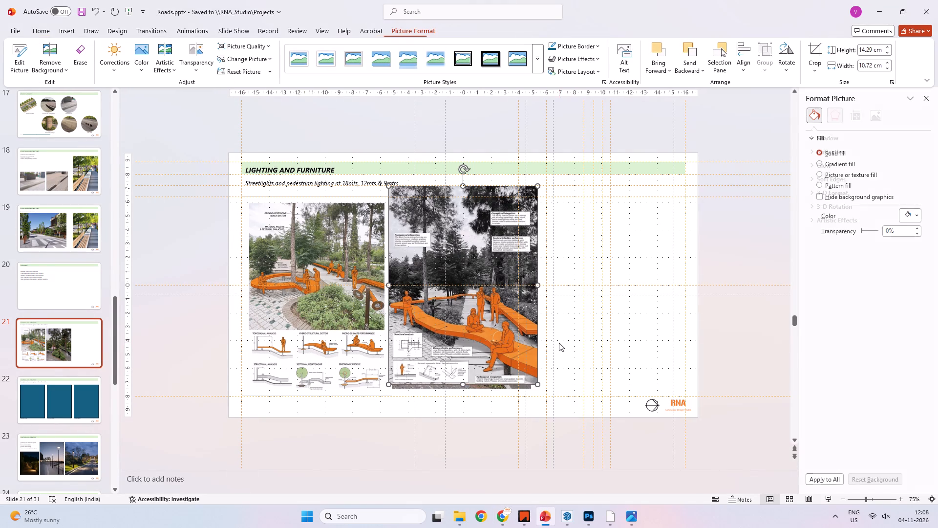
{"action": "left_click_drag", "start_coordinate": [536, 339], "coordinate": [682, 357]}
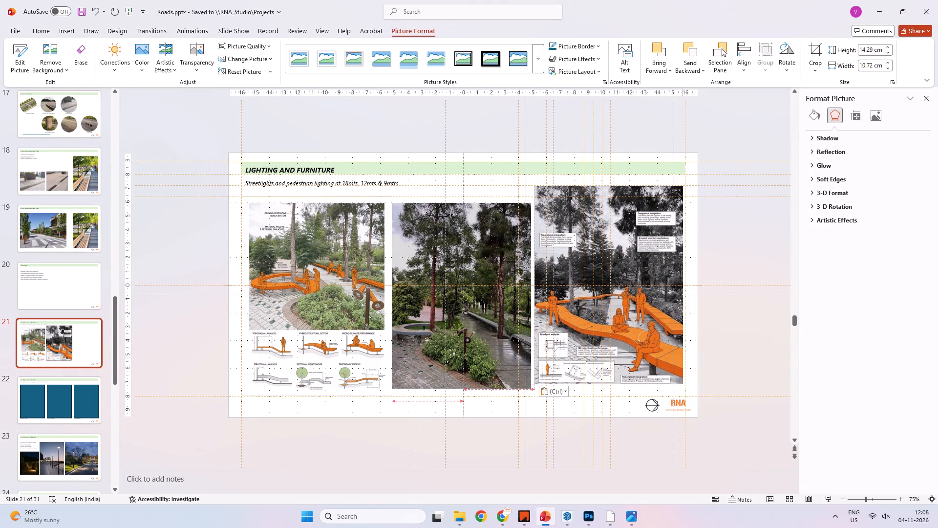
{"action": "left_click_drag", "start_coordinate": [682, 357], "coordinate": [682, 358]}
{"action": "left_click_drag", "start_coordinate": [641, 340], "coordinate": [641, 347], "text": "shift"}
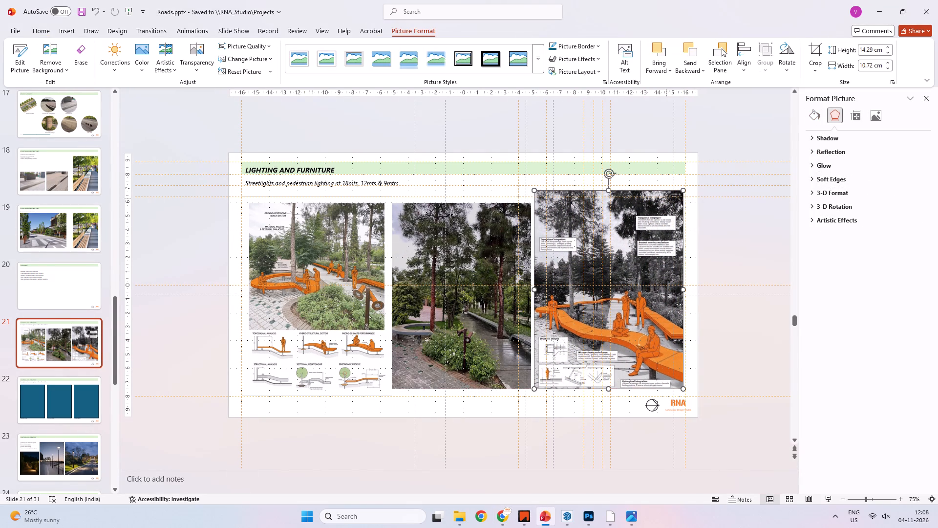
{"action": "left_click_drag", "start_coordinate": [682, 192], "coordinate": [675, 202], "text": "shift"}
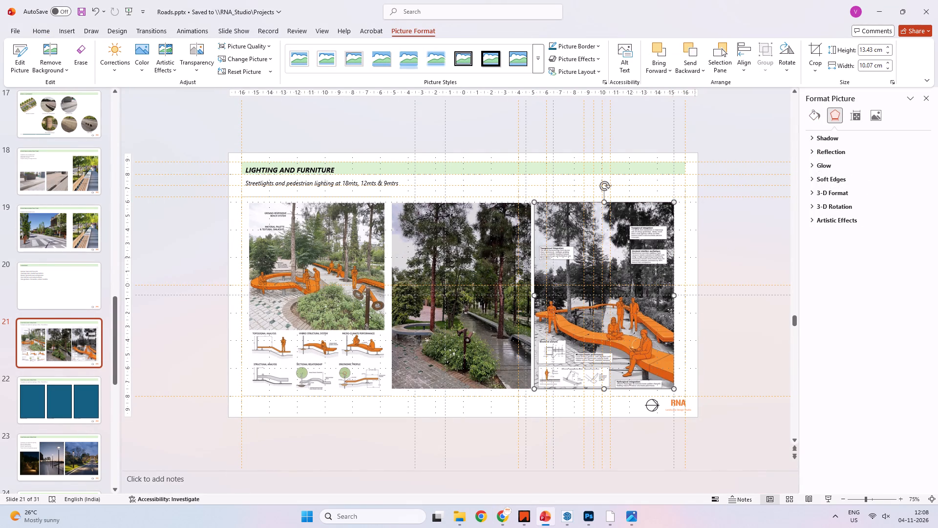
{"action": "left_click_drag", "start_coordinate": [652, 361], "coordinate": [653, 361], "text": "shift"}
{"action": "left_click_drag", "start_coordinate": [653, 361], "coordinate": [657, 361], "text": "shift"}
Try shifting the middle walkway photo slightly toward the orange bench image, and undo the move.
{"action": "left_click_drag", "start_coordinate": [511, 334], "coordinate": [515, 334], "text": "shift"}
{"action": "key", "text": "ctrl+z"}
Nudge the walkway photo and the orange bench image on slide 21 to widen the gap between them, and save the presentation.
{"action": "left_click", "coordinate": [698, 324]}
{"action": "left_click", "coordinate": [455, 328]}
{"action": "left_click", "coordinate": [466, 329], "text": "shift"}
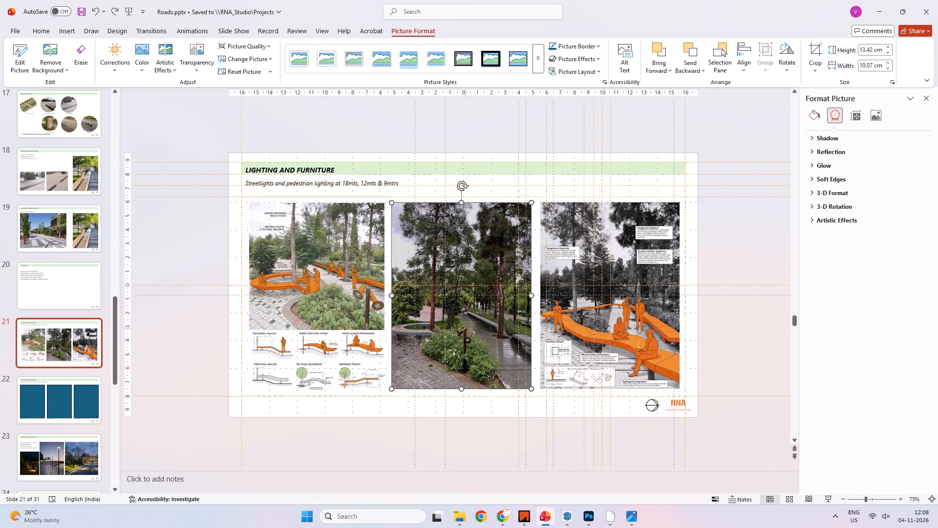
{"action": "left_click", "coordinate": [473, 417]}
{"action": "key", "text": "ctrl+s"}
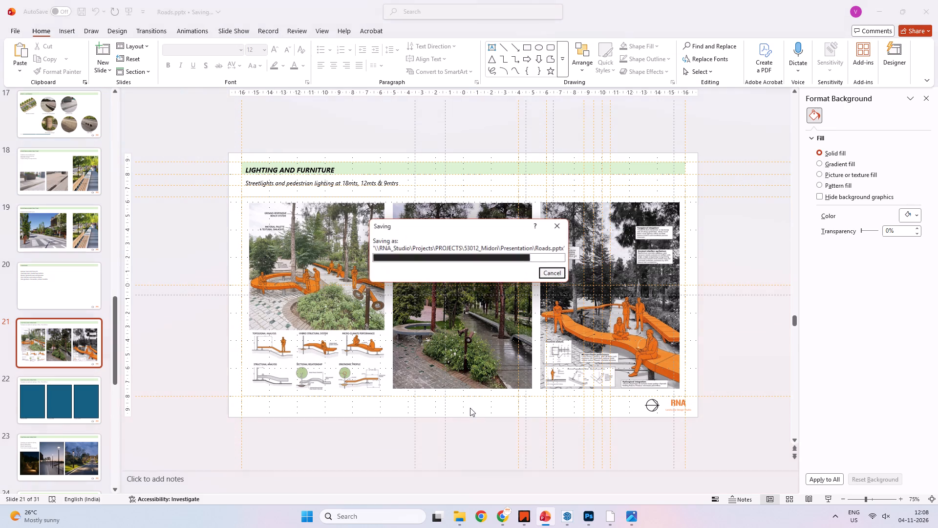
Duplicate slide 21 and delete all three pictures from the copy, keeping its Lighting and Furniture heading and subtitle.
{"action": "key", "text": "ctrl+d"}
{"action": "key", "text": "ctrl+d"}
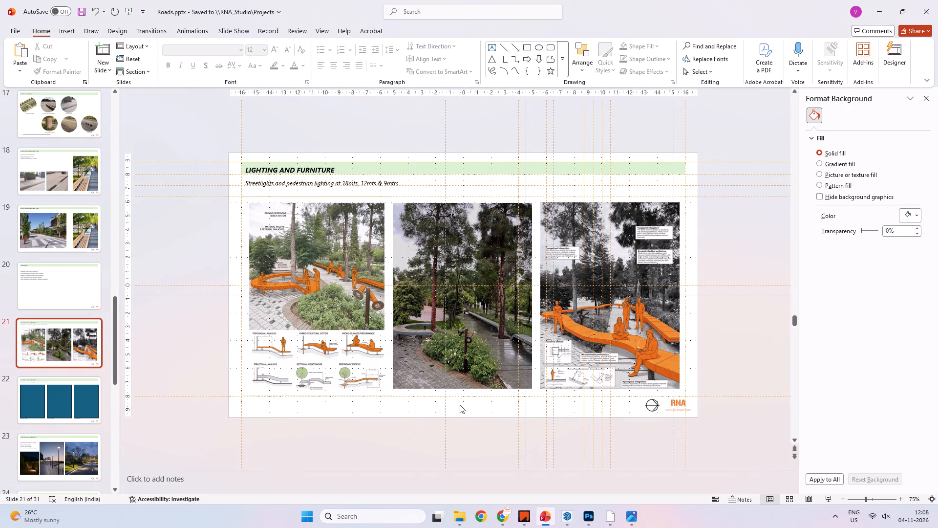
{"action": "left_click", "coordinate": [55, 329]}
{"action": "key", "text": "ctrl+d"}
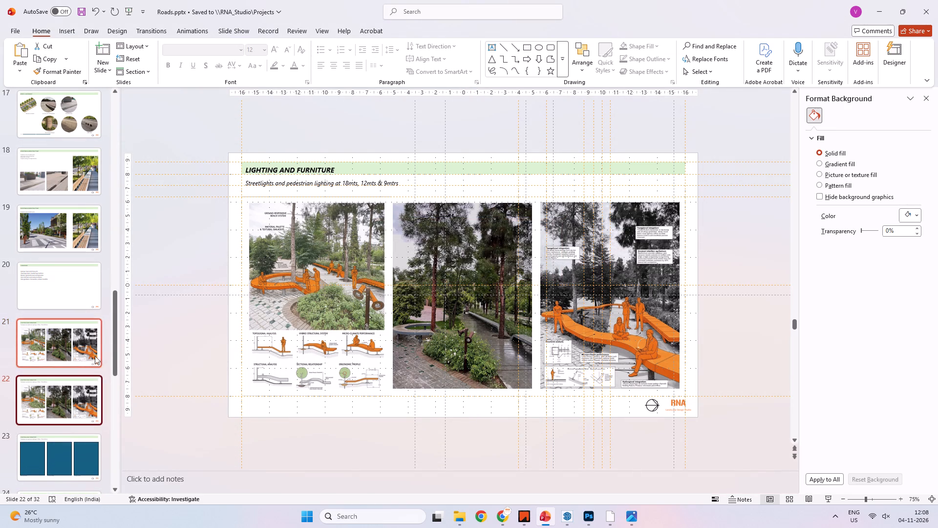
{"action": "left_click", "coordinate": [49, 396]}
{"action": "left_click", "coordinate": [257, 359]}
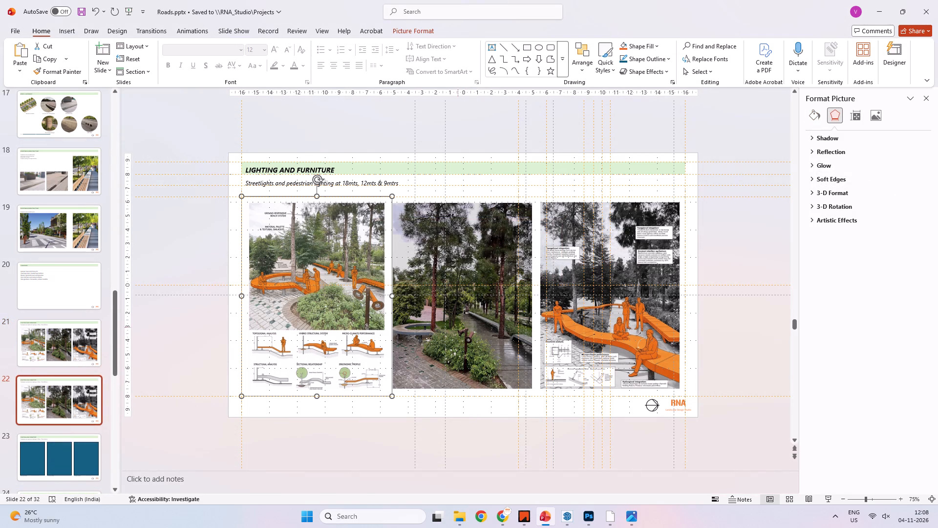
{"action": "left_click", "coordinate": [458, 327], "text": "ctrl"}
{"action": "left_click", "coordinate": [583, 334], "text": "ctrl"}
{"action": "key", "text": "Delete"}
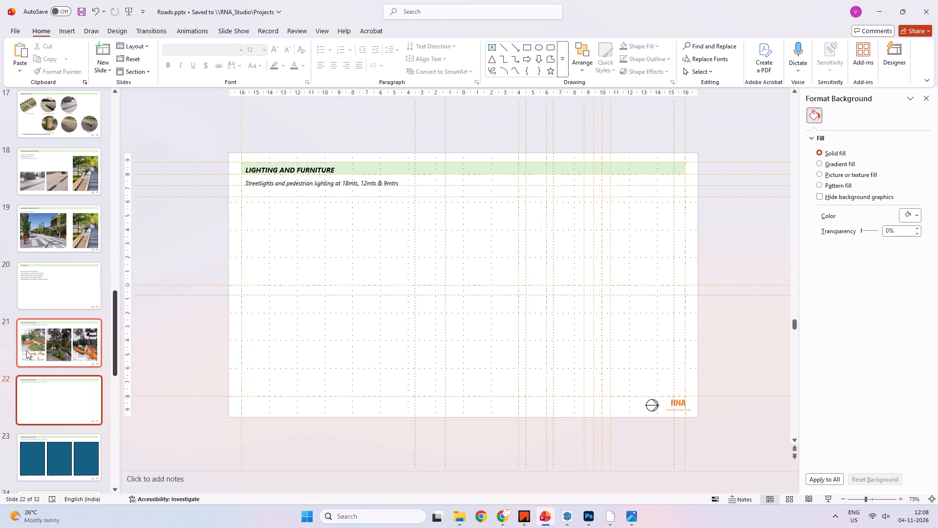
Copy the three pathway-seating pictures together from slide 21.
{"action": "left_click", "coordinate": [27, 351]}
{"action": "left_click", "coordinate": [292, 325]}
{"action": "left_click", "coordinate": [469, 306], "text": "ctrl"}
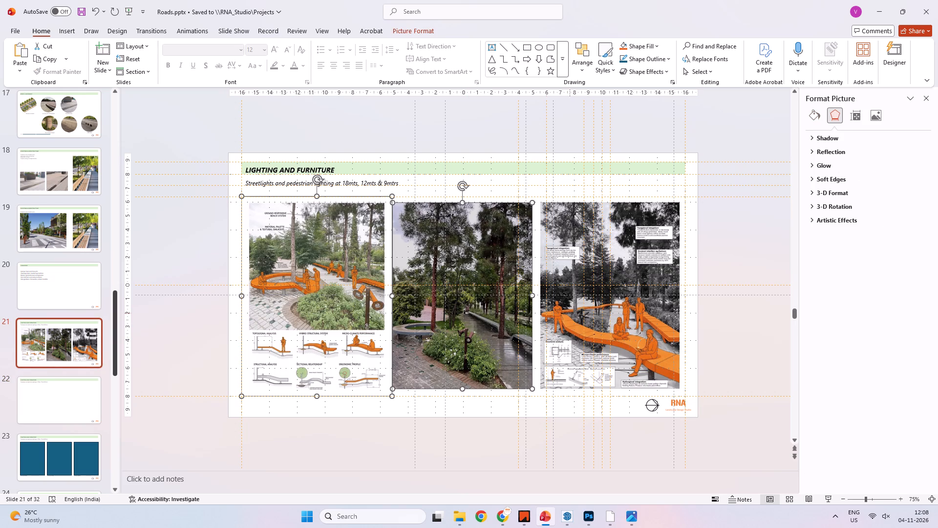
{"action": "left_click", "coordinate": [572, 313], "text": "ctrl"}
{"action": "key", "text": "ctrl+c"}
{"action": "key", "text": "alt+Tab"}
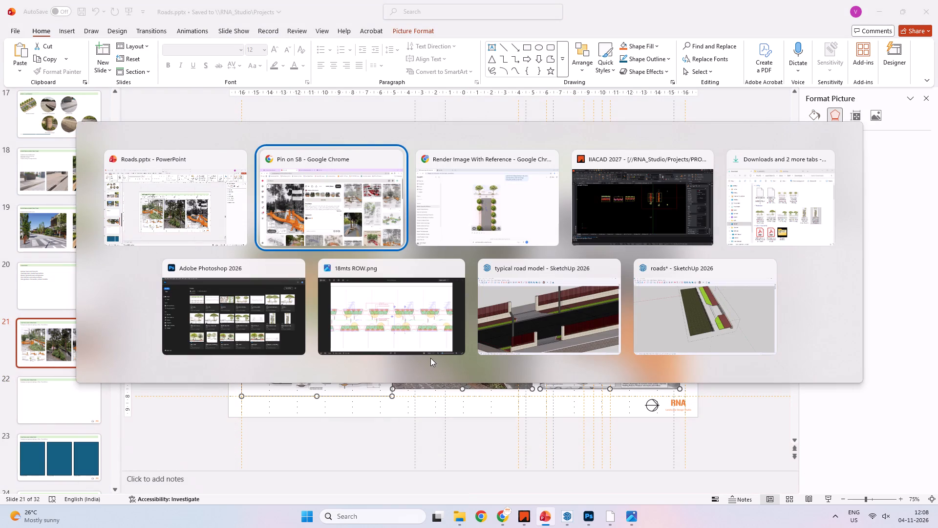
{"action": "key", "text": "alt+Tab"}
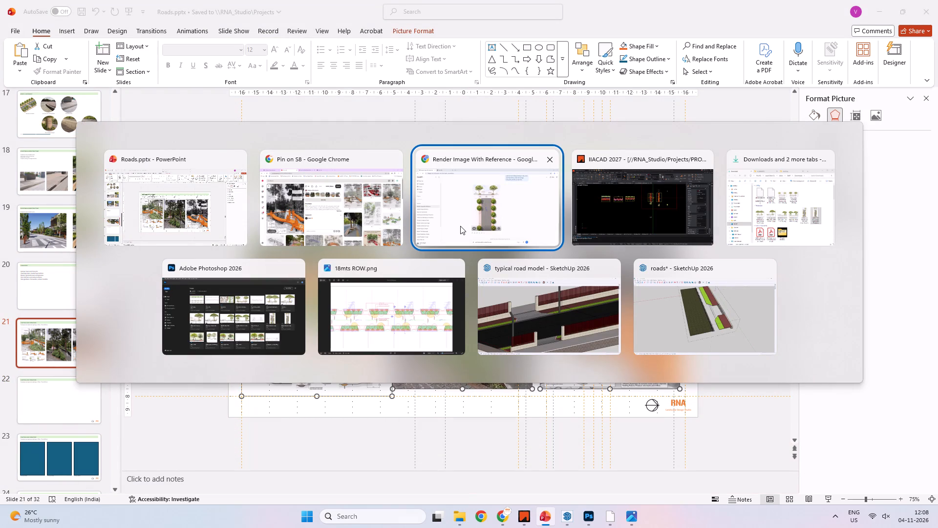
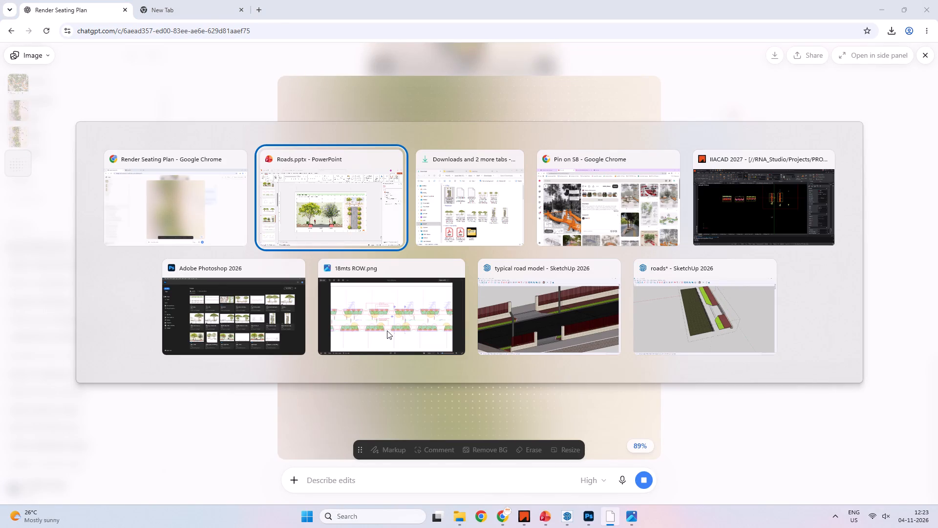
Switch to the Pinterest pin of the orange curved benches, open its Instagram source post and copy the post's web address.
{"action": "key", "text": "alt+Tab"}
{"action": "key", "text": "alt+Tab"}
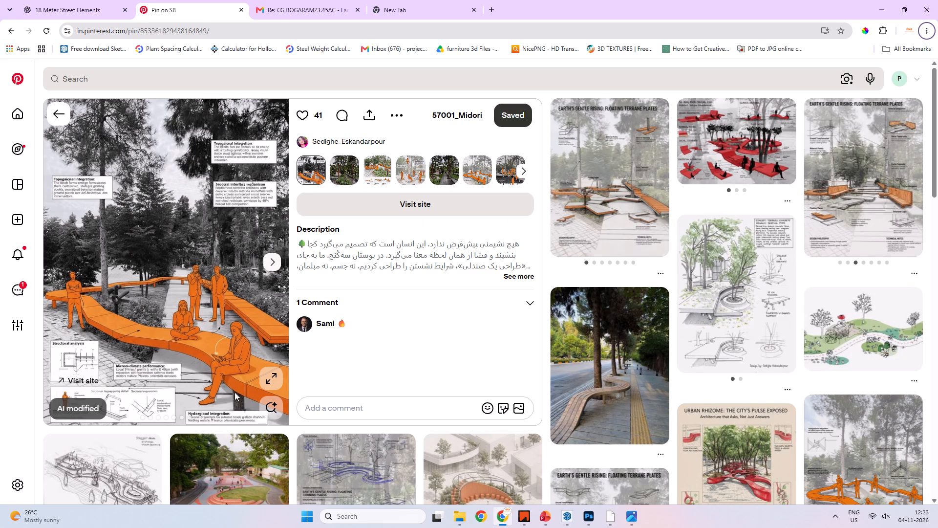
{"action": "left_click", "coordinate": [88, 365]}
{"action": "left_click", "coordinate": [81, 377]}
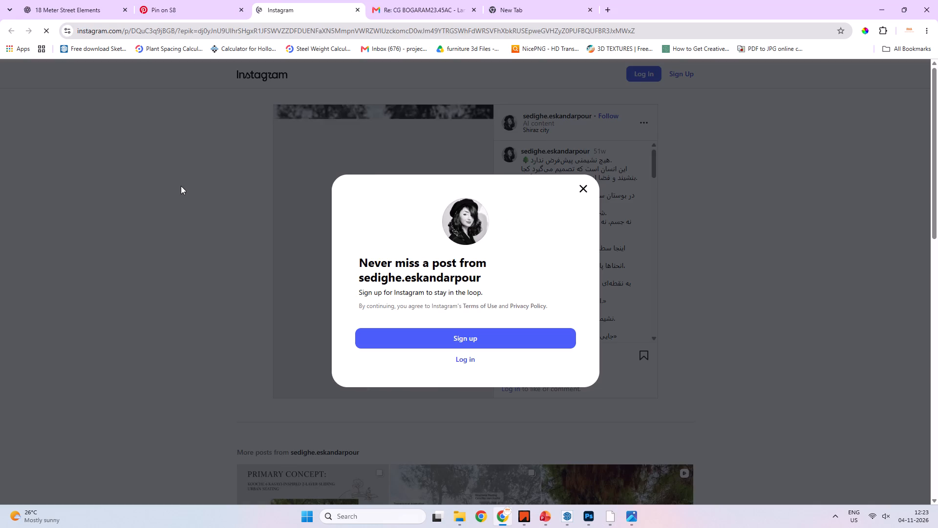
{"action": "left_click", "coordinate": [581, 188]}
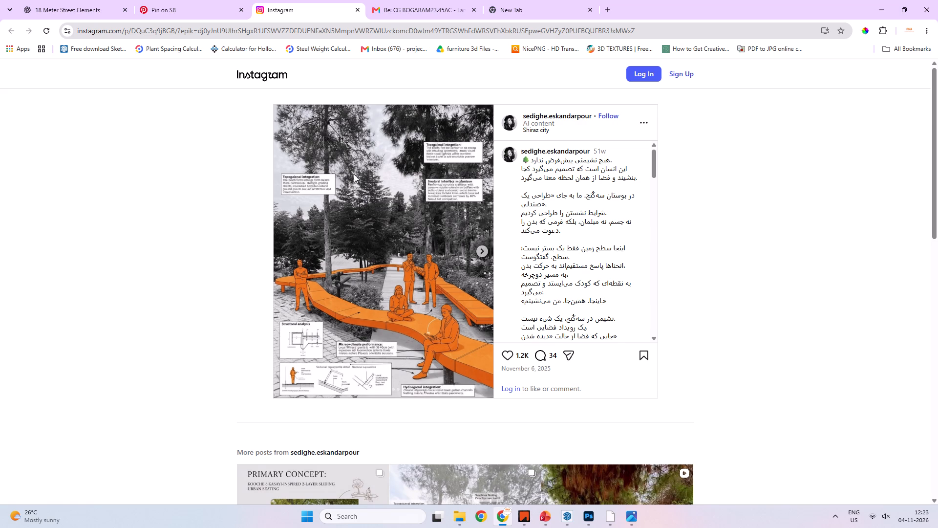
{"action": "left_click", "coordinate": [418, 24]}
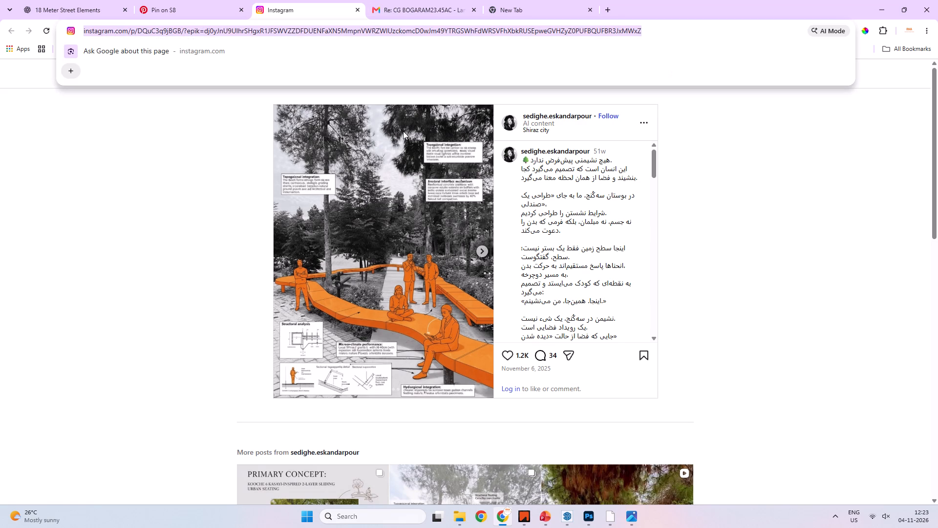
{"action": "key", "text": "ctrl+c"}
Switch to the Roads.pptx presentation and paste the copied Instagram link onto slide 21, Lighting and Furniture.
{"action": "key", "text": "alt+Tab"}
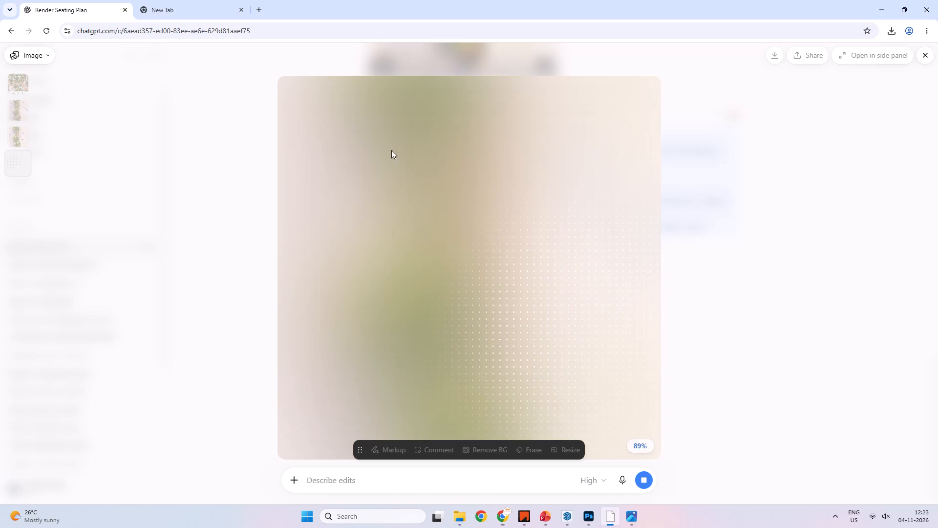
{"action": "key", "text": "alt+Tab"}
{"action": "key", "text": "alt+Tab"}
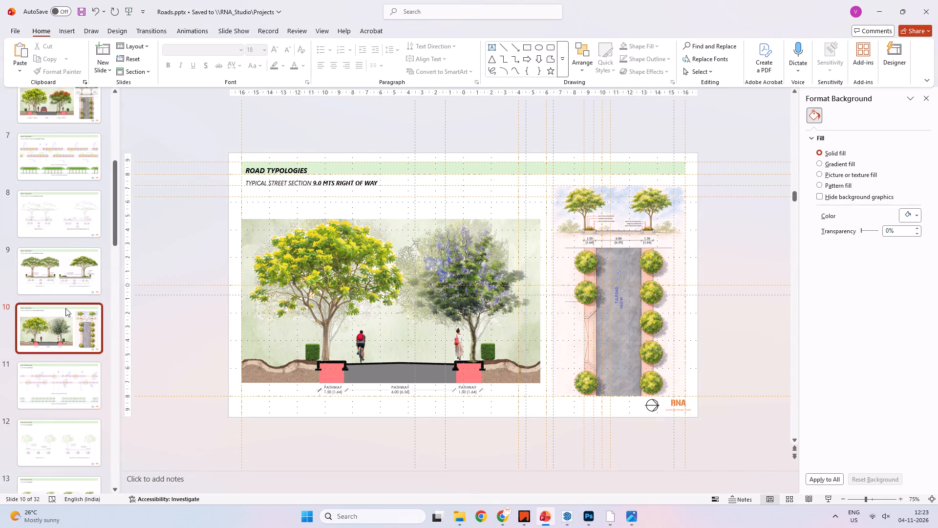
{"action": "scroll", "coordinate": [62, 308], "scroll_direction": "up", "scroll_amount": 3}
{"action": "scroll", "coordinate": [60, 317], "scroll_direction": "down", "scroll_amount": 18}
{"action": "scroll", "coordinate": [63, 375], "scroll_direction": "down", "scroll_amount": 2}
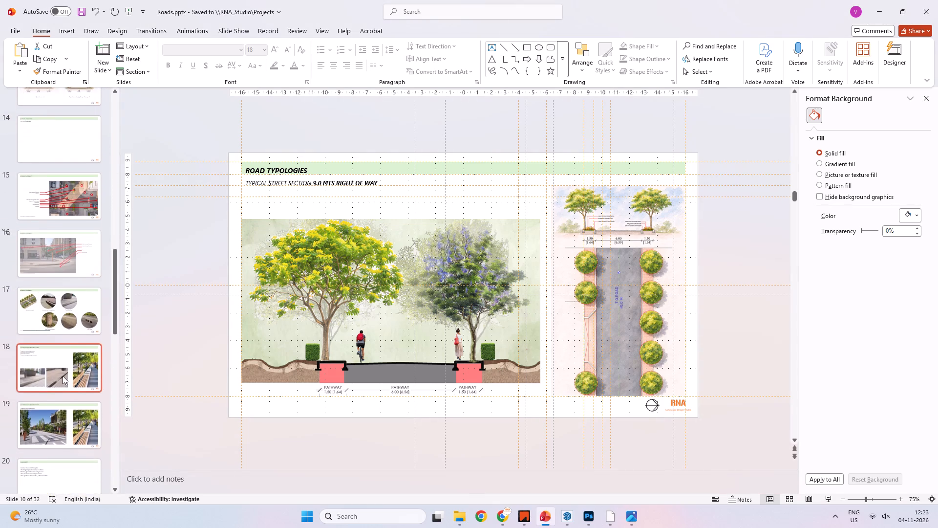
{"action": "scroll", "coordinate": [63, 376], "scroll_direction": "down", "scroll_amount": 2}
{"action": "left_click", "coordinate": [64, 437]}
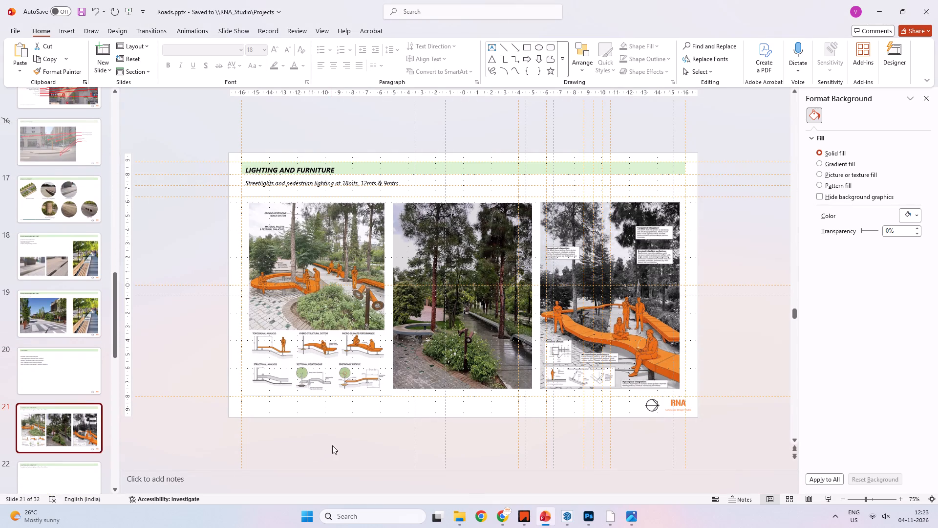
{"action": "scroll", "coordinate": [90, 408], "scroll_direction": "down", "scroll_amount": 3}
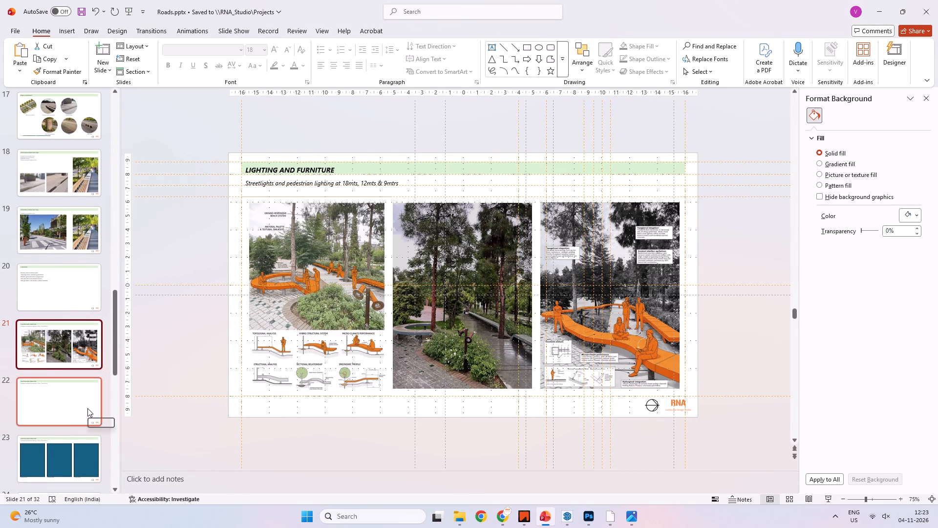
{"action": "left_click", "coordinate": [268, 408]}
{"action": "key", "text": "ctrl+v"}
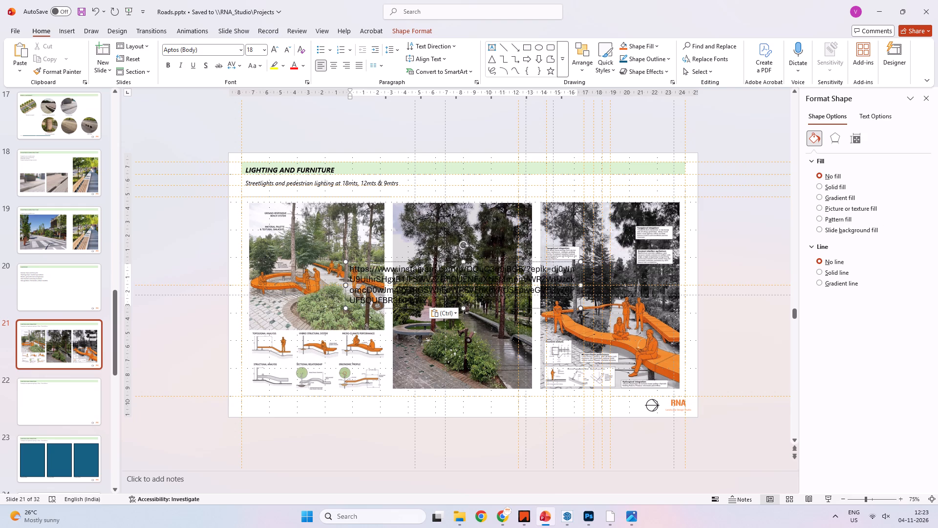
Add the prefix "source: " in front of the pasted link.
{"action": "key", "text": "Left"}
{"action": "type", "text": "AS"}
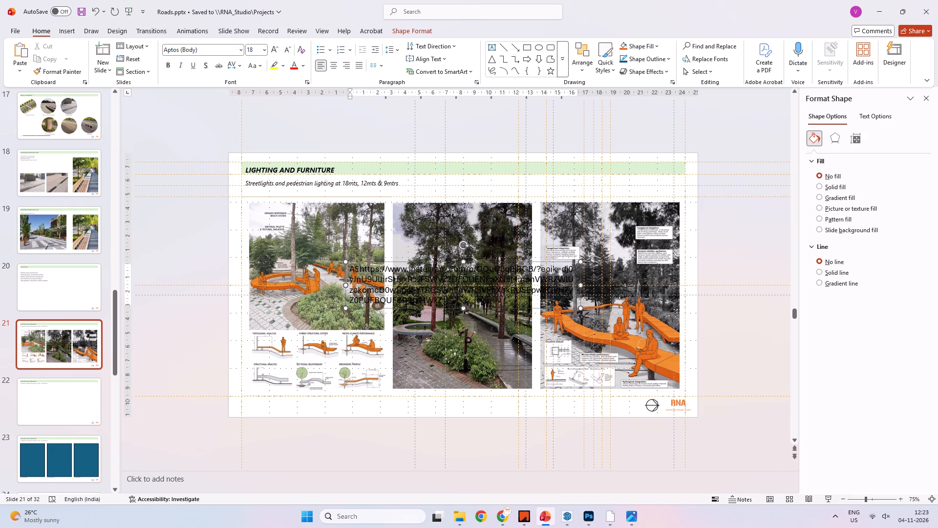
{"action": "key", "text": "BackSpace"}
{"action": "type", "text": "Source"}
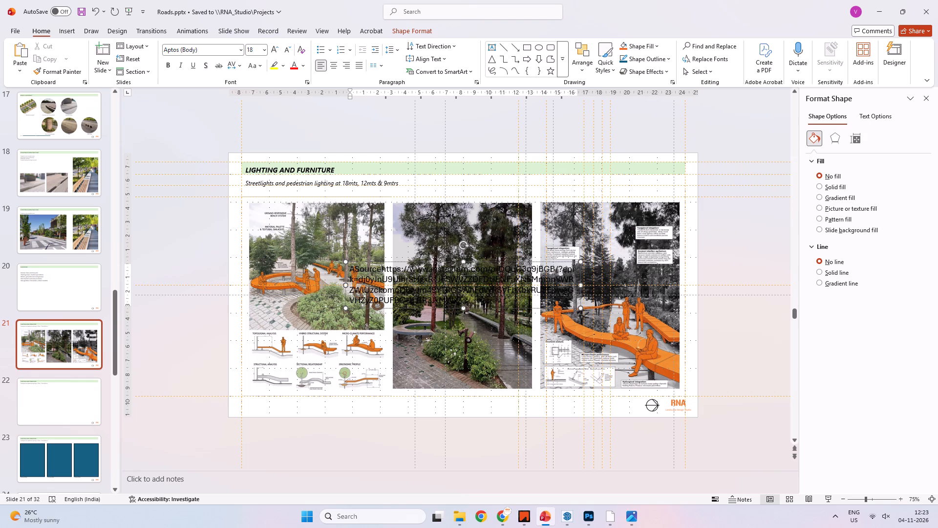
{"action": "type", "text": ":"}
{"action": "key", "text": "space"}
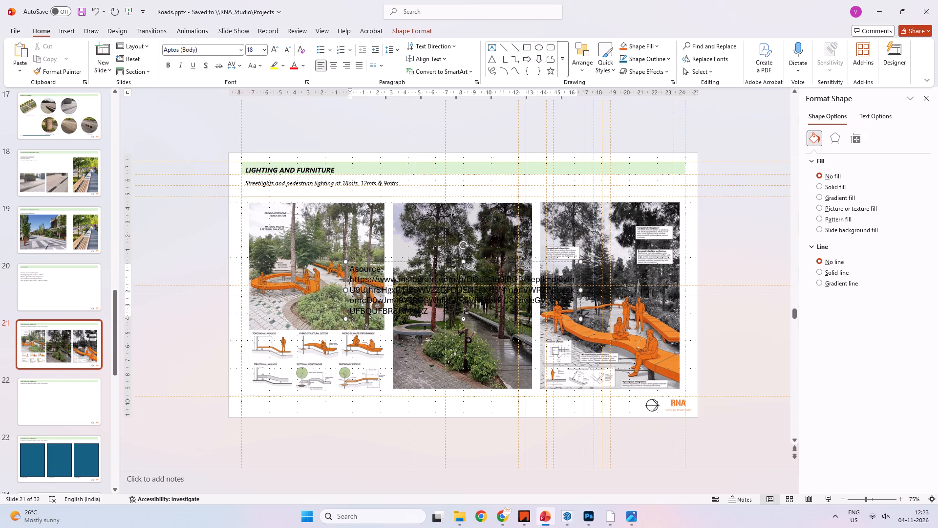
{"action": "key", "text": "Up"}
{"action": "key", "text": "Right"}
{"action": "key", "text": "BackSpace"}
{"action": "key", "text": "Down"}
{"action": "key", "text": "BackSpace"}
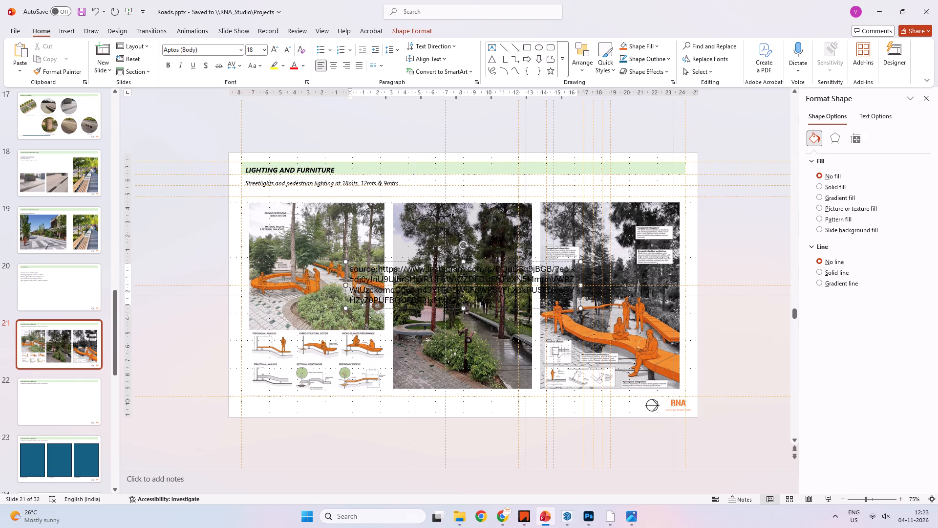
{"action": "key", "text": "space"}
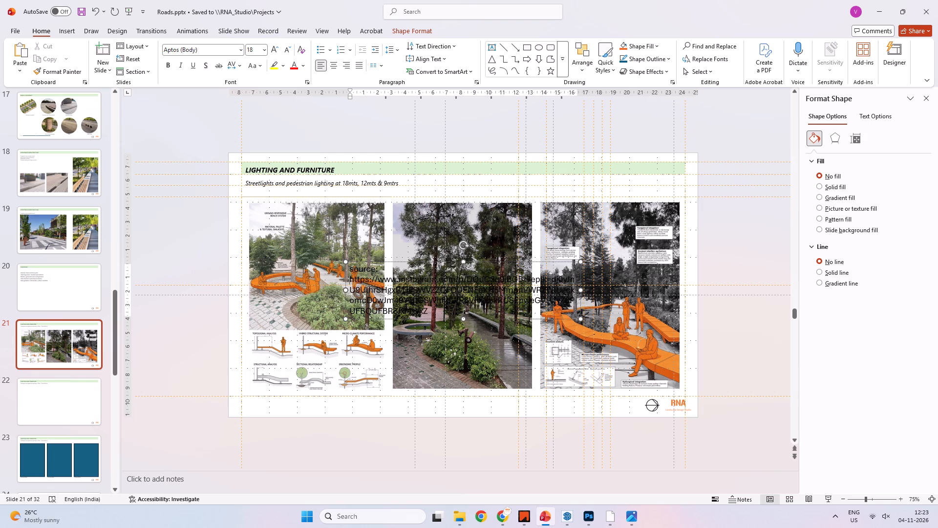
Set all the text of the source note to font size 8.
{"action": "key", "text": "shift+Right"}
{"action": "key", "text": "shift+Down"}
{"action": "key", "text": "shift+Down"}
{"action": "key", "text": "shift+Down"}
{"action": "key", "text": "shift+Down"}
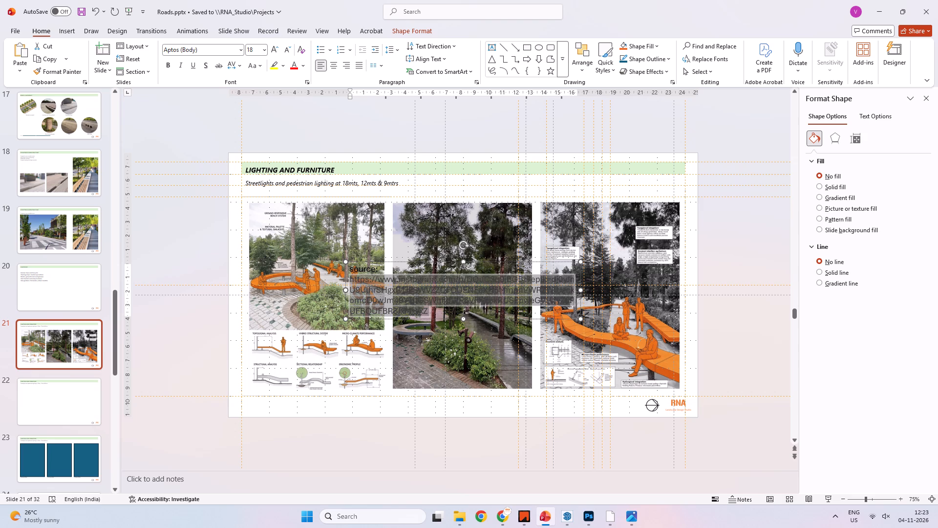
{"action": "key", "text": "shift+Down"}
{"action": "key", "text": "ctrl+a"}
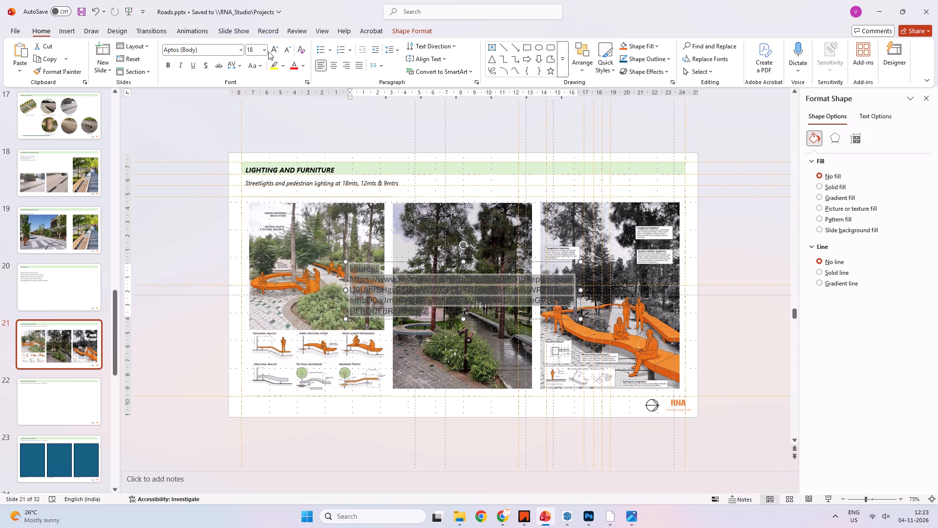
{"action": "left_click", "coordinate": [265, 51]}
{"action": "left_click", "coordinate": [256, 64]}
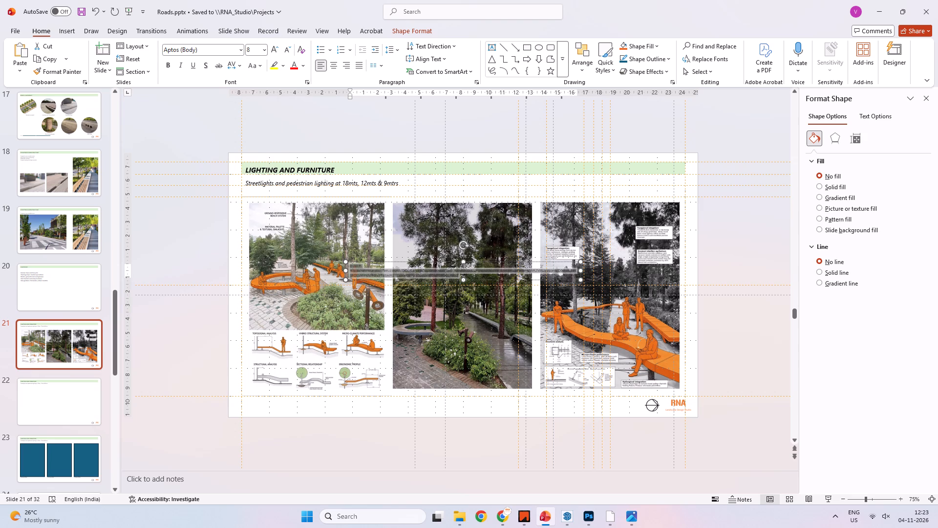
Place the source note below the three images, aligned with the slide's left margin guide, and widen it to fit one line.
{"action": "left_click_drag", "start_coordinate": [453, 262], "coordinate": [354, 389]}
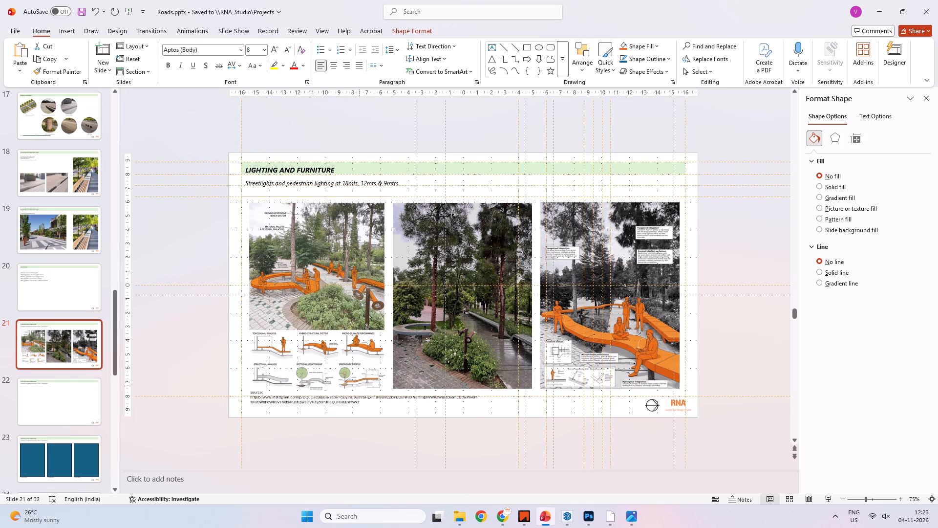
{"action": "left_click_drag", "start_coordinate": [354, 389], "coordinate": [348, 395]}
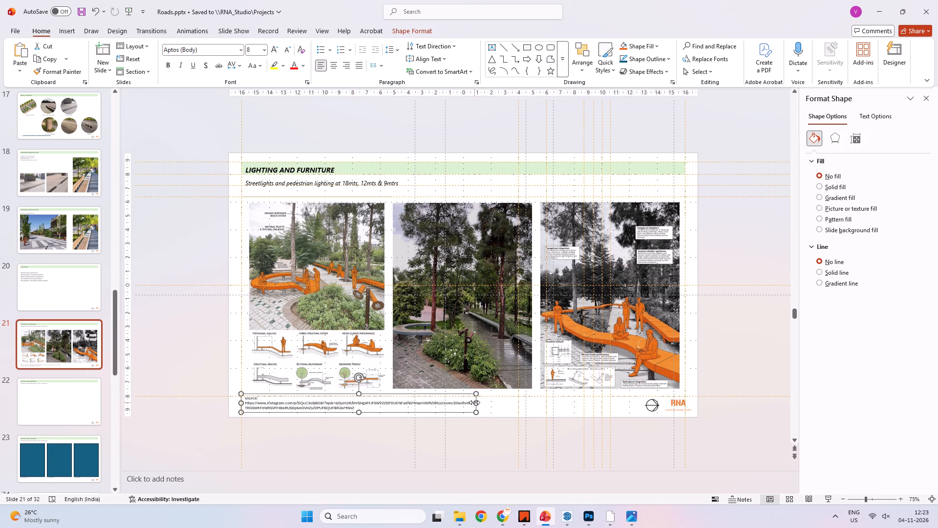
{"action": "left_click_drag", "start_coordinate": [474, 402], "coordinate": [640, 403]}
{"action": "left_click", "coordinate": [602, 394]}
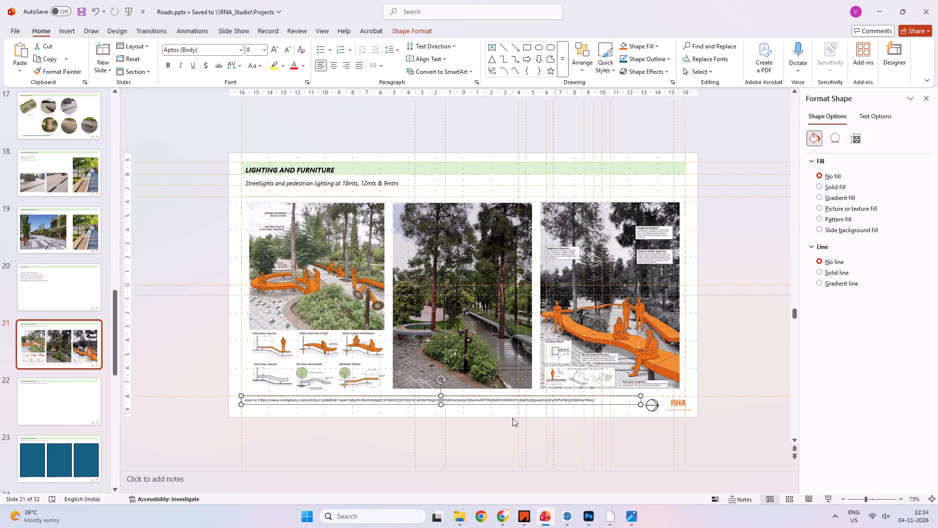
Turn the web address in the source note into a live hyperlink by adding a line break after it.
{"action": "scroll", "coordinate": [245, 416], "scroll_direction": "up", "scroll_amount": 2, "text": "ctrl"}
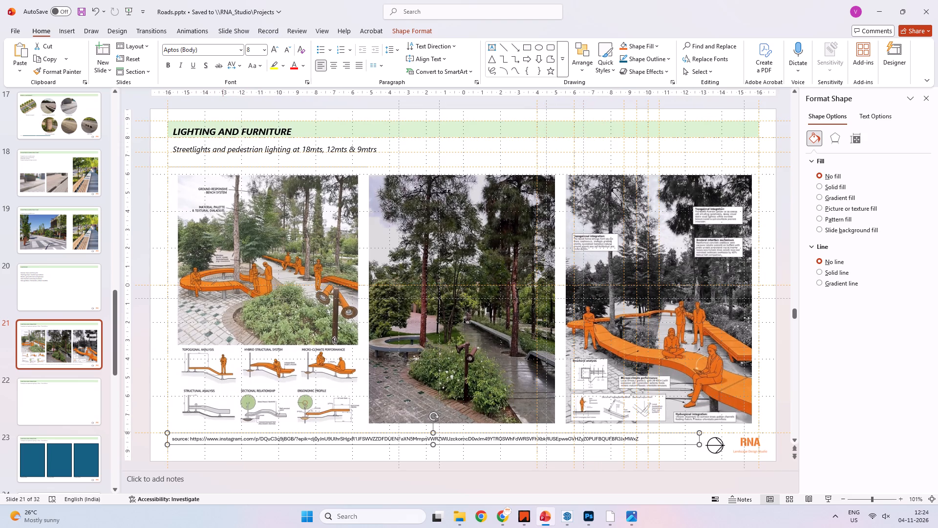
{"action": "left_click", "coordinate": [640, 438]}
{"action": "left_click", "coordinate": [637, 440]}
{"action": "key", "text": "Right"}
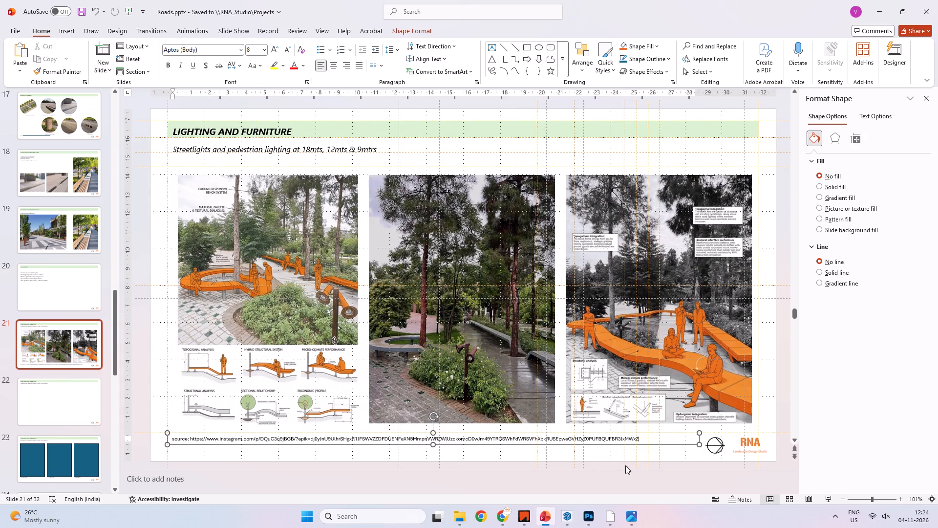
{"action": "key", "text": "Return"}
{"action": "left_click", "coordinate": [154, 461]}
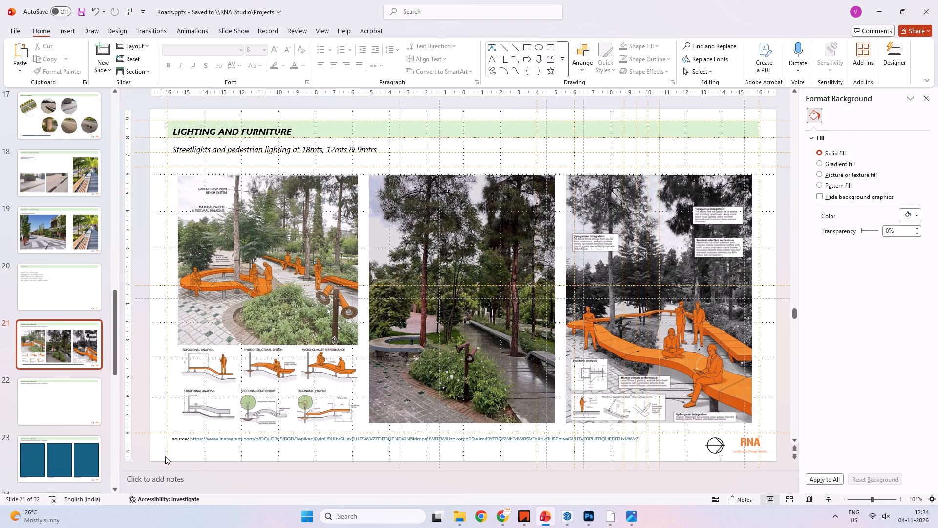
Switch to the Roads presentation in PowerPoint and capitalise the first letter of "Source" below the Lighting and Furniture images.
{"action": "left_click", "coordinate": [173, 438]}
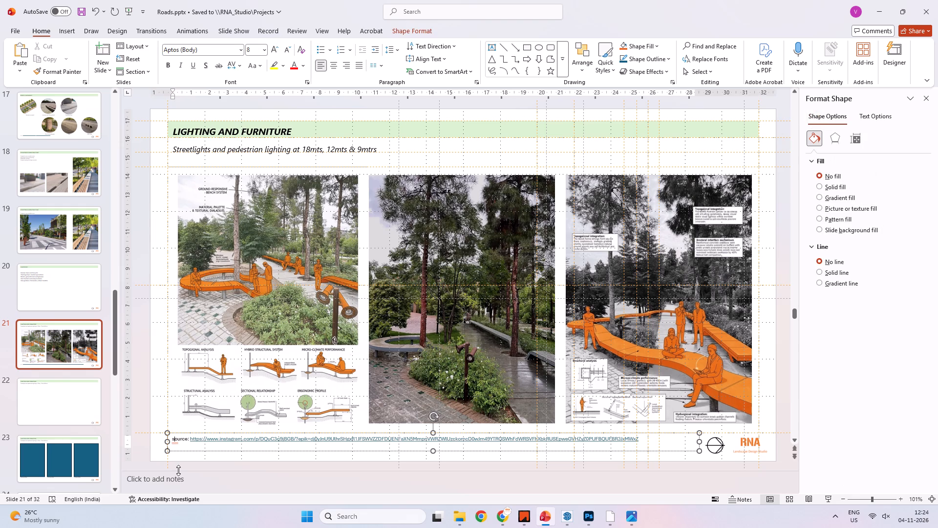
{"action": "key", "text": "BackSpace"}
{"action": "key", "text": "shift+s"}
{"action": "left_click", "coordinate": [195, 464]}
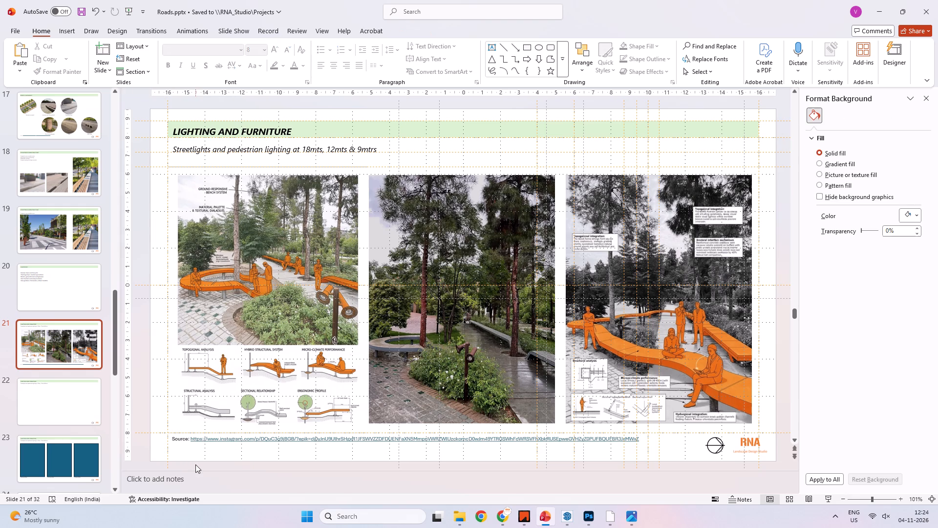
Look back through the preceding slides and examine the source line's text formatting on the Road & Movement slide.
{"action": "left_click", "coordinate": [64, 247]}
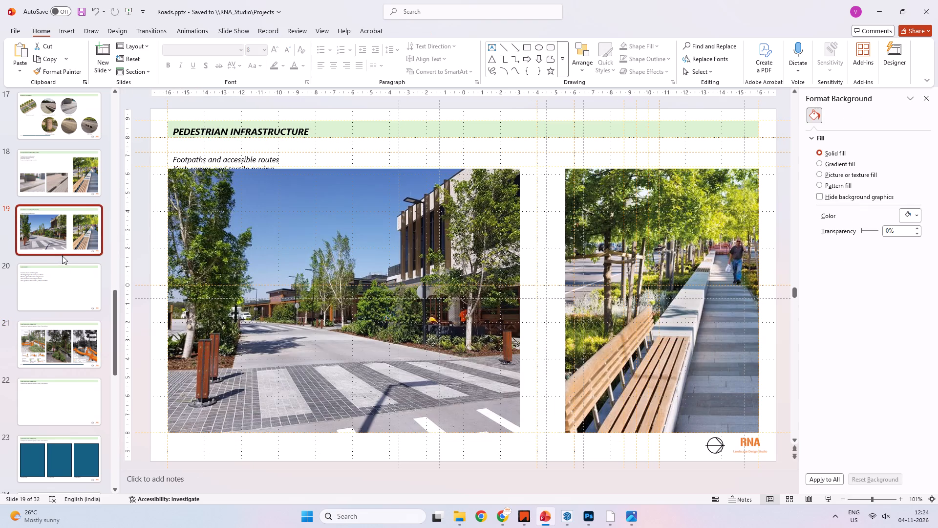
{"action": "scroll", "coordinate": [62, 256], "scroll_direction": "up", "scroll_amount": 2}
{"action": "left_click", "coordinate": [62, 227]}
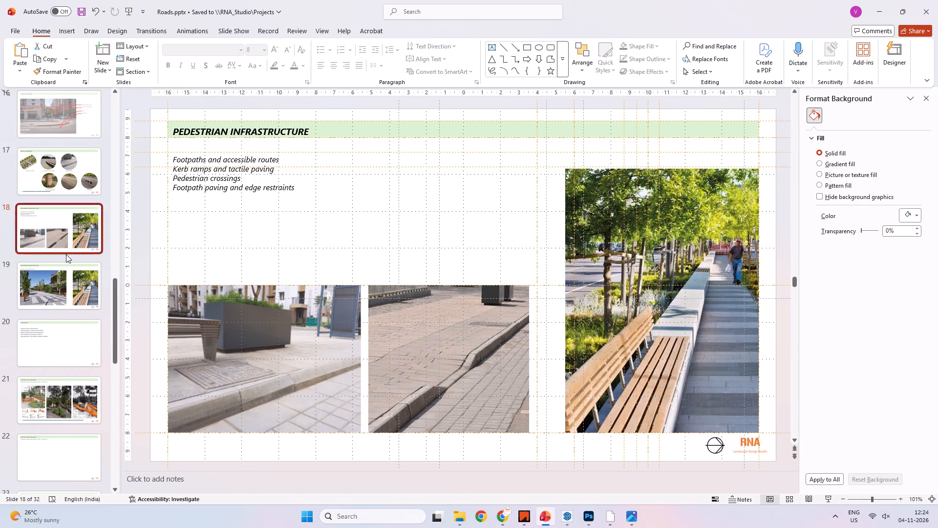
{"action": "scroll", "coordinate": [67, 259], "scroll_direction": "up", "scroll_amount": 3}
{"action": "left_click", "coordinate": [67, 261]}
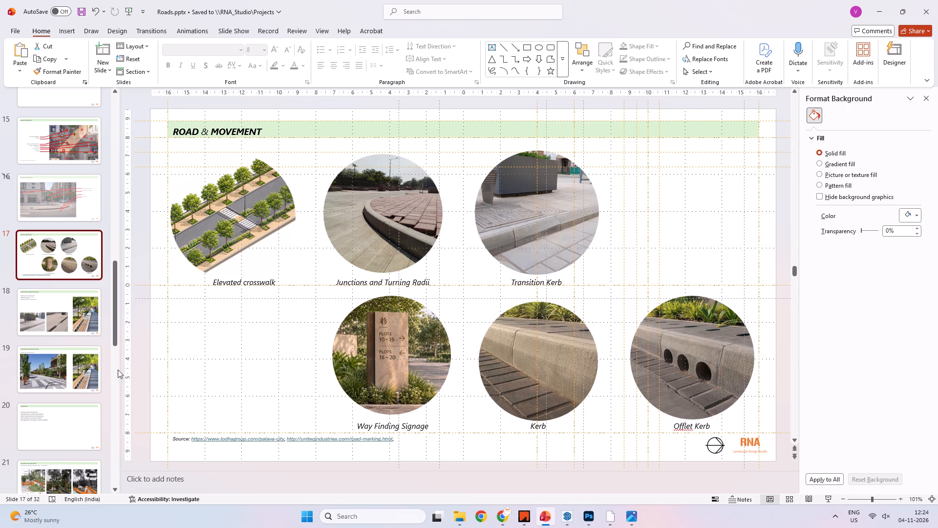
{"action": "left_click", "coordinate": [201, 438]}
{"action": "key", "text": "Escape"}
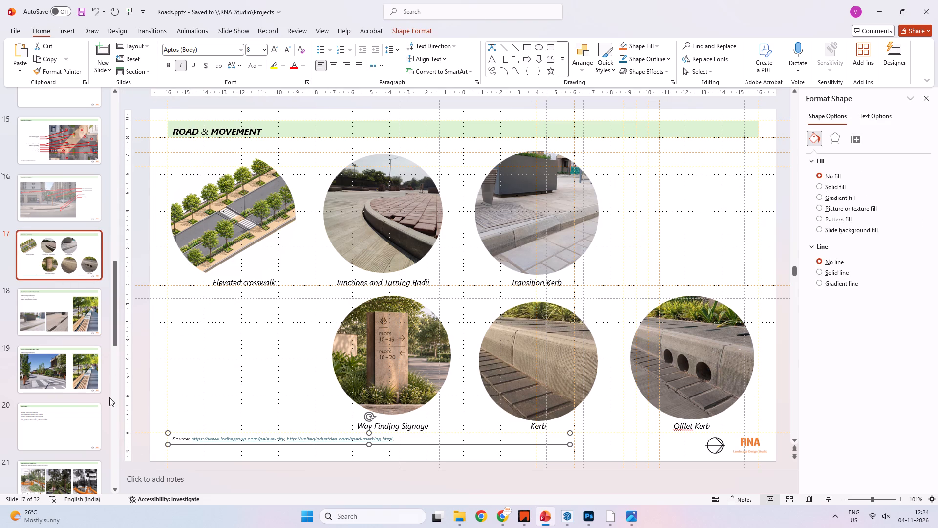
{"action": "key", "text": "Escape"}
Select the source text box on the Lighting and Furniture slide and make its text italic.
{"action": "scroll", "coordinate": [80, 396], "scroll_direction": "down", "scroll_amount": 6}
{"action": "left_click", "coordinate": [48, 308]}
{"action": "left_click", "coordinate": [213, 437]}
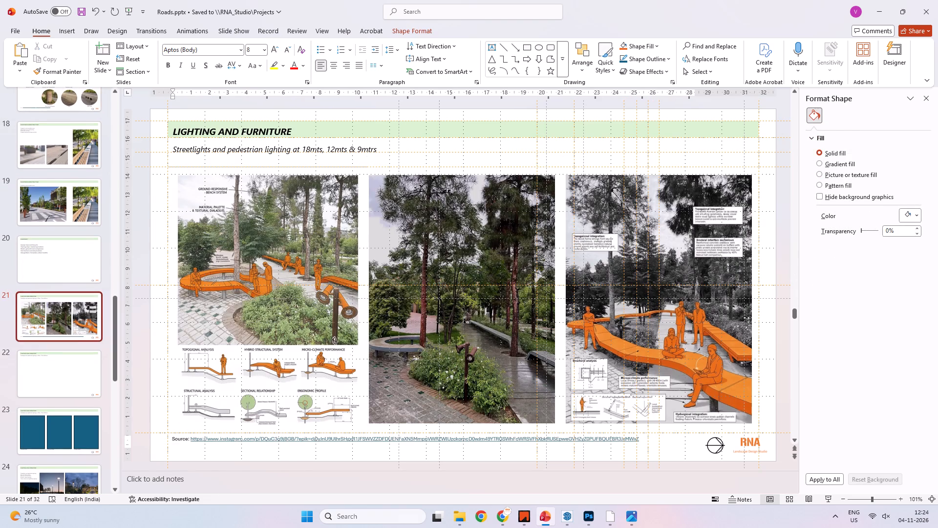
{"action": "double_click", "coordinate": [197, 450], "text": "ctrl"}
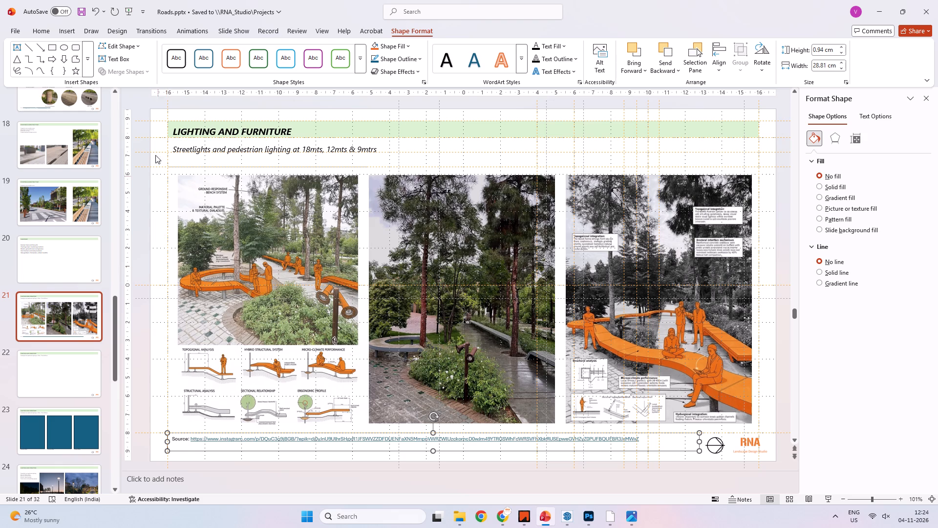
{"action": "left_click", "coordinate": [176, 451]}
{"action": "left_click", "coordinate": [44, 35]}
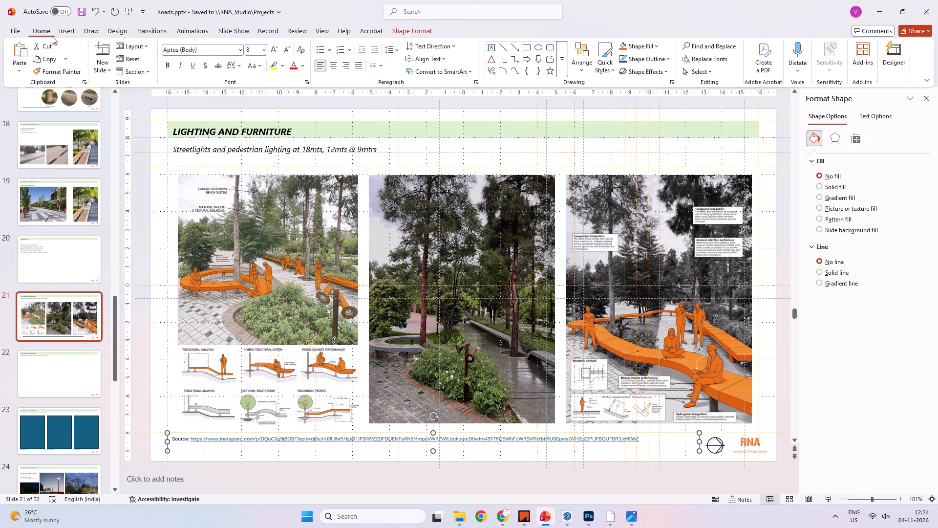
{"action": "left_click", "coordinate": [181, 64]}
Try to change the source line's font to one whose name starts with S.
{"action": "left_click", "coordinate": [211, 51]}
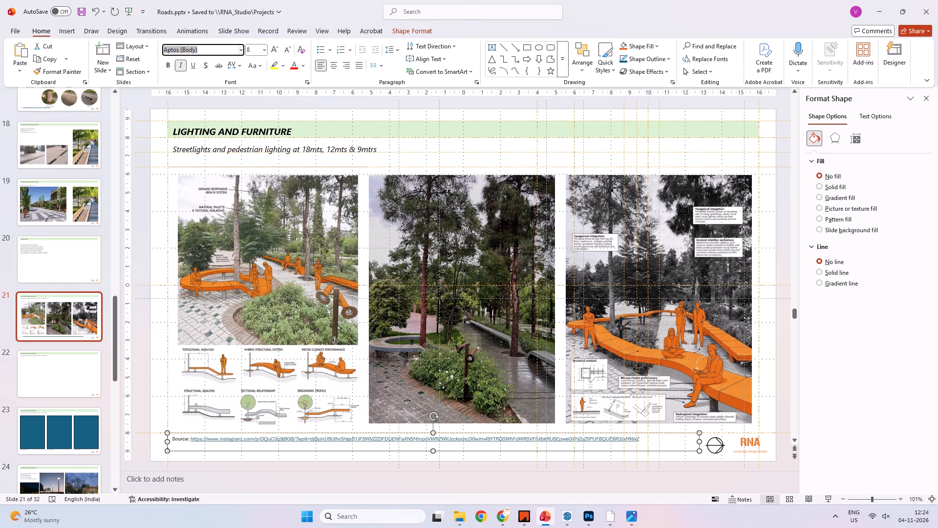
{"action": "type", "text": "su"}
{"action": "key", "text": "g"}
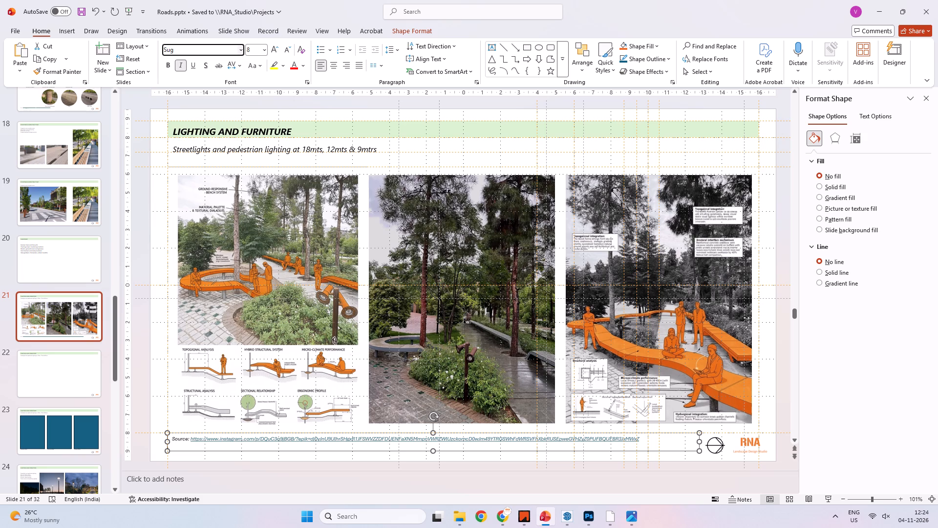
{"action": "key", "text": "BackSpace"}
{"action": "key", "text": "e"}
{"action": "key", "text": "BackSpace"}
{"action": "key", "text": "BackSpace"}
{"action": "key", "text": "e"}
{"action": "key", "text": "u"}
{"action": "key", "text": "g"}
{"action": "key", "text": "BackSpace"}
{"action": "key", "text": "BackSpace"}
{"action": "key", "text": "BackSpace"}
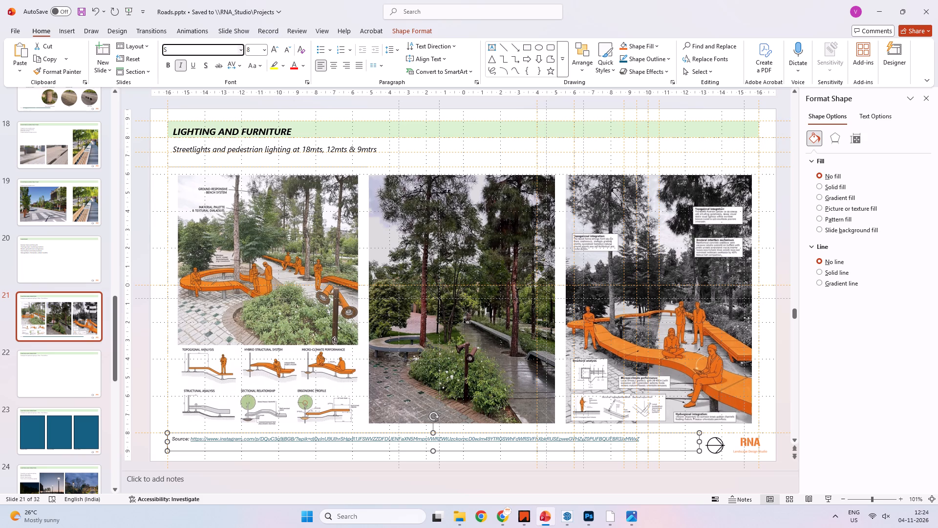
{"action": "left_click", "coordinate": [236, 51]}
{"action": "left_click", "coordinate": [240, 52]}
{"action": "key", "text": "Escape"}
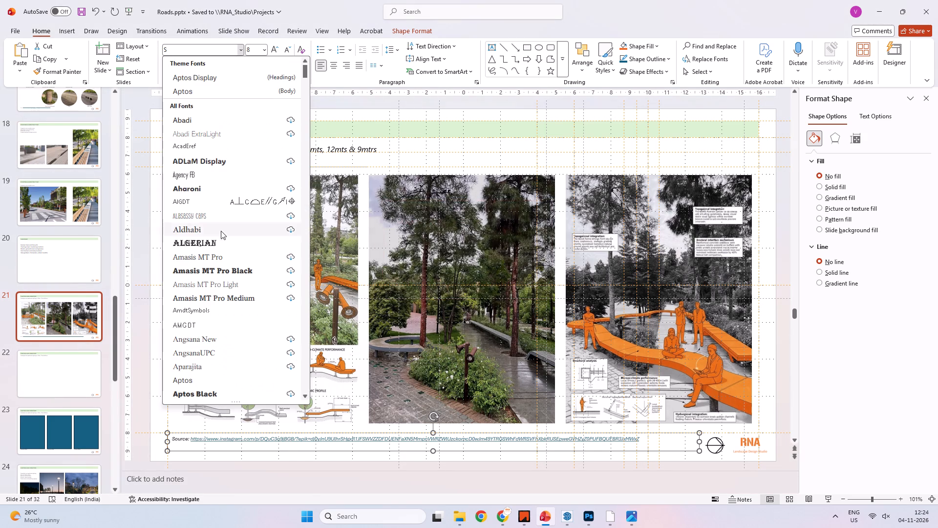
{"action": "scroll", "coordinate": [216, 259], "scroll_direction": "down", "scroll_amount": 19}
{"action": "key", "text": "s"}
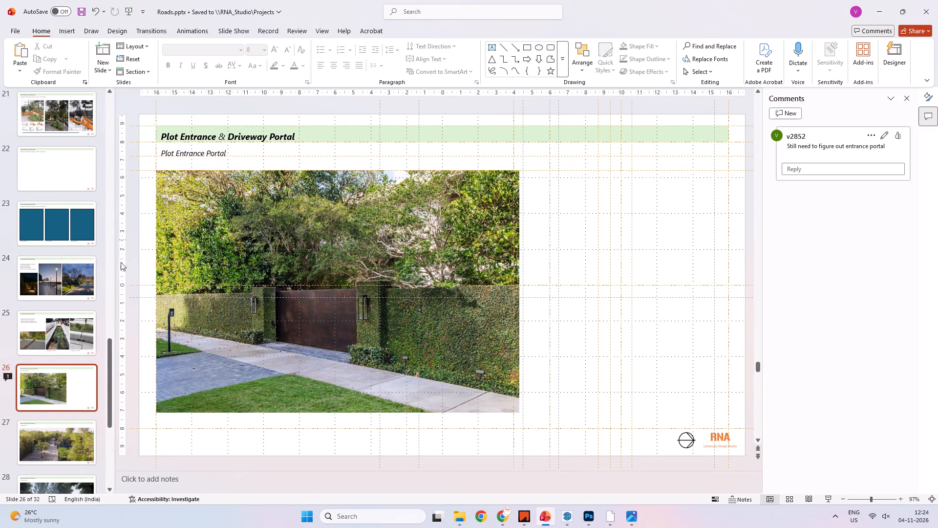
Return to the Lighting and Furniture slide and delete the stray "s" below its source line.
{"action": "scroll", "coordinate": [62, 327], "scroll_direction": "down", "scroll_amount": 2}
{"action": "scroll", "coordinate": [62, 328], "scroll_direction": "up", "scroll_amount": 5}
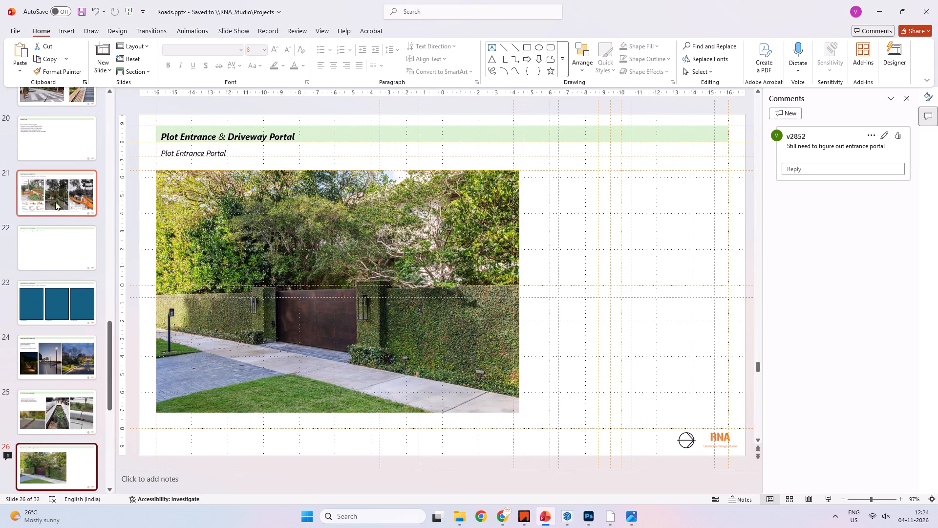
{"action": "left_click", "coordinate": [55, 198]}
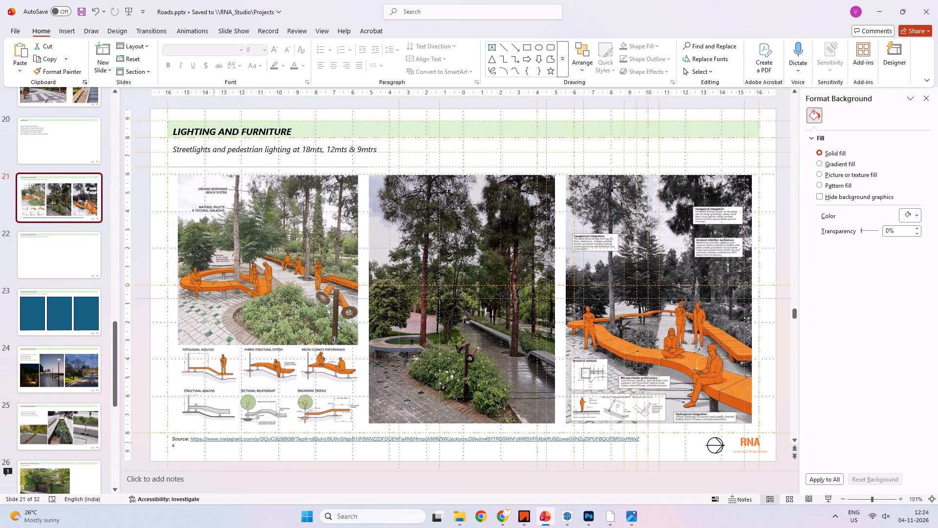
{"action": "left_click", "coordinate": [196, 442]}
{"action": "key", "text": "BackSpace"}
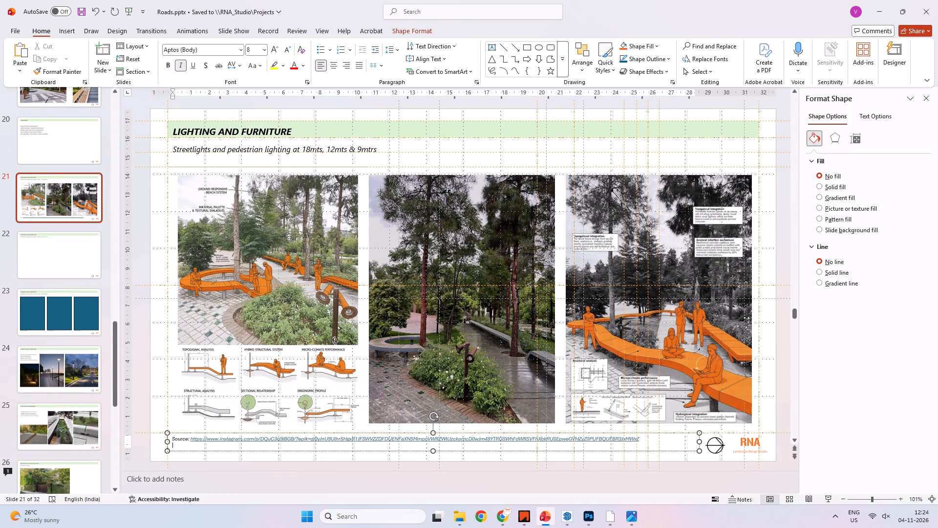
Remove the empty line below the source line on the Lighting and Furniture slide.
{"action": "key", "text": "BackSpace"}
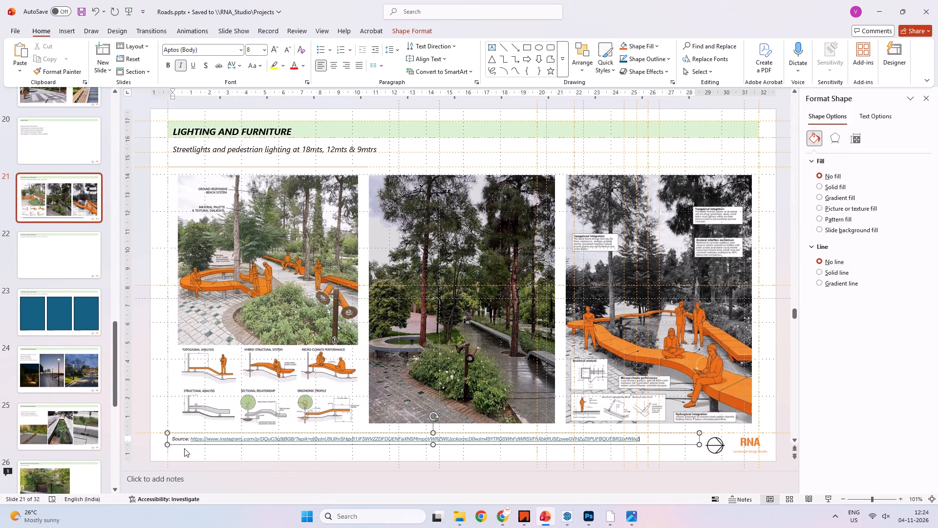
Set the font of the source text box on the Lighting and Furniture slide to Segoe UI.
{"action": "left_click", "coordinate": [183, 444]}
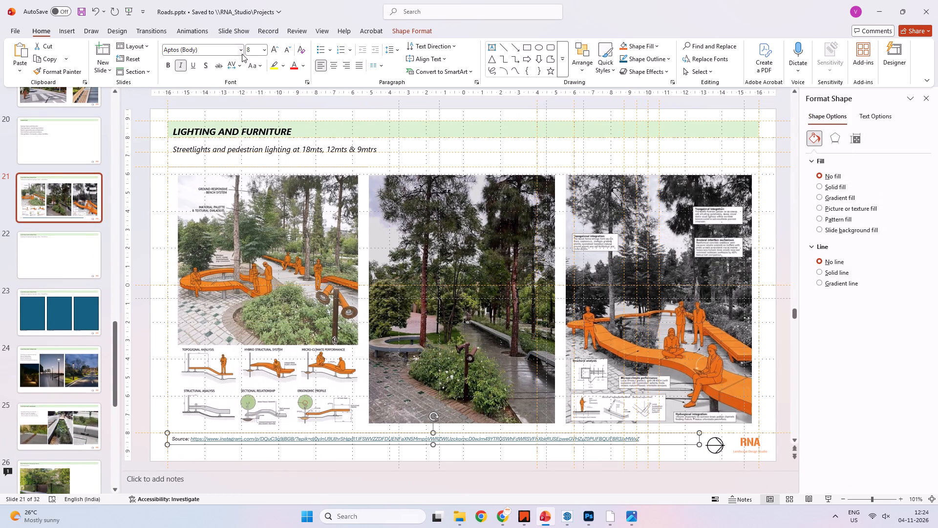
{"action": "left_click", "coordinate": [242, 54]}
{"action": "type", "text": "seg"}
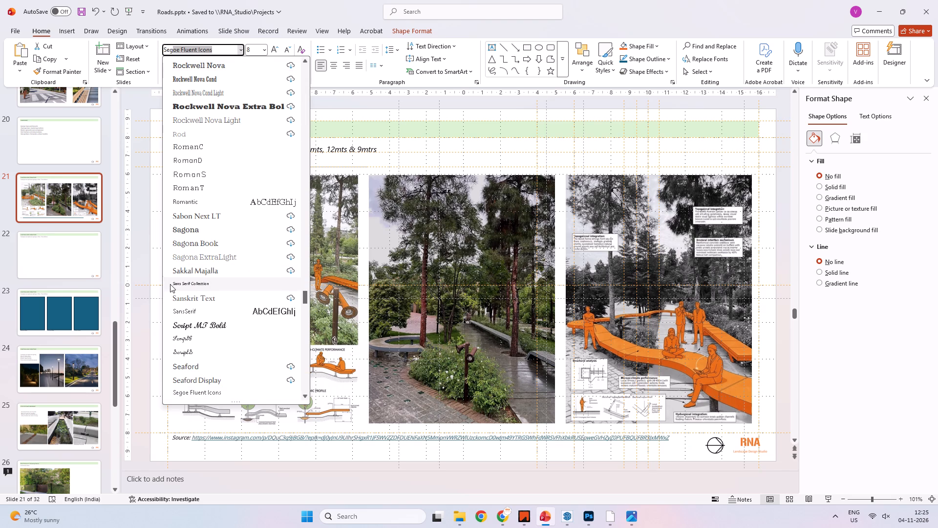
{"action": "scroll", "coordinate": [192, 215], "scroll_direction": "down", "scroll_amount": 6}
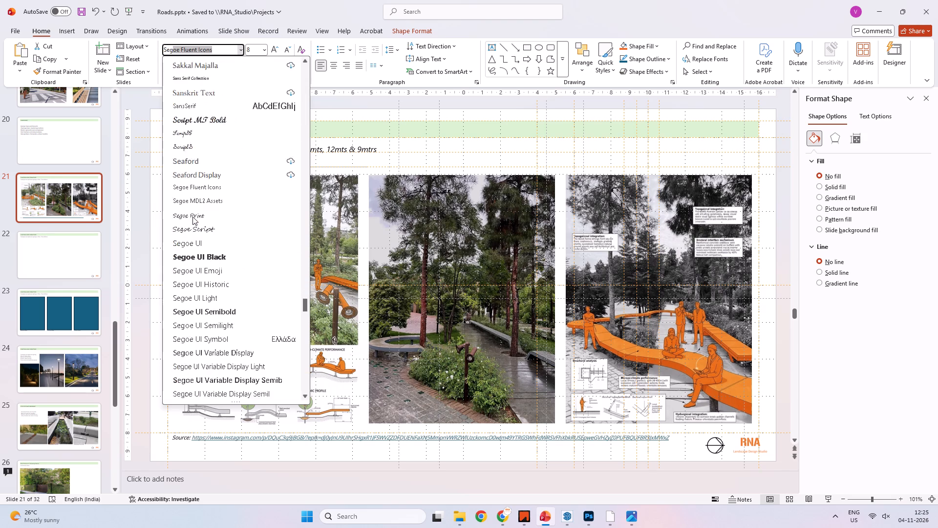
{"action": "left_click", "coordinate": [201, 205]}
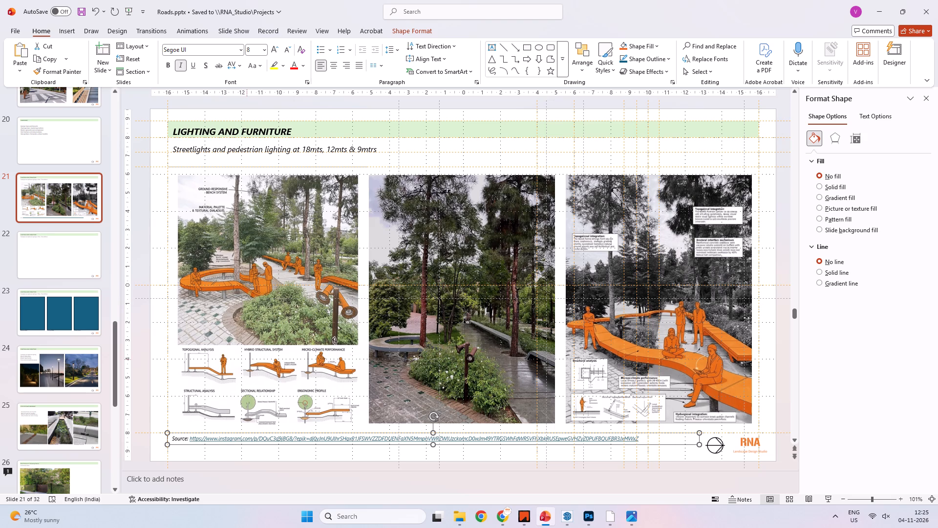
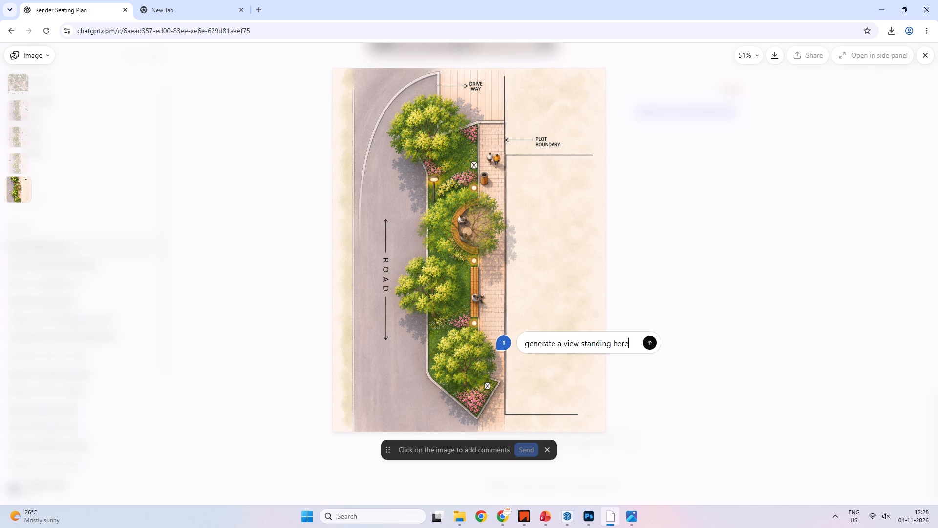
{"action": "key", "text": "space"}
{"action": "type", "text": "looking to"}
{"action": "key", "text": "space"}
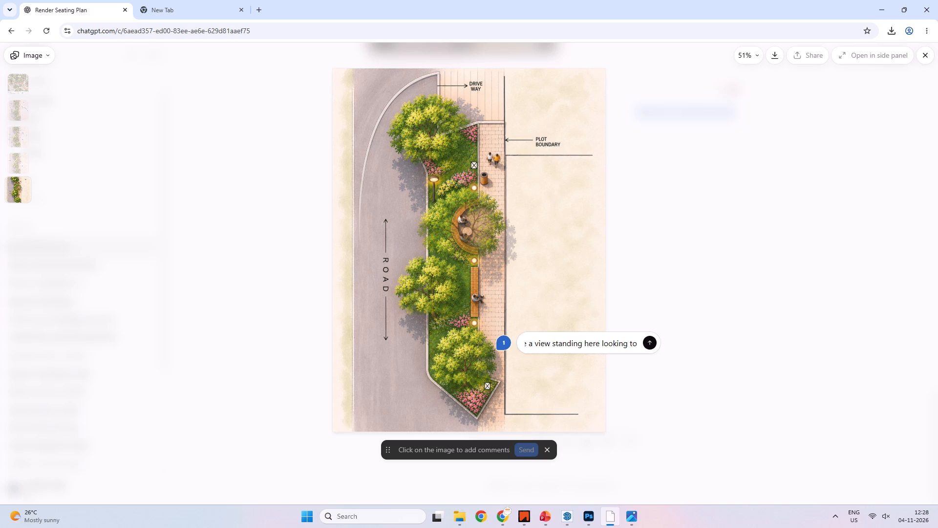
{"action": "key", "text": "BackSpace"}
{"action": "type", "text": "wq"}
{"action": "key", "text": "BackSpace"}
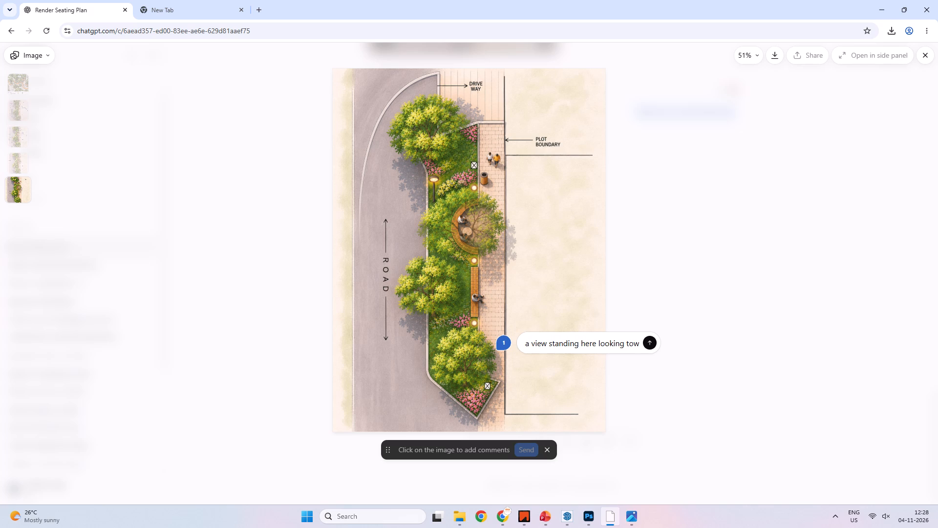
{"action": "type", "text": "oards the pathway"}
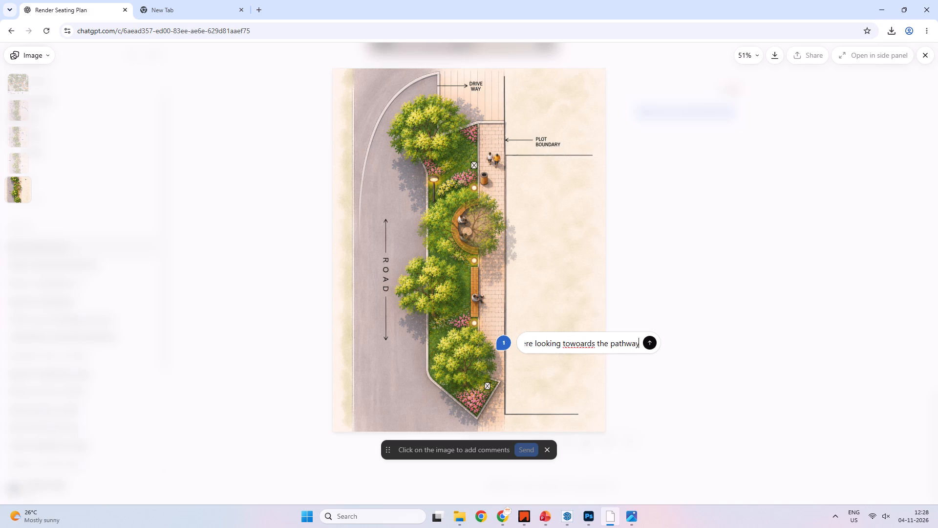
{"action": "key", "text": "space"}
{"action": "key", "text": "Return"}
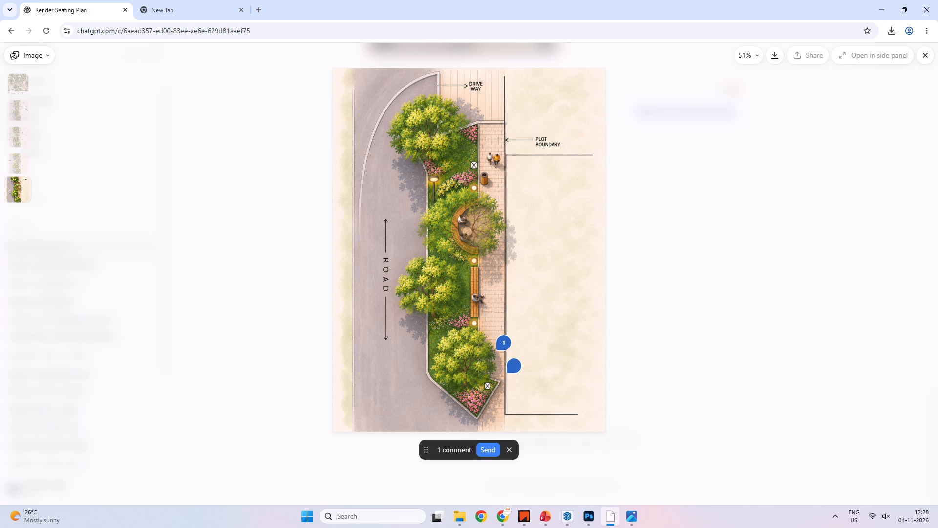
{"action": "left_click", "coordinate": [488, 450]}
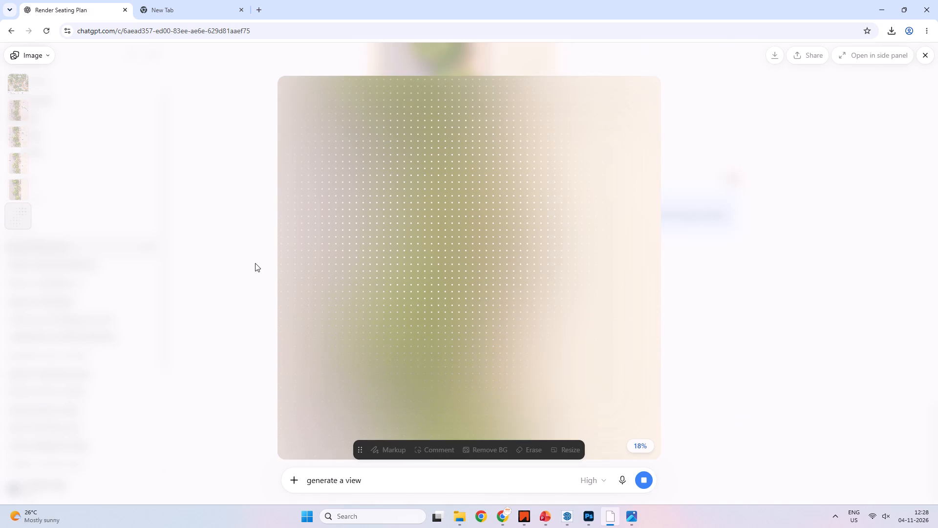
Switch to the Photos window showing 18mts ROW.png and close it.
{"action": "left_click", "coordinate": [547, 521]}
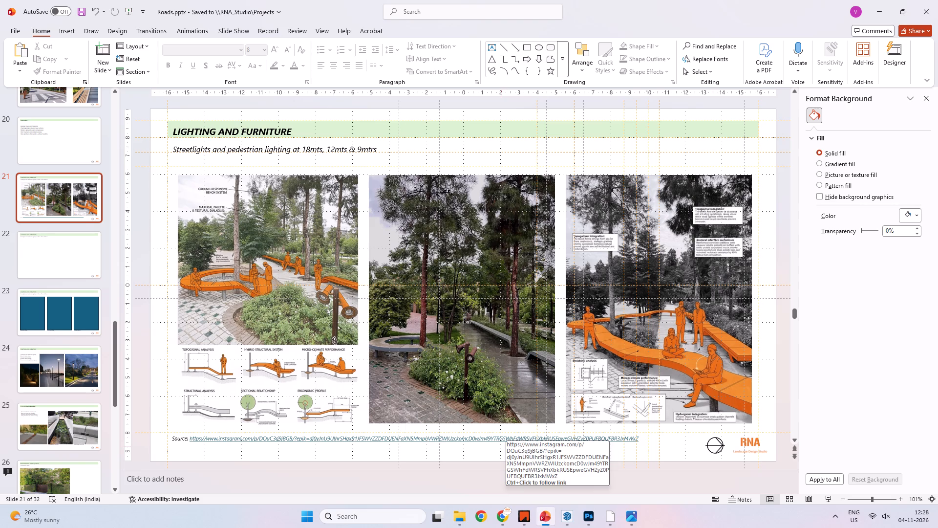
{"action": "left_click", "coordinate": [692, 527]}
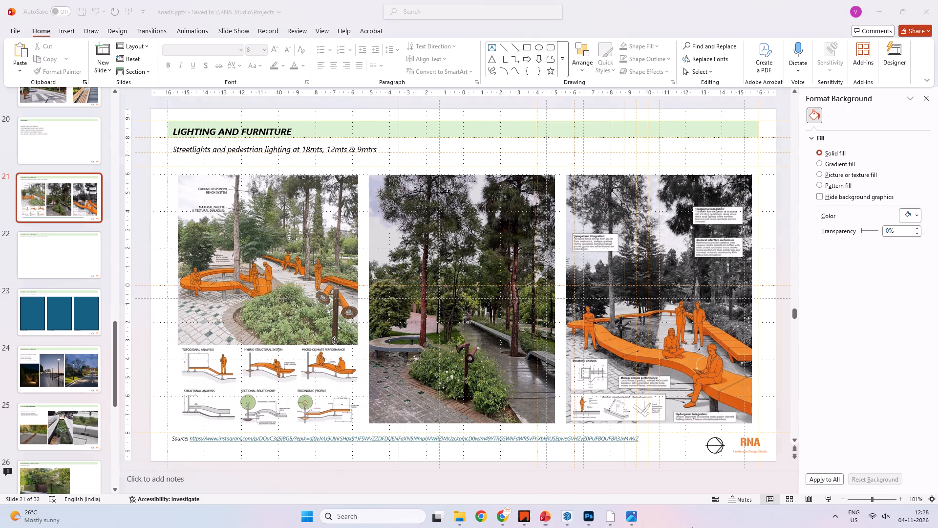
{"action": "left_click", "coordinate": [629, 518]}
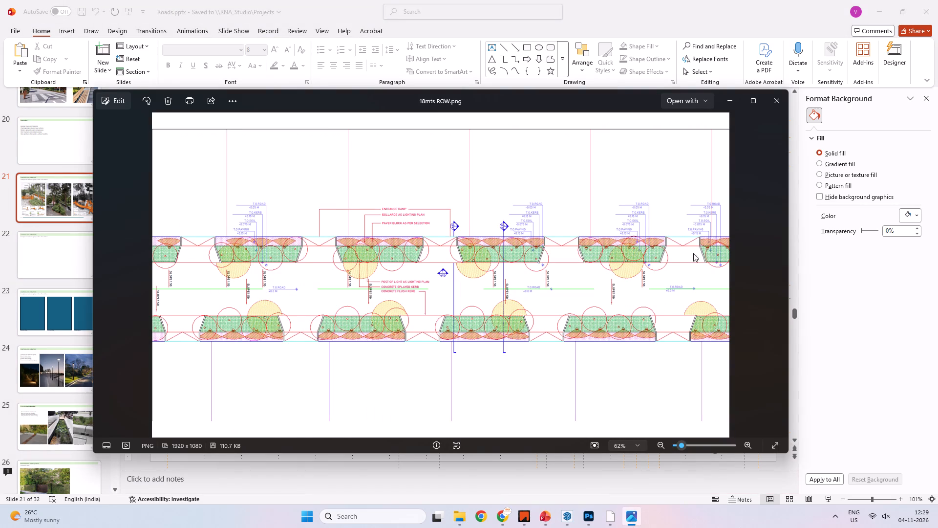
{"action": "left_click", "coordinate": [775, 99]}
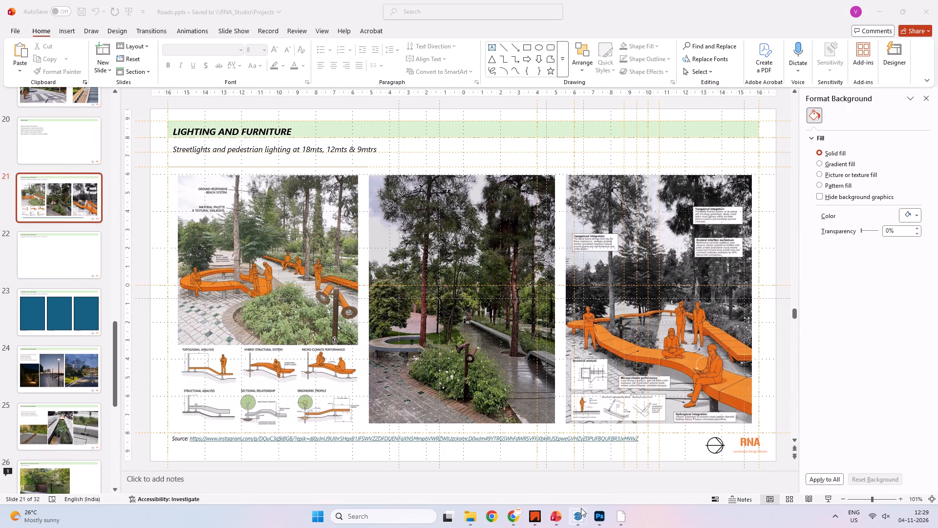
Switch to the typical road model in SketchUp and close its window.
{"action": "left_click", "coordinate": [582, 518]}
{"action": "left_click", "coordinate": [570, 422]}
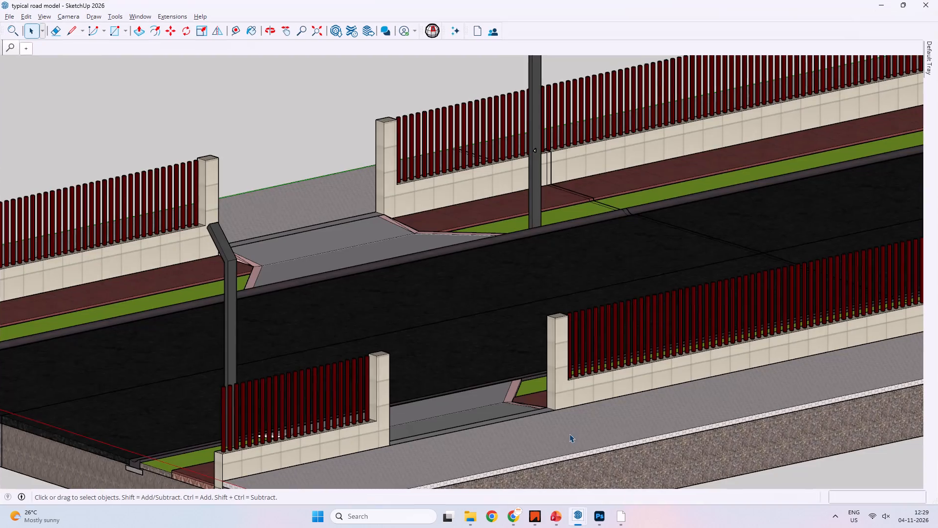
{"action": "left_click", "coordinate": [934, 0]}
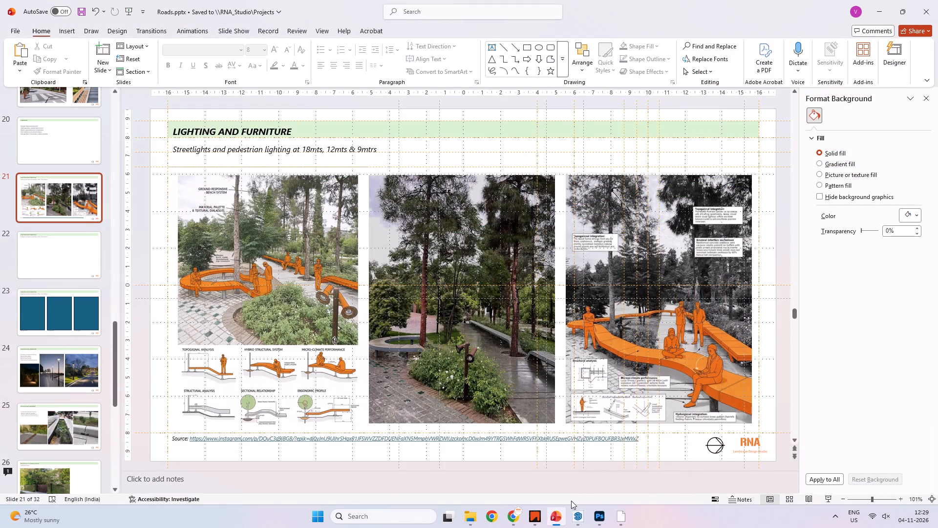
{"action": "left_click", "coordinate": [650, 515]}
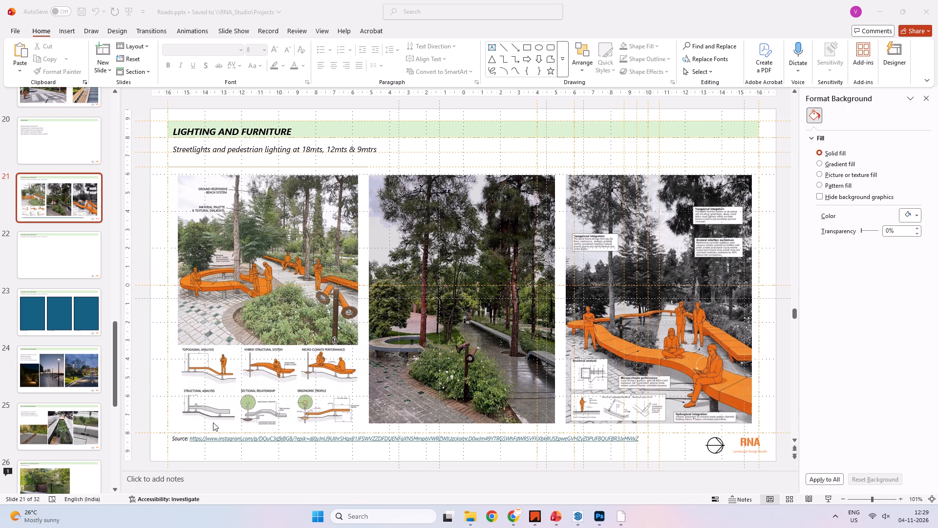
Look through the Roads presentation in PowerPoint, including Utilities and Drainage and Plot Entrance, and bring up the Plot to Plot View slide.
{"action": "left_click", "coordinate": [55, 254]}
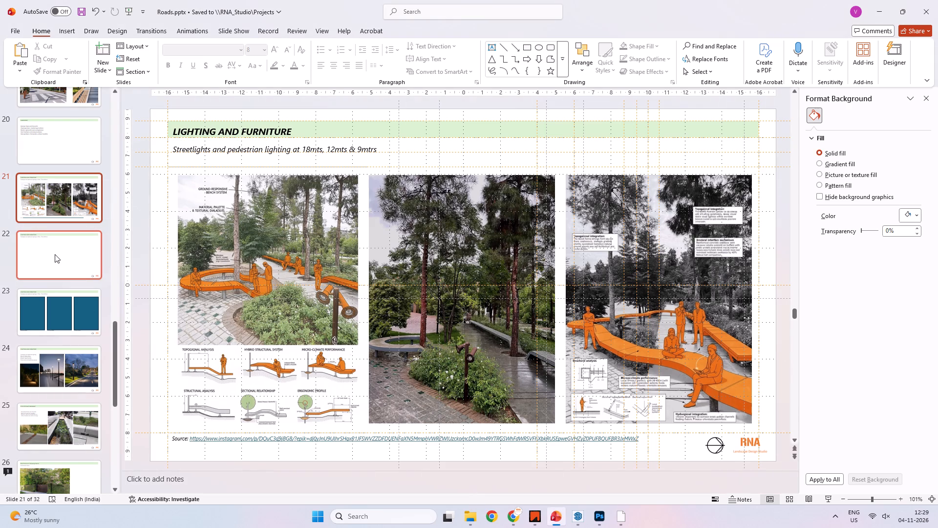
{"action": "scroll", "coordinate": [56, 348], "scroll_direction": "down", "scroll_amount": 5}
{"action": "left_click", "coordinate": [74, 296]}
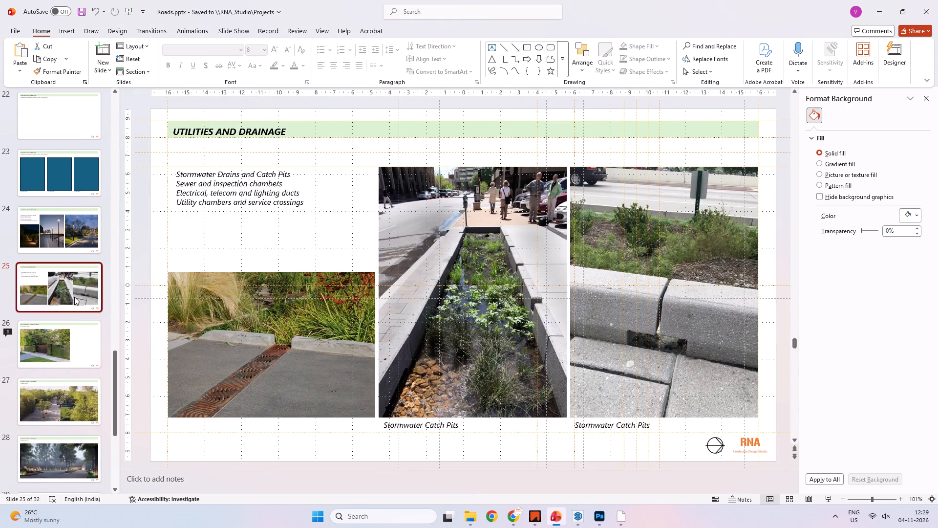
{"action": "left_click", "coordinate": [78, 349]}
{"action": "scroll", "coordinate": [84, 351], "scroll_direction": "down", "scroll_amount": 14}
{"action": "scroll", "coordinate": [82, 352], "scroll_direction": "up", "scroll_amount": 2}
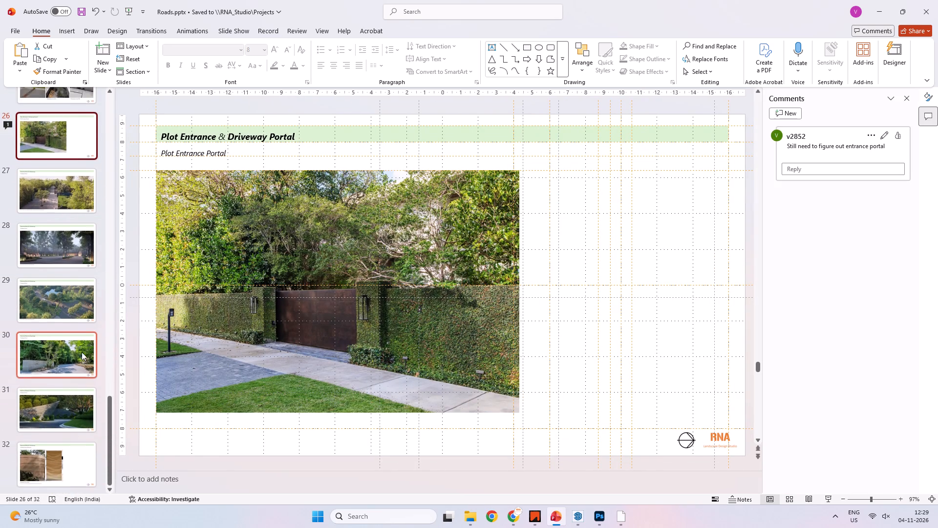
{"action": "scroll", "coordinate": [82, 352], "scroll_direction": "up", "scroll_amount": 20}
{"action": "scroll", "coordinate": [81, 357], "scroll_direction": "up", "scroll_amount": 5}
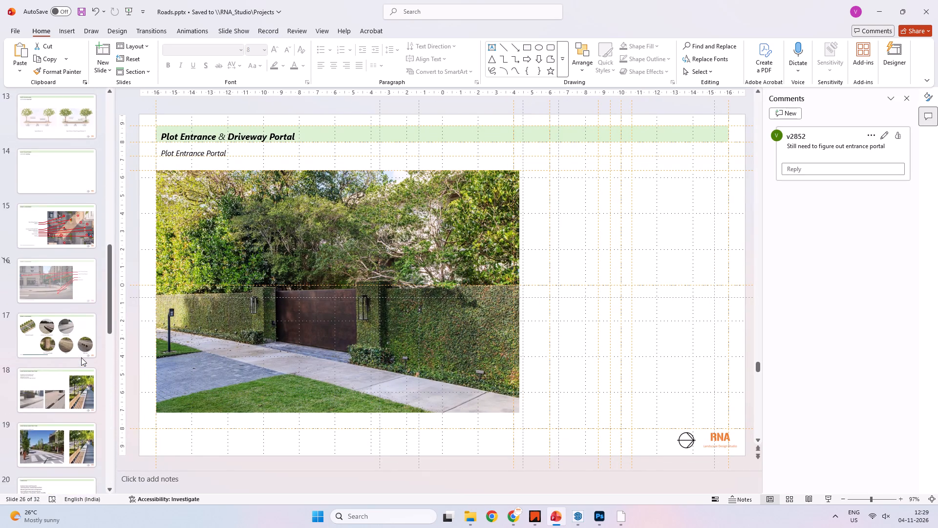
{"action": "scroll", "coordinate": [81, 357], "scroll_direction": "up", "scroll_amount": 8}
{"action": "left_click", "coordinate": [74, 381]}
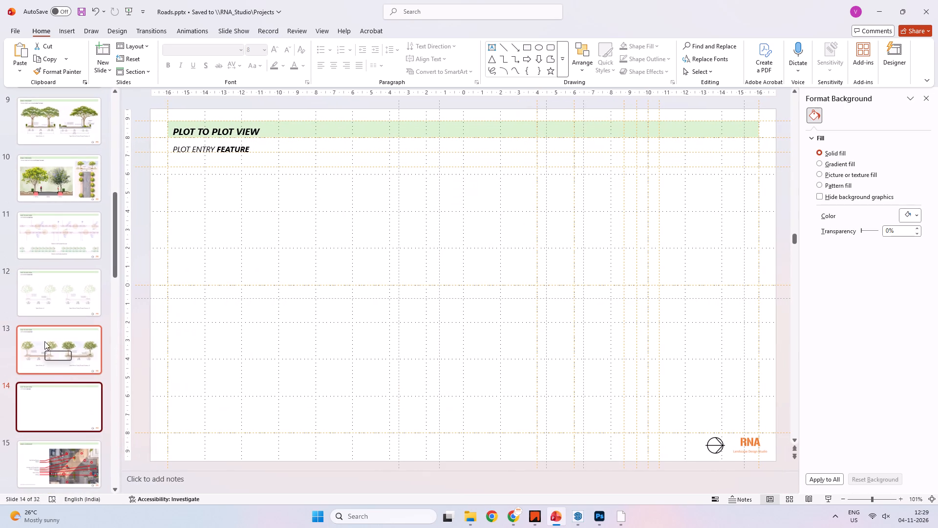
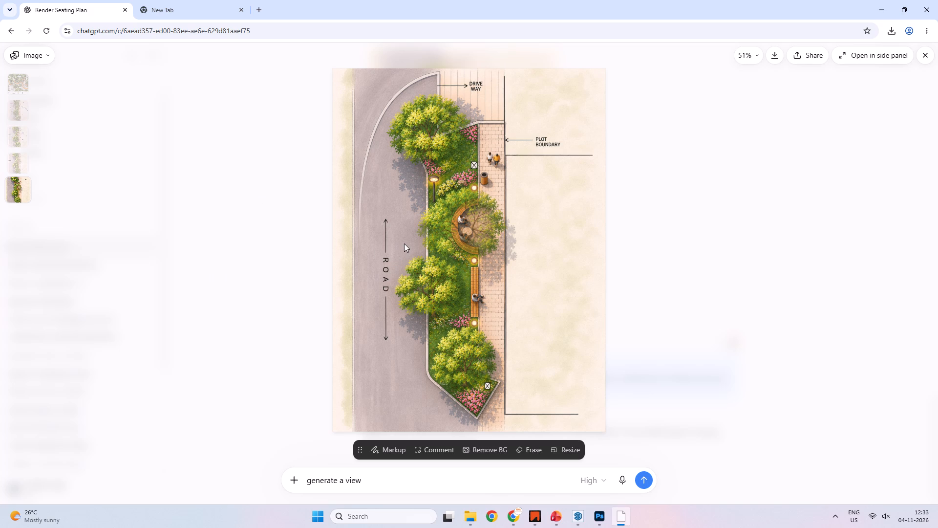
Switch to the Roads presentation in PowerPoint and copy the middle post-top lamp photo from the Lighting and Furniture slide.
{"action": "key", "text": "alt+Tab"}
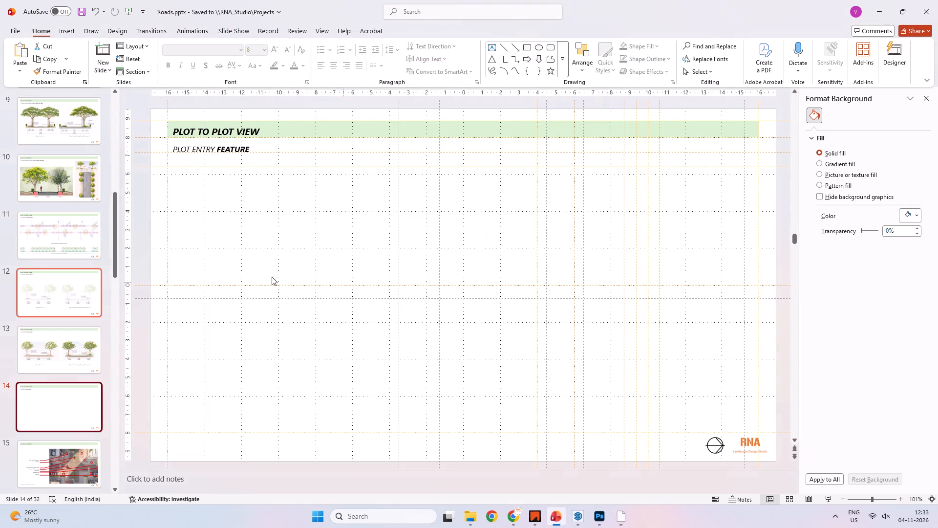
{"action": "scroll", "coordinate": [137, 279], "scroll_direction": "down", "scroll_amount": 6}
{"action": "scroll", "coordinate": [27, 300], "scroll_direction": "down", "scroll_amount": 10}
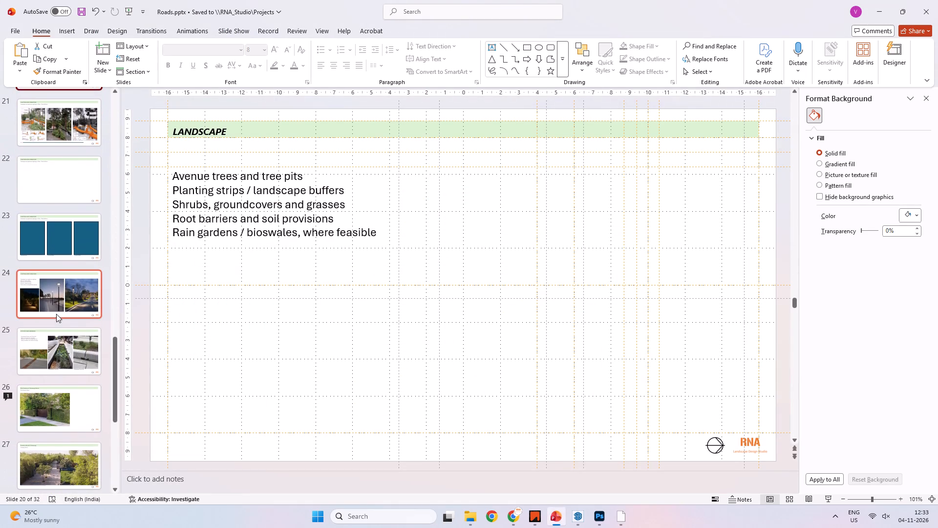
{"action": "left_click", "coordinate": [59, 293]}
{"action": "left_click", "coordinate": [451, 304]}
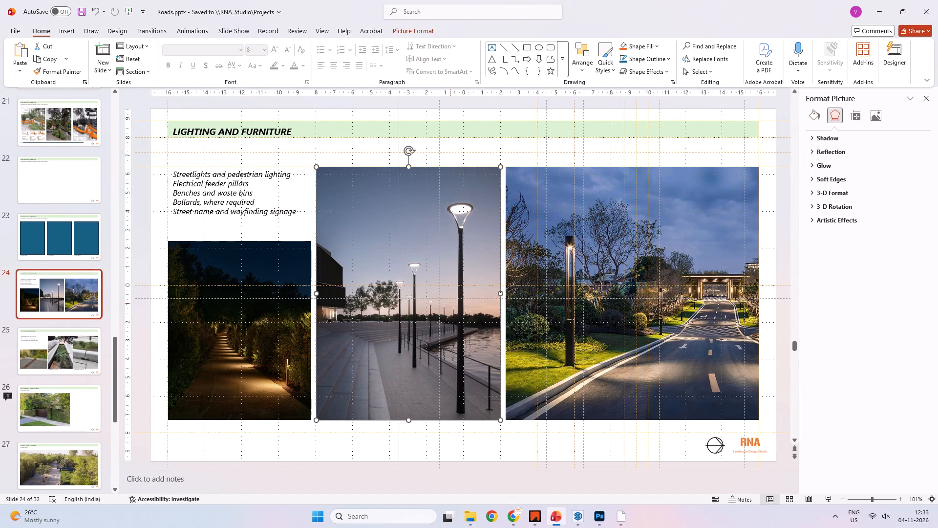
{"action": "key", "text": "ctrl+c"}
Switch back to ChatGPT, close the enlarged seating plan render and check the reply to the pathway view request.
{"action": "key", "text": "alt+Tab"}
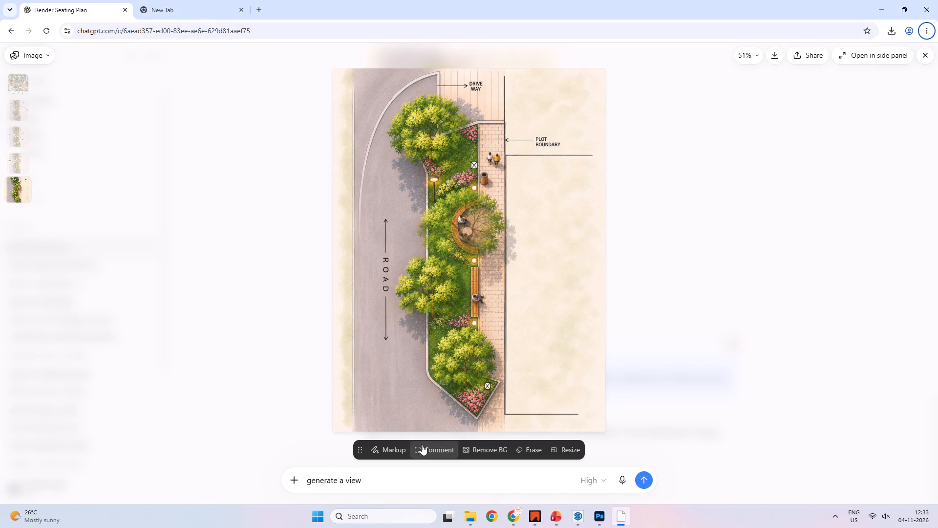
{"action": "left_click", "coordinate": [373, 485]}
{"action": "left_click", "coordinate": [277, 377]}
{"action": "key", "text": "Escape"}
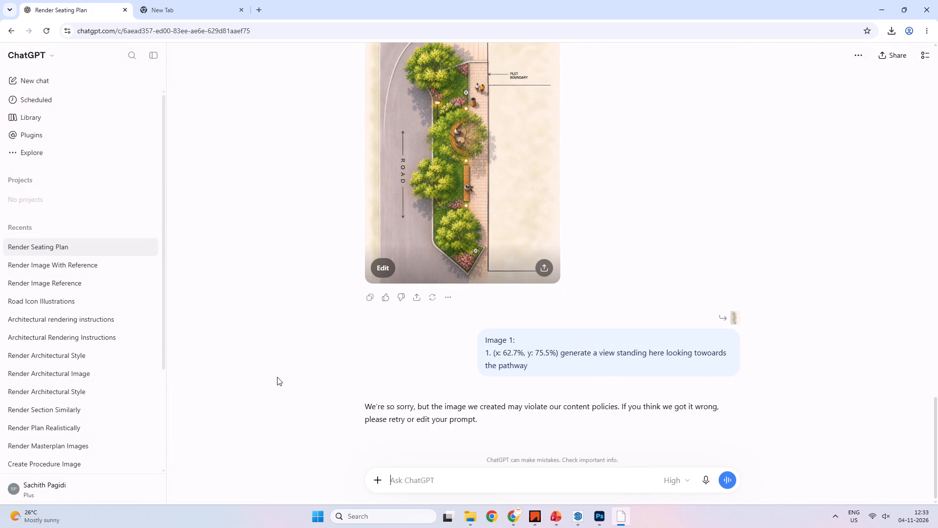
{"action": "scroll", "coordinate": [429, 365], "scroll_direction": "down", "scroll_amount": 12}
{"action": "scroll", "coordinate": [502, 339], "scroll_direction": "down", "scroll_amount": 5}
{"action": "left_click", "coordinate": [702, 361]}
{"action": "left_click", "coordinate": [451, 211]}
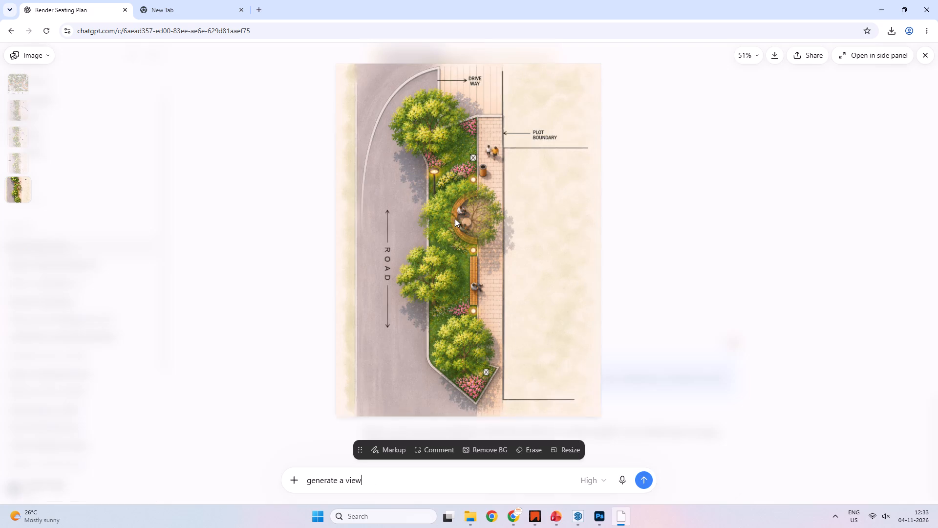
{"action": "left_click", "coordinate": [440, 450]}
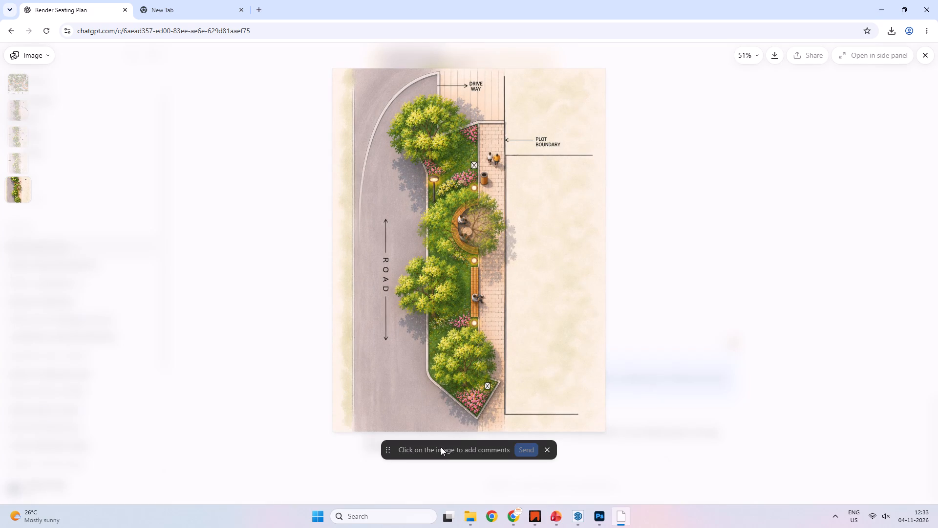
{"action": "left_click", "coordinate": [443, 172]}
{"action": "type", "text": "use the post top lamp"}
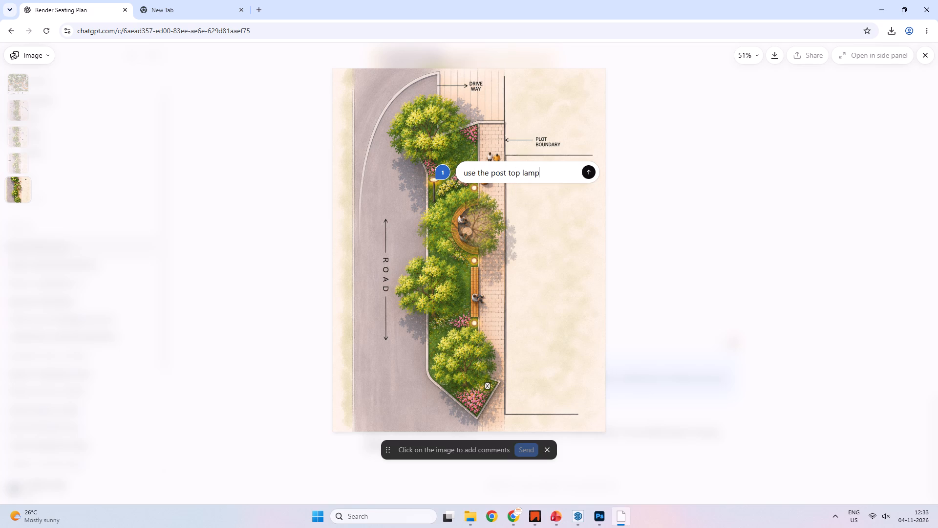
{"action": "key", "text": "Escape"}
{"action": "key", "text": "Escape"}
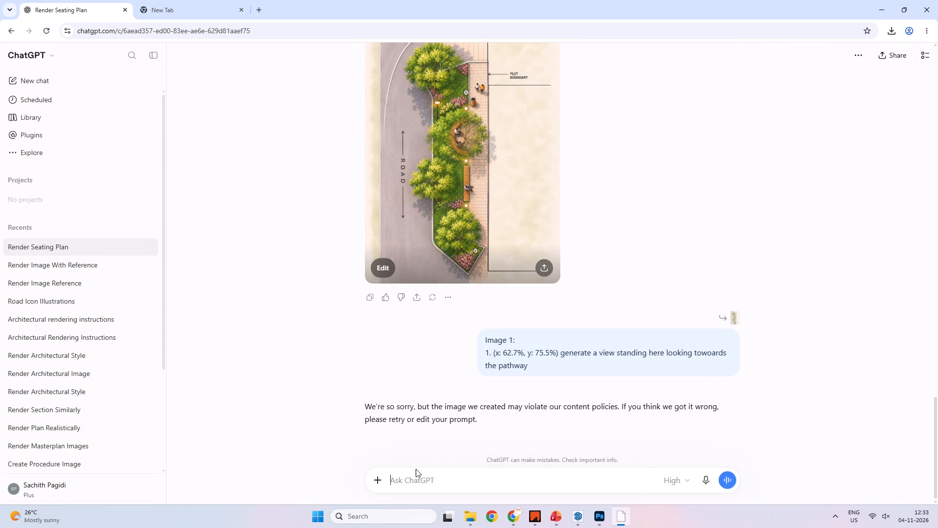
Paste the copied lamp photo into the Render Seating Plan chat and send it with the prompt "use this post top lamp".
{"action": "key", "text": "ctrl+v"}
{"action": "type", "text": "use ths"}
{"action": "key", "text": "BackSpace"}
{"action": "type", "text": "is post top lamp"}
{"action": "key", "text": "space"}
{"action": "key", "text": "Return"}
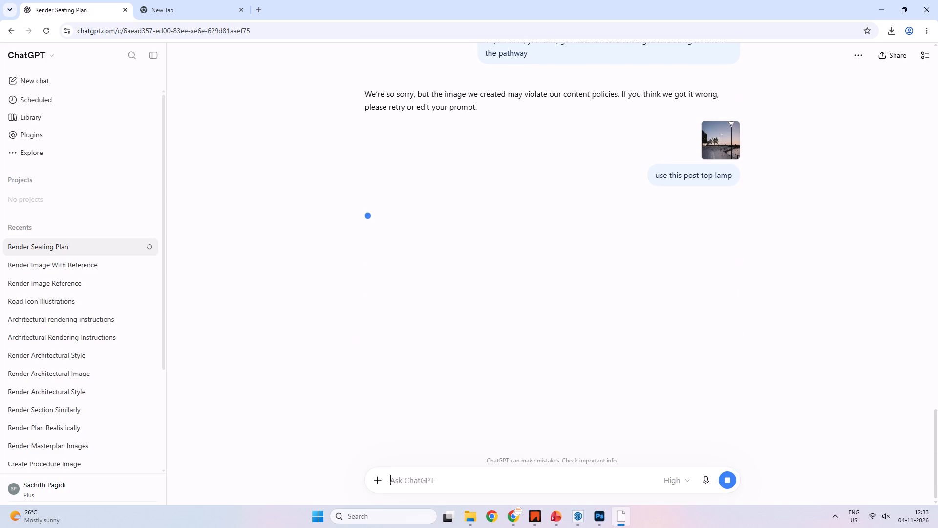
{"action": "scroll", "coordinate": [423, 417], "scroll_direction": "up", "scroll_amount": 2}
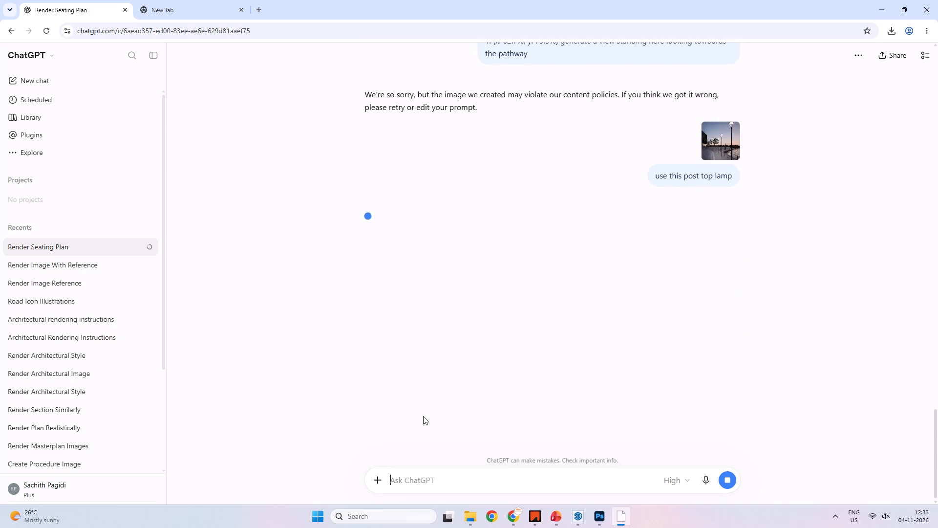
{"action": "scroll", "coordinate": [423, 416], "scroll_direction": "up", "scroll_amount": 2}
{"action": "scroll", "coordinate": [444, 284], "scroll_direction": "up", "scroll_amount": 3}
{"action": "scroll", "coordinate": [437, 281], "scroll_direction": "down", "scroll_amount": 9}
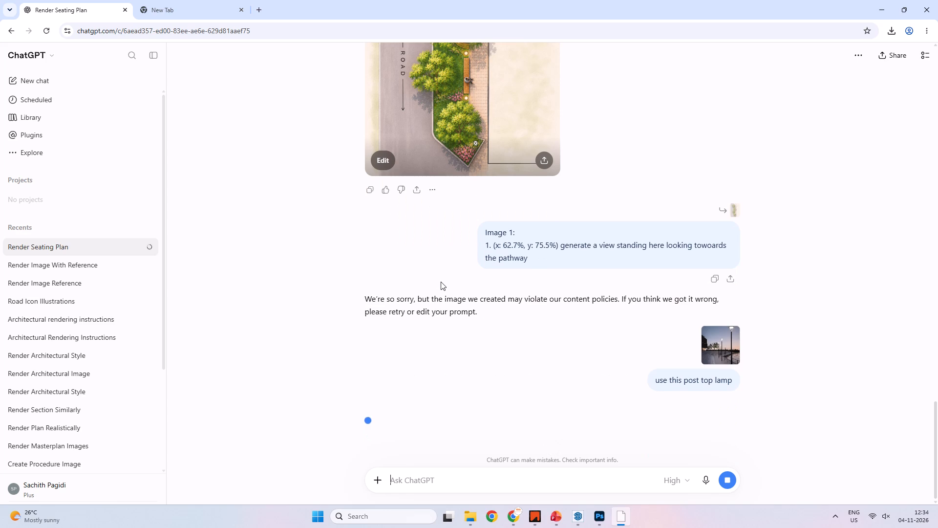
Switch back to the Roads presentation in PowerPoint and select the dark garden pathway photo on the Lighting and Furniture slide.
{"action": "scroll", "coordinate": [441, 282], "scroll_direction": "down", "scroll_amount": 1}
{"action": "key", "text": "alt+Tab"}
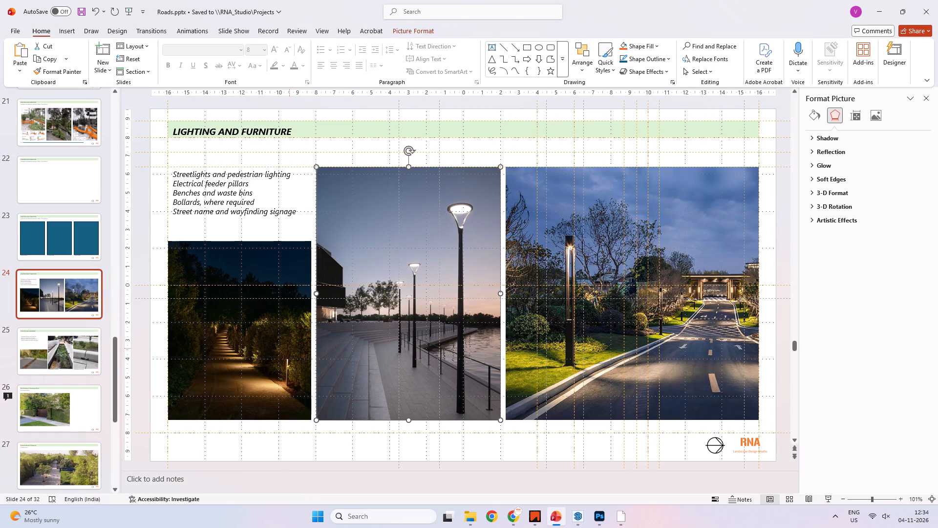
{"action": "left_click", "coordinate": [277, 337]}
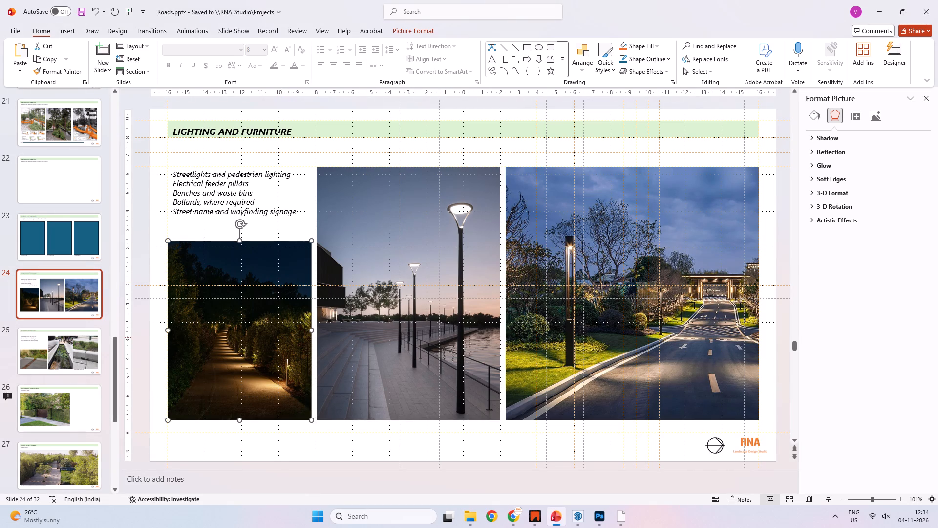
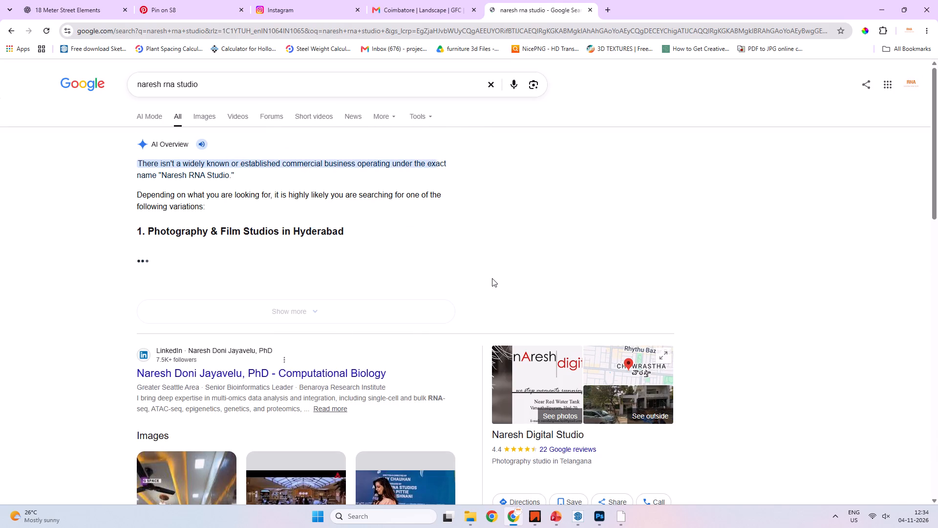
Look through the Google results for the RNA studio search, including the expanded AI Overview, and go back to the blank new tab page.
{"action": "scroll", "coordinate": [485, 270], "scroll_direction": "down", "scroll_amount": 1}
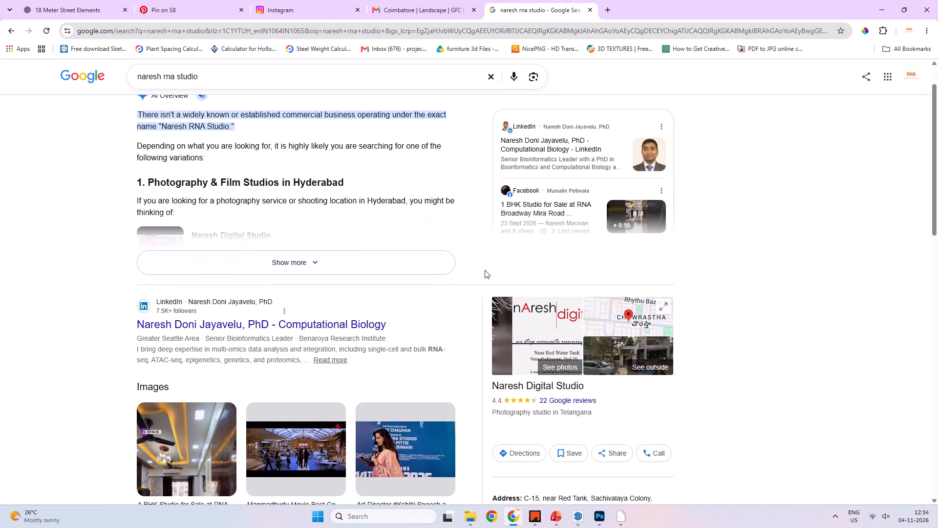
{"action": "scroll", "coordinate": [484, 270], "scroll_direction": "down", "scroll_amount": 2}
{"action": "scroll", "coordinate": [483, 270], "scroll_direction": "up", "scroll_amount": 4}
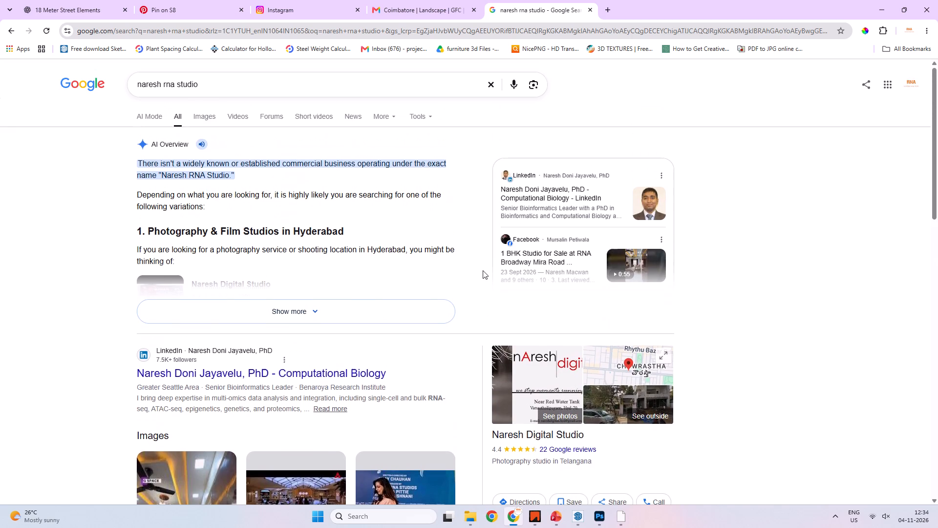
{"action": "scroll", "coordinate": [483, 270], "scroll_direction": "up", "scroll_amount": 1}
{"action": "left_click", "coordinate": [331, 325]}
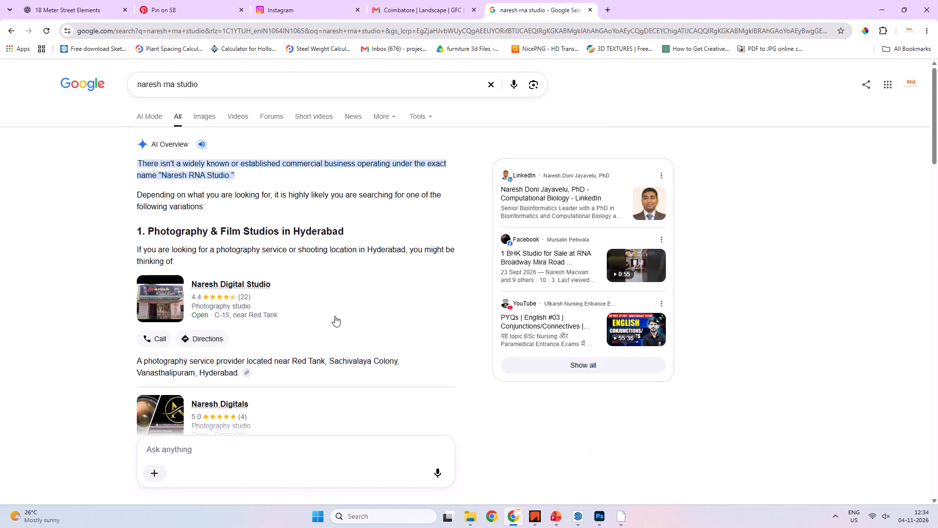
{"action": "scroll", "coordinate": [337, 295], "scroll_direction": "down", "scroll_amount": 4}
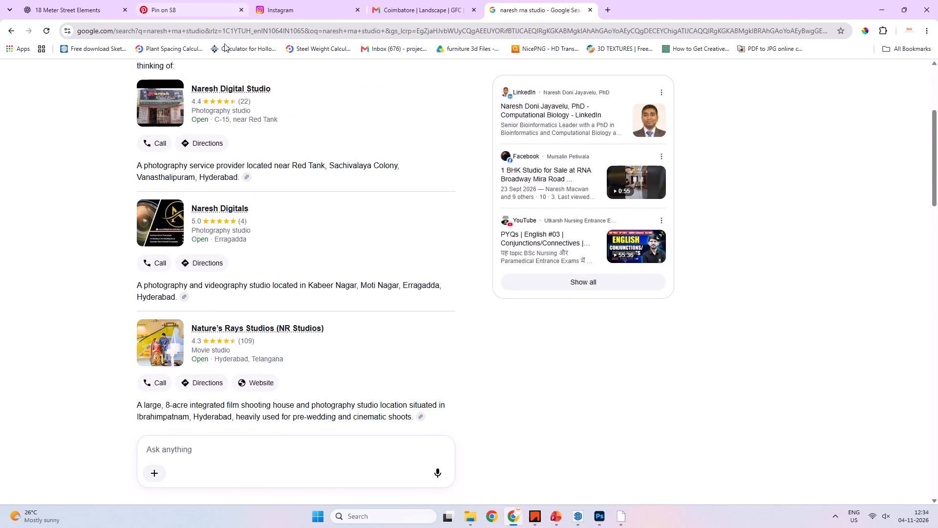
{"action": "scroll", "coordinate": [170, 118], "scroll_direction": "up", "scroll_amount": 5}
{"action": "left_click", "coordinate": [14, 32]}
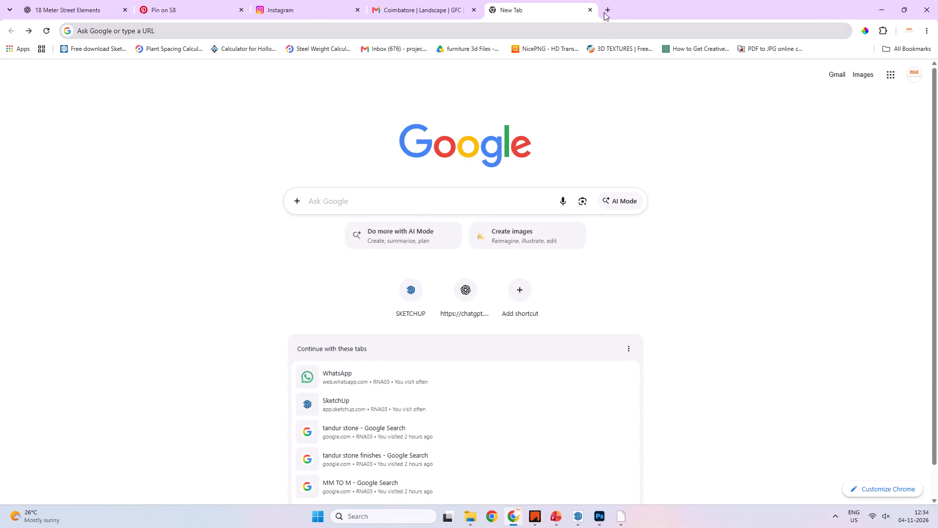
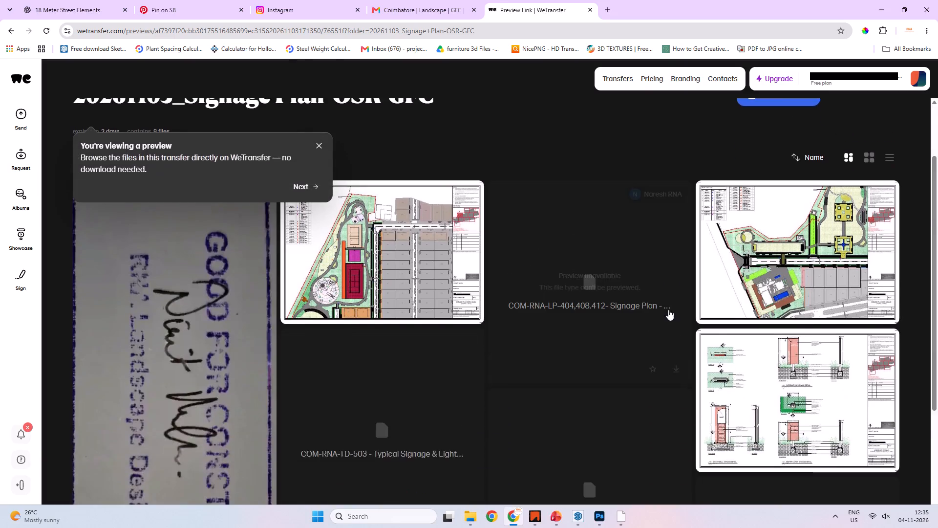
Look through the files in the 20261103_Signage Plan-OSR-GFC transfer preview on WeTransfer, including the signage plans and typical signage details.
{"action": "scroll", "coordinate": [666, 304], "scroll_direction": "up", "scroll_amount": 1}
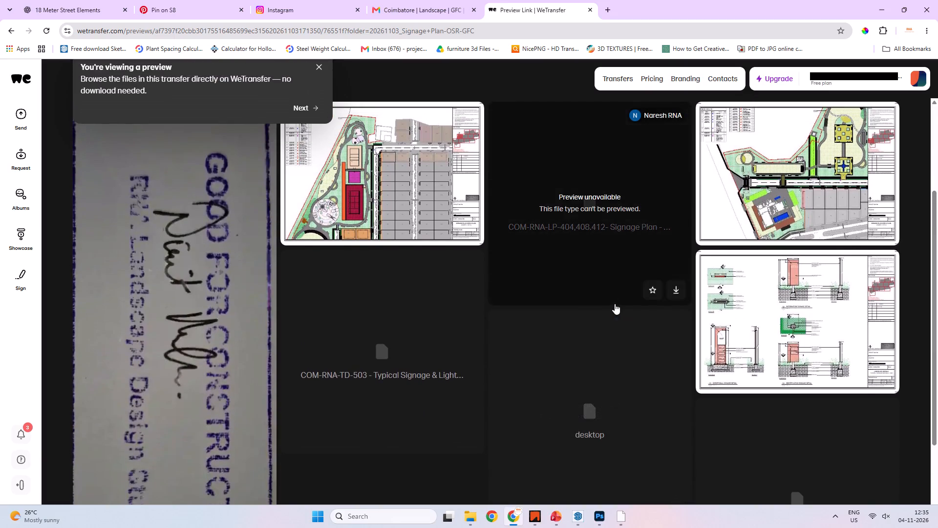
{"action": "scroll", "coordinate": [477, 277], "scroll_direction": "up", "scroll_amount": 1}
{"action": "scroll", "coordinate": [477, 276], "scroll_direction": "down", "scroll_amount": 1}
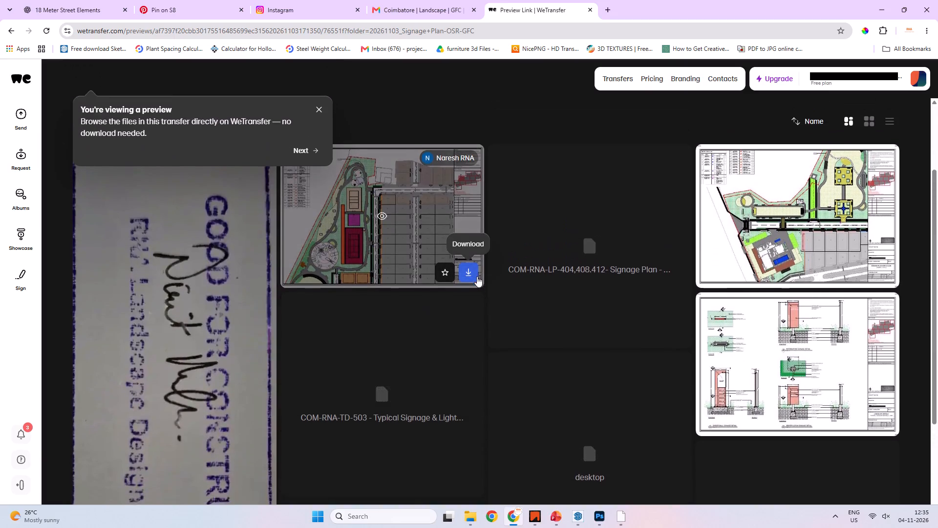
{"action": "scroll", "coordinate": [477, 276], "scroll_direction": "down", "scroll_amount": 5}
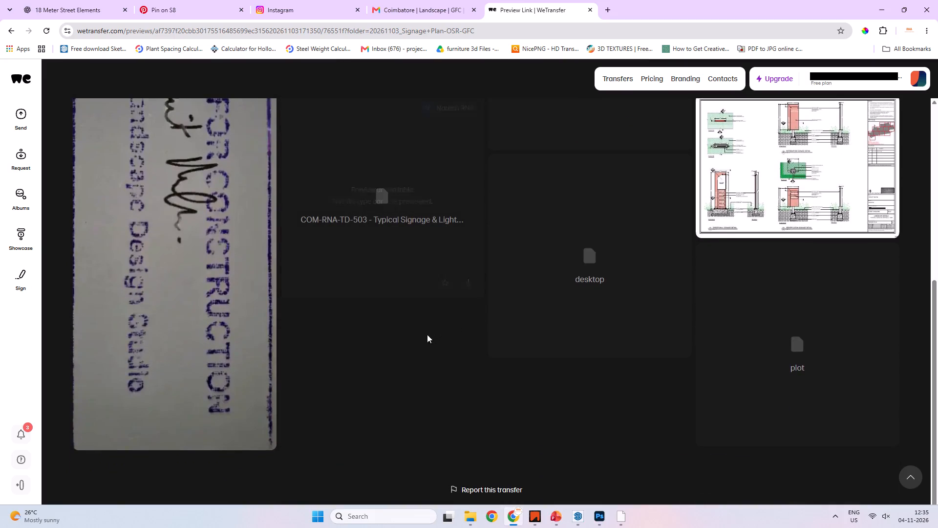
{"action": "scroll", "coordinate": [368, 316], "scroll_direction": "up", "scroll_amount": 6}
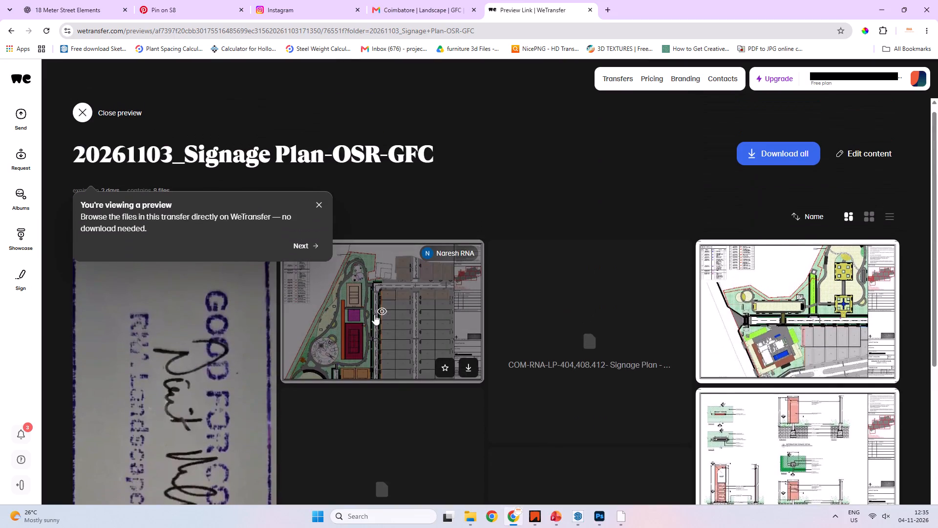
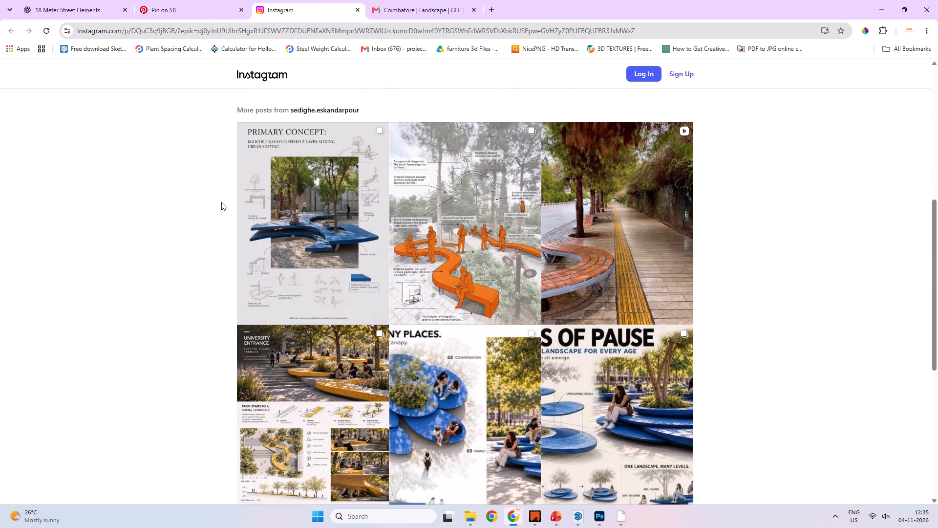
Open the Instagram reel of the tree-lined walkway with the curved bench and yellow tactile strip, and dismiss the sign-up prompt.
{"action": "scroll", "coordinate": [224, 198], "scroll_direction": "down", "scroll_amount": 1}
{"action": "scroll", "coordinate": [225, 196], "scroll_direction": "up", "scroll_amount": 1}
{"action": "left_click", "coordinate": [606, 206]}
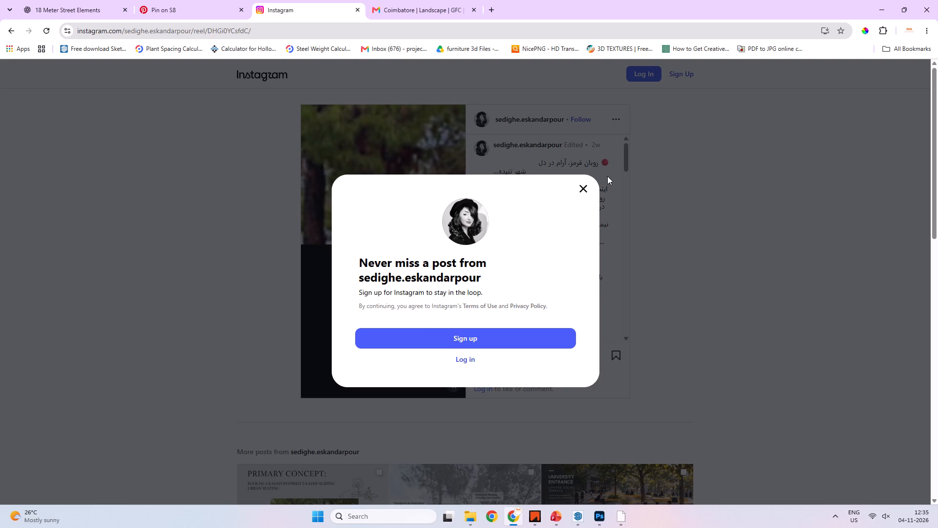
{"action": "left_click", "coordinate": [589, 185]}
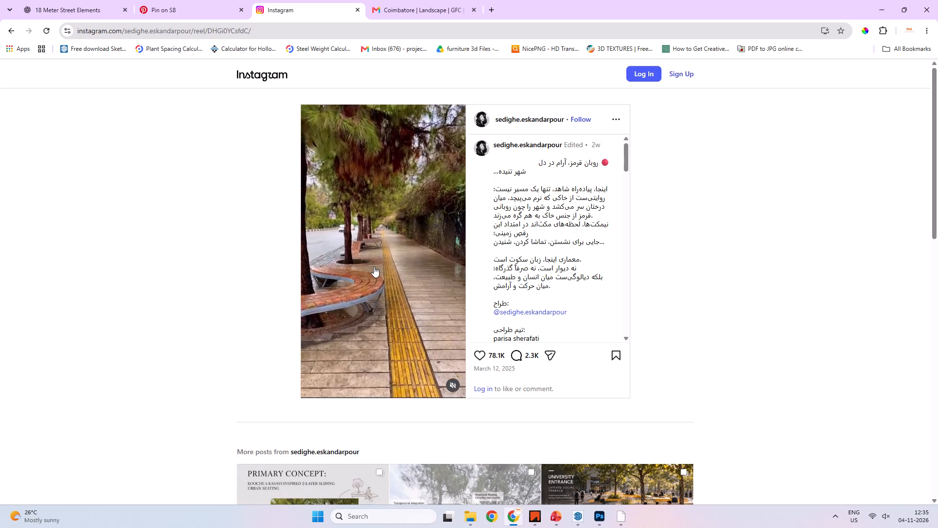
Look through the architect's other posts below the reel and on the full Instagram profile for urban seating references.
{"action": "scroll", "coordinate": [374, 266], "scroll_direction": "down", "scroll_amount": 8}
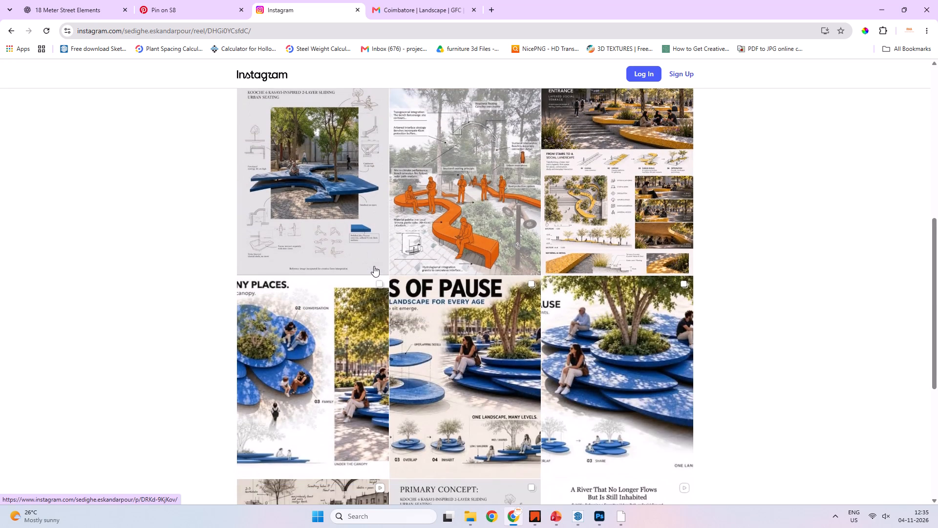
{"action": "scroll", "coordinate": [374, 266], "scroll_direction": "down", "scroll_amount": 12}
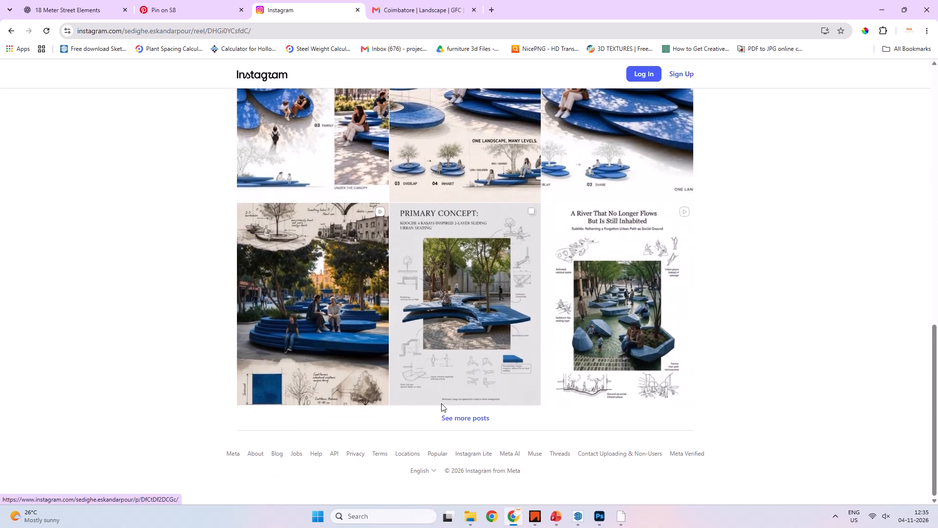
{"action": "left_click", "coordinate": [464, 419]}
{"action": "scroll", "coordinate": [405, 338], "scroll_direction": "down", "scroll_amount": 10}
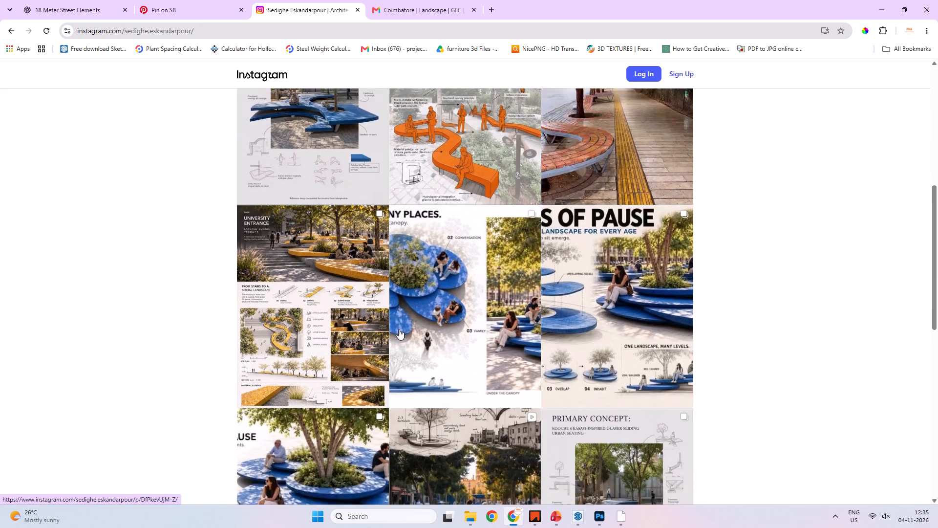
{"action": "scroll", "coordinate": [399, 329], "scroll_direction": "down", "scroll_amount": 8}
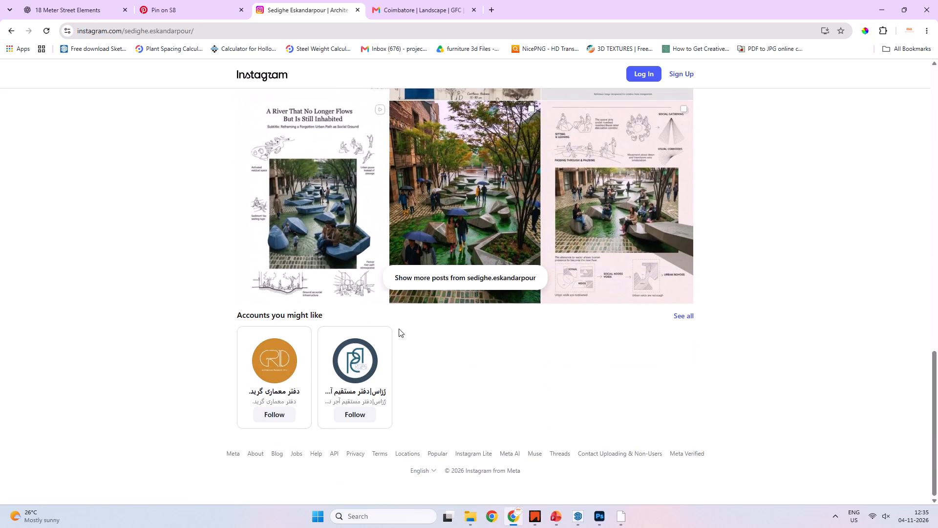
{"action": "scroll", "coordinate": [414, 330], "scroll_direction": "up", "scroll_amount": 8}
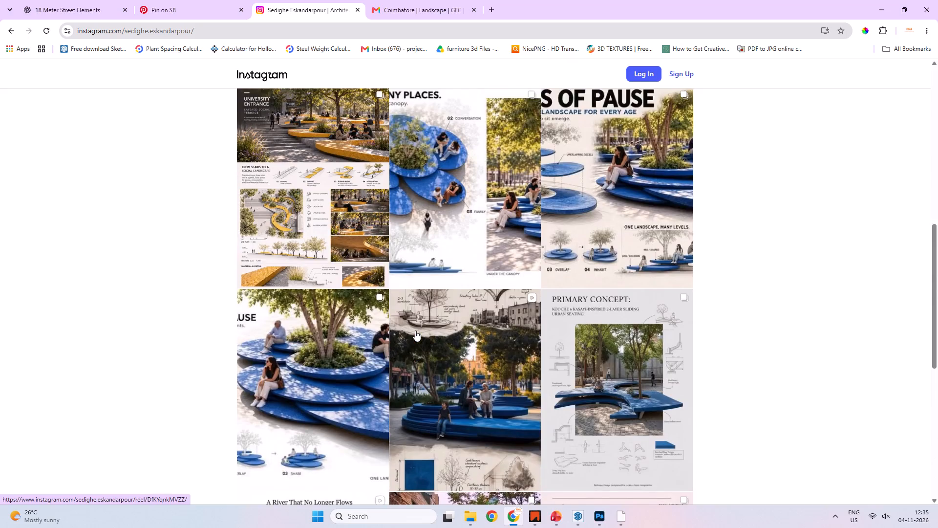
{"action": "scroll", "coordinate": [415, 330], "scroll_direction": "up", "scroll_amount": 11}
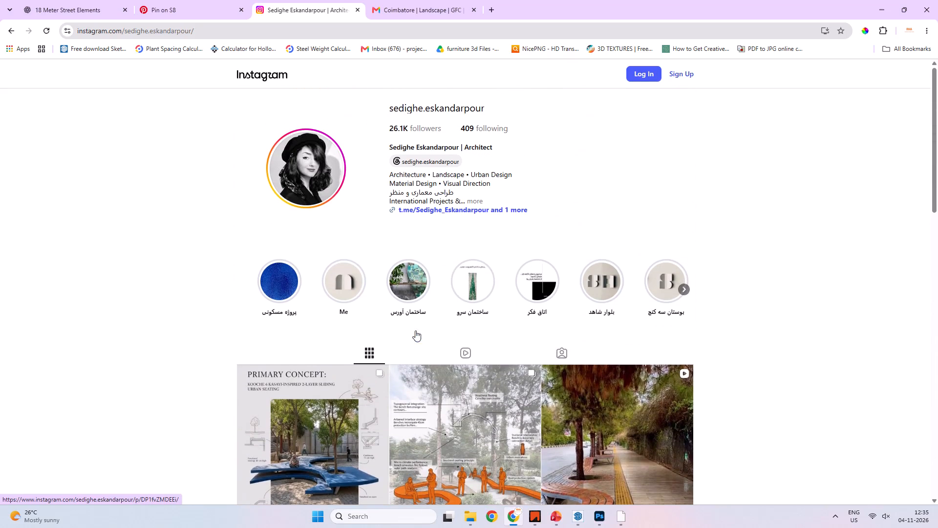
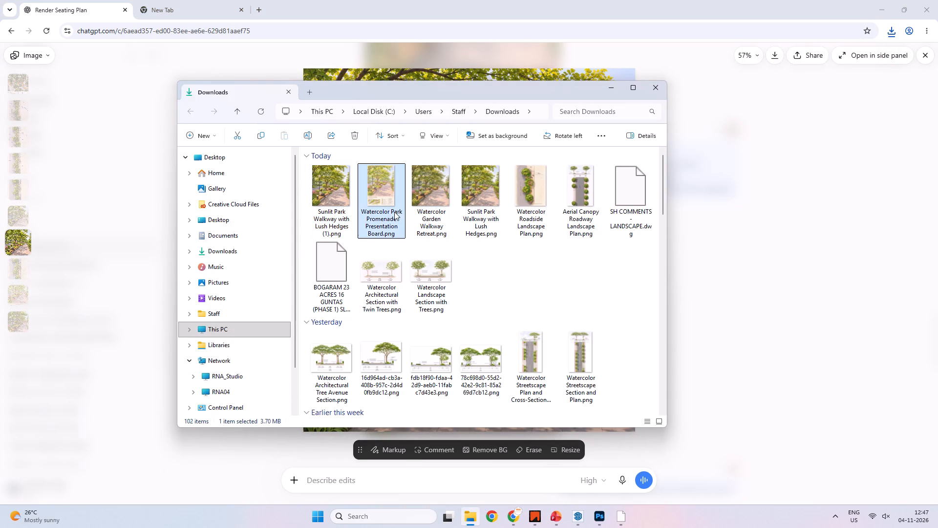
{"action": "left_click", "coordinate": [426, 200]}
{"action": "key", "text": "Delete"}
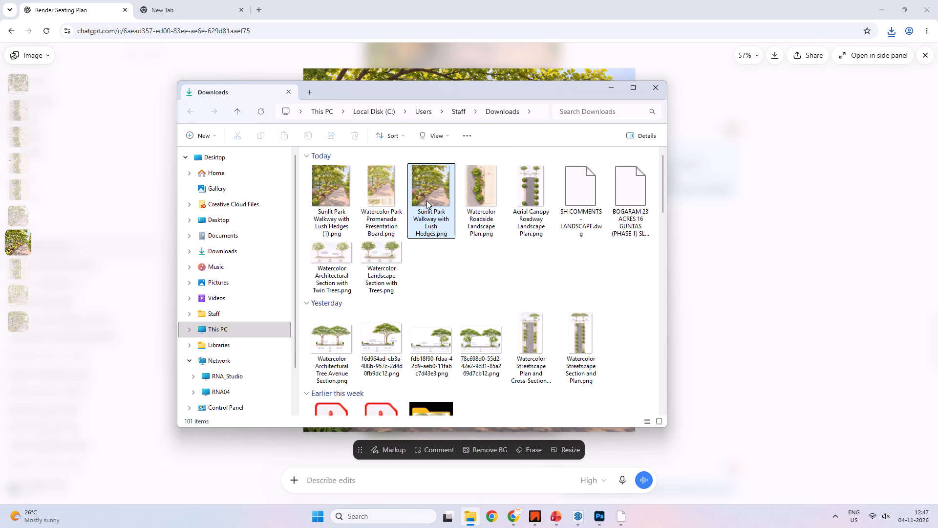
Switch to the Roads presentation, paste the copied roadside plan render on the blank slide 22 and move it to the slide's left edge.
{"action": "key", "text": "ctrl+c"}
{"action": "key", "text": "alt+Tab"}
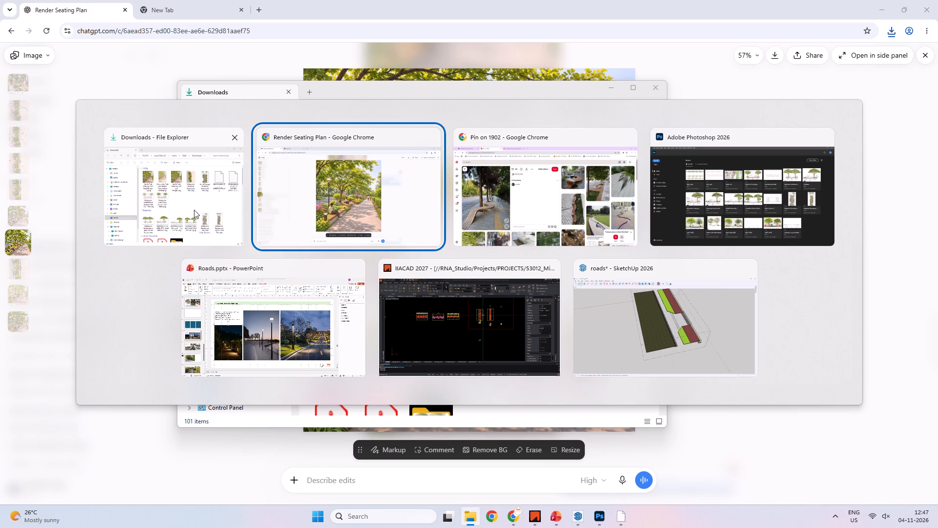
{"action": "left_click", "coordinate": [256, 280], "text": "alt"}
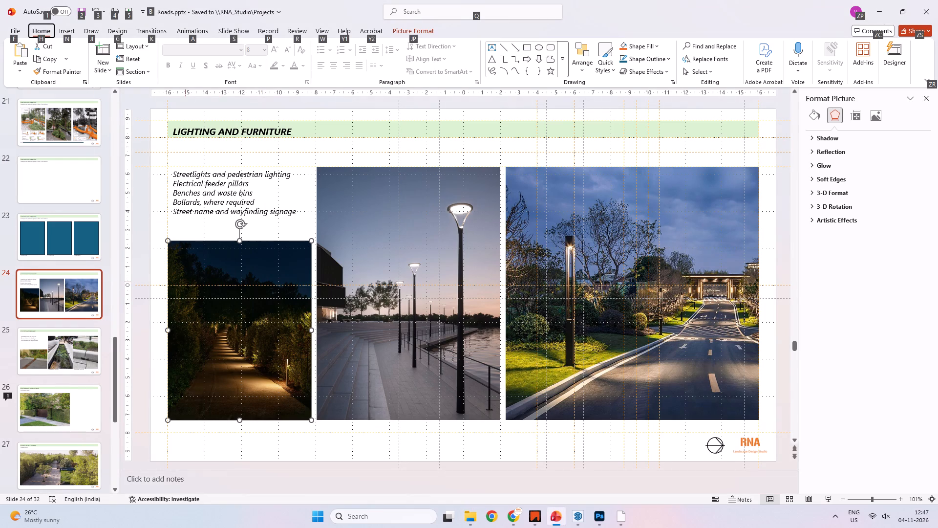
{"action": "left_click", "coordinate": [157, 241]}
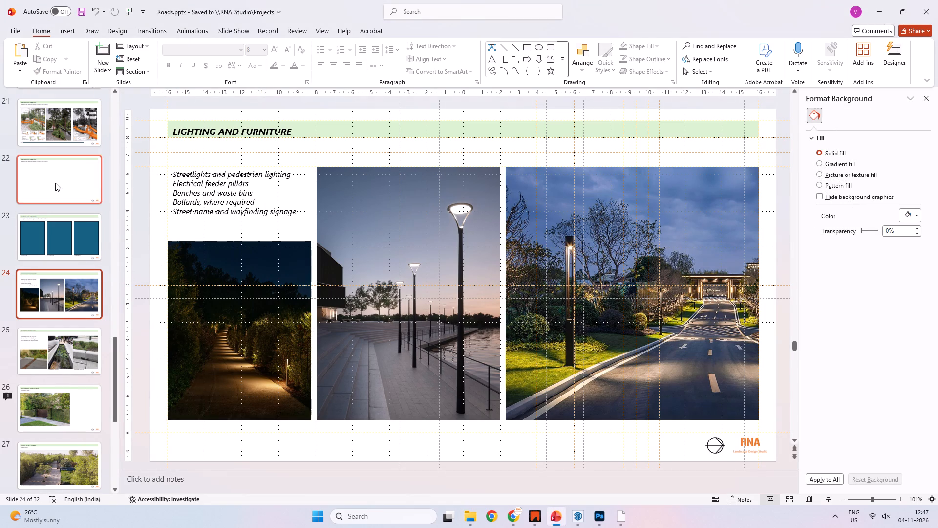
{"action": "left_click", "coordinate": [55, 183]}
{"action": "key", "text": "ctrl+v"}
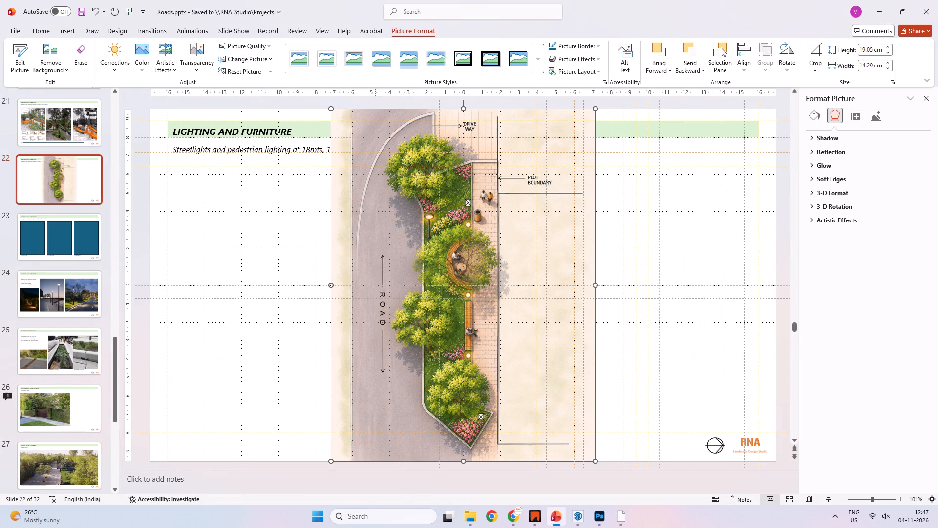
{"action": "left_click_drag", "start_coordinate": [396, 284], "coordinate": [279, 264]}
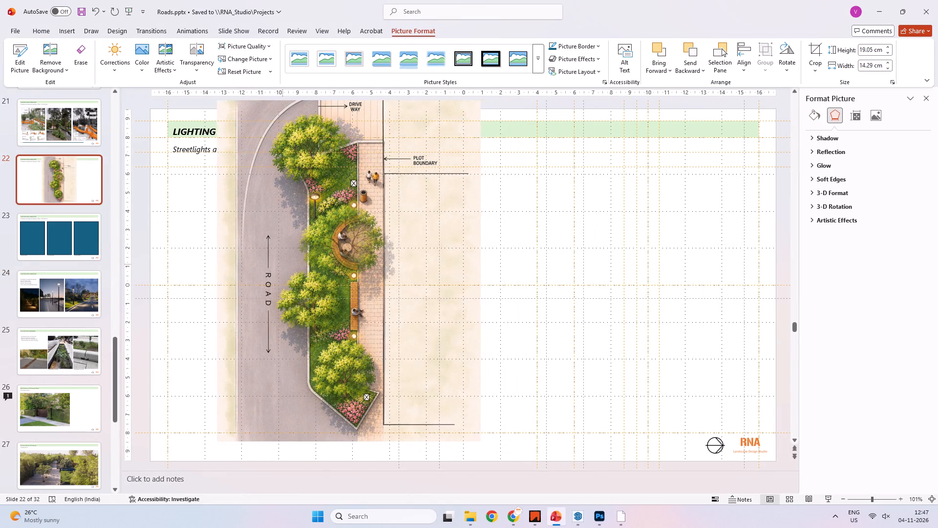
{"action": "left_click_drag", "start_coordinate": [279, 264], "coordinate": [214, 269]}
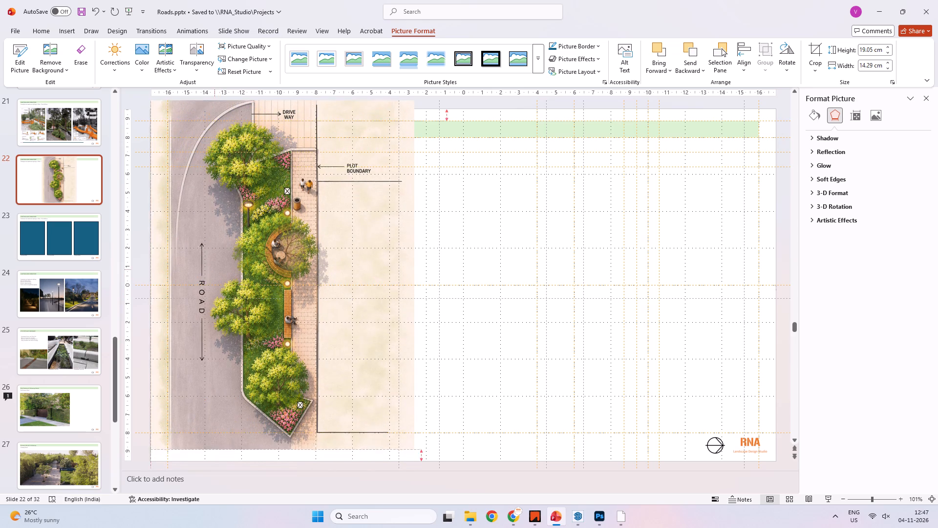
{"action": "left_click_drag", "start_coordinate": [214, 269], "coordinate": [213, 273]}
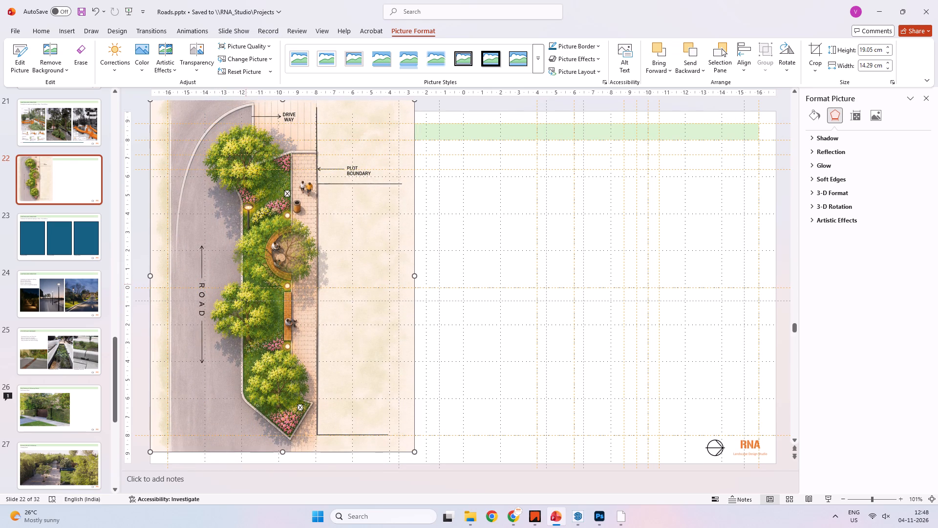
Crop the roadside plan's bottom and top so it fits between the subtitle line and the slide's lower guide.
{"action": "right_click", "coordinate": [246, 284]}
{"action": "left_click", "coordinate": [287, 305]}
{"action": "left_click", "coordinate": [294, 301]}
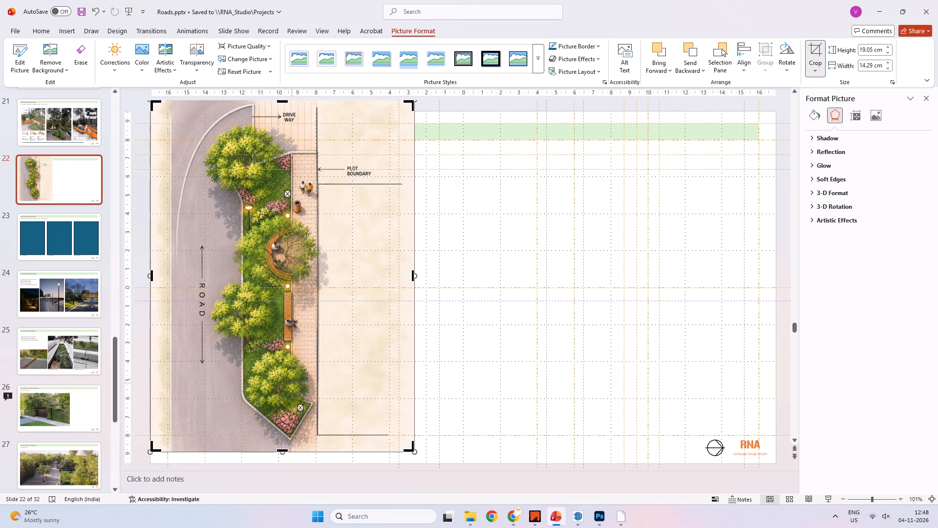
{"action": "left_click_drag", "start_coordinate": [285, 452], "coordinate": [285, 440]}
{"action": "key", "text": "ctrl+z"}
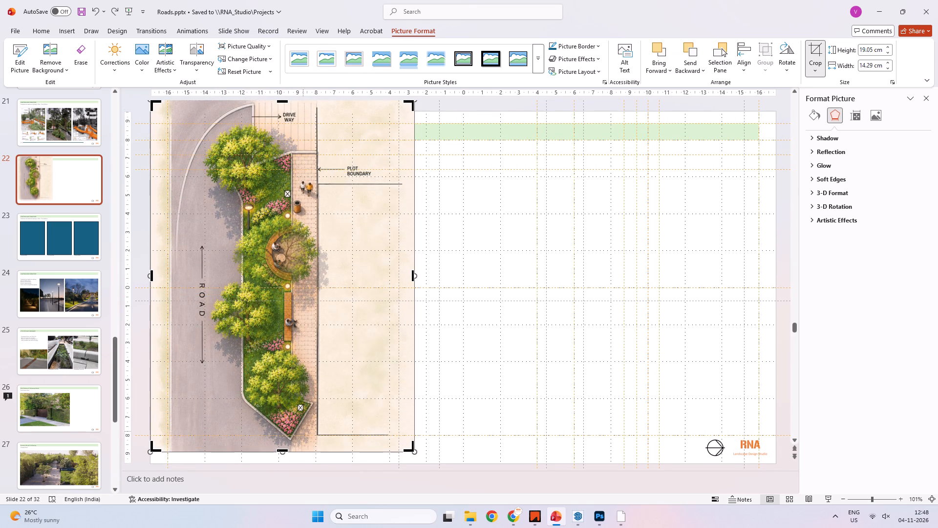
{"action": "left_click_drag", "start_coordinate": [283, 452], "coordinate": [284, 393]}
{"action": "left_click", "coordinate": [525, 386]}
{"action": "left_click_drag", "start_coordinate": [334, 302], "coordinate": [333, 344], "text": "shift"}
{"action": "right_click", "coordinate": [328, 335]}
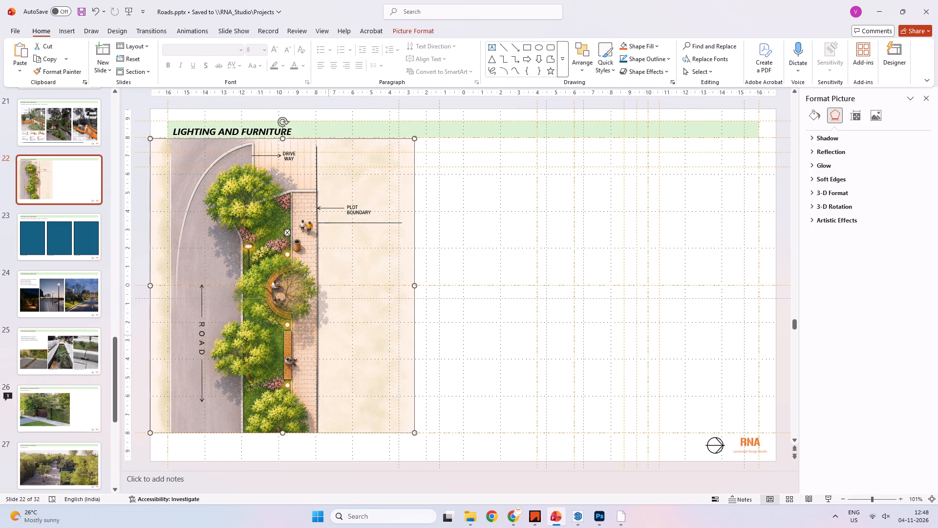
{"action": "left_click", "coordinate": [381, 356]}
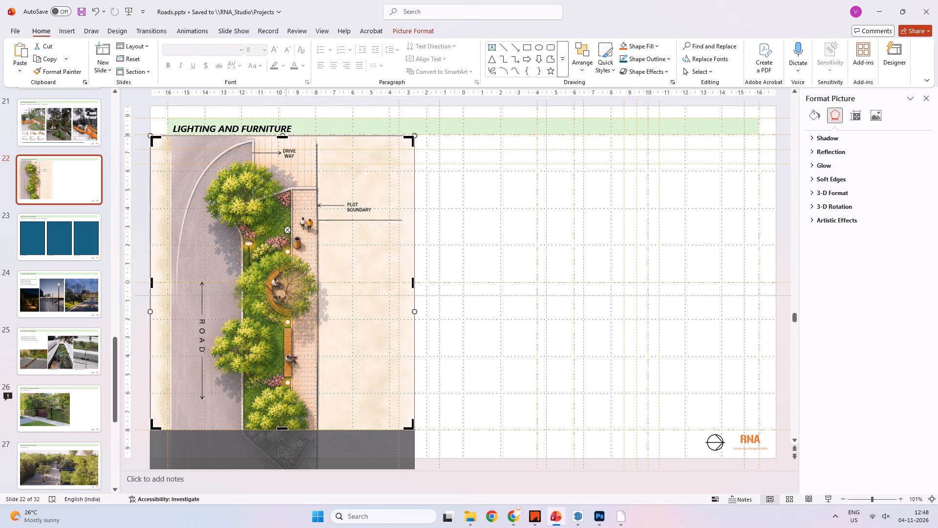
{"action": "left_click_drag", "start_coordinate": [286, 137], "coordinate": [284, 164]}
{"action": "left_click", "coordinate": [484, 228]}
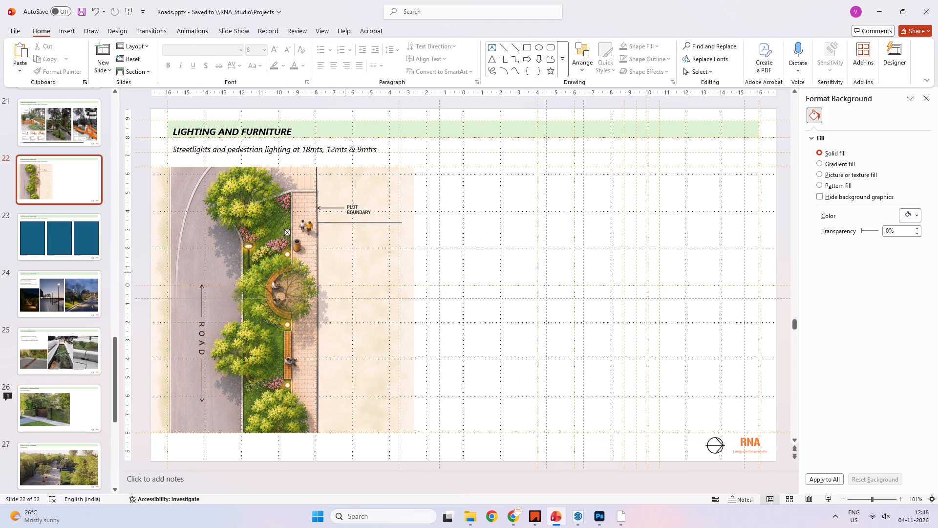
Shift the roadside plan slightly upward within its crop frame and align the picture with the slide's left margin guide.
{"action": "right_click", "coordinate": [346, 272]}
{"action": "left_click", "coordinate": [402, 294]}
{"action": "left_click_drag", "start_coordinate": [309, 322], "coordinate": [309, 310], "text": "shift"}
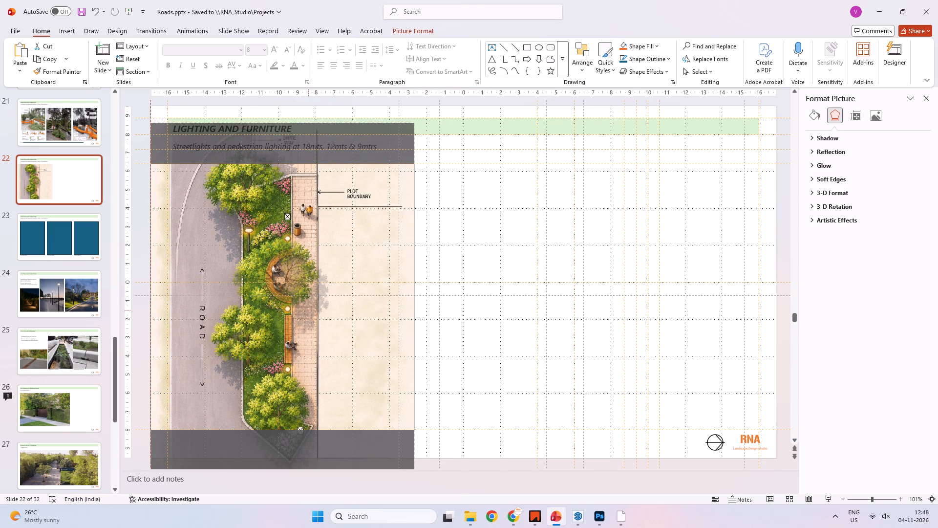
{"action": "left_click_drag", "start_coordinate": [309, 310], "coordinate": [309, 312], "text": "shift"}
{"action": "left_click", "coordinate": [440, 309], "text": "shift"}
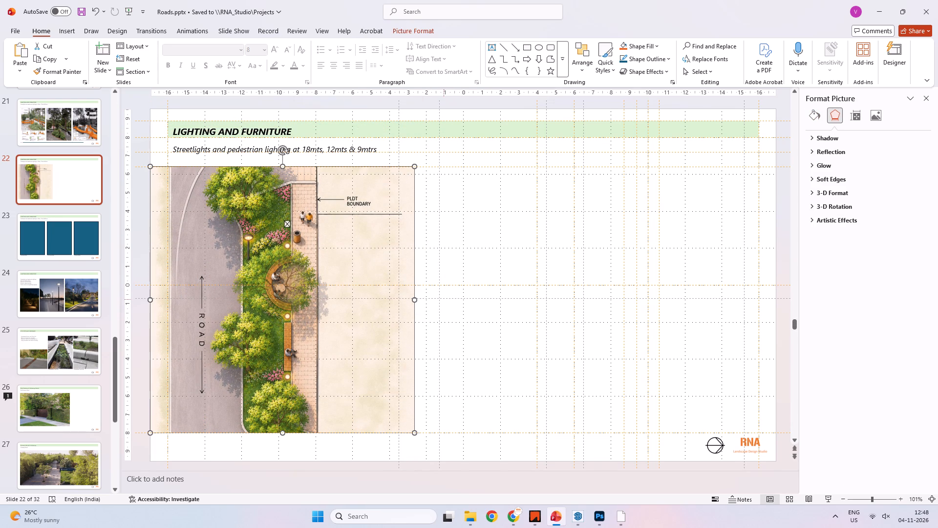
{"action": "left_click_drag", "start_coordinate": [310, 241], "coordinate": [325, 242], "text": "shift"}
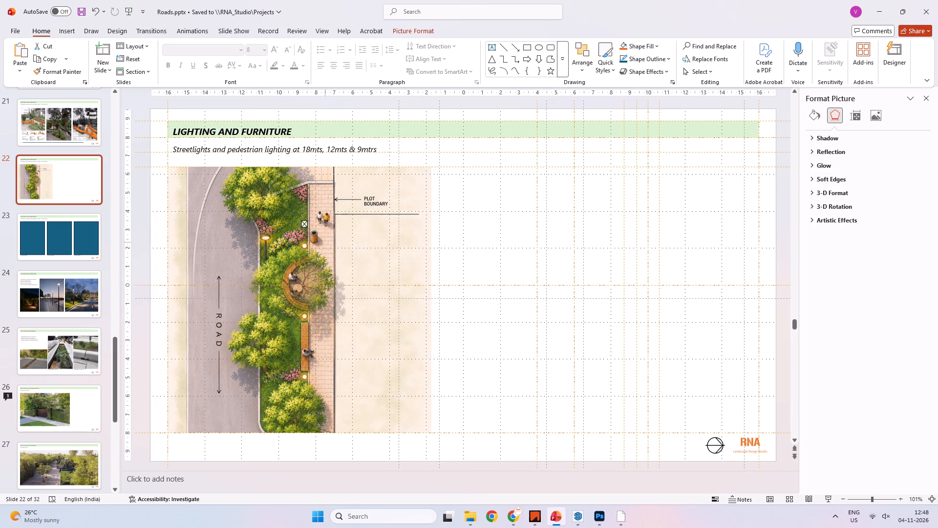
{"action": "left_click_drag", "start_coordinate": [325, 242], "coordinate": [327, 242], "text": "shift"}
{"action": "left_click", "coordinate": [506, 259]}
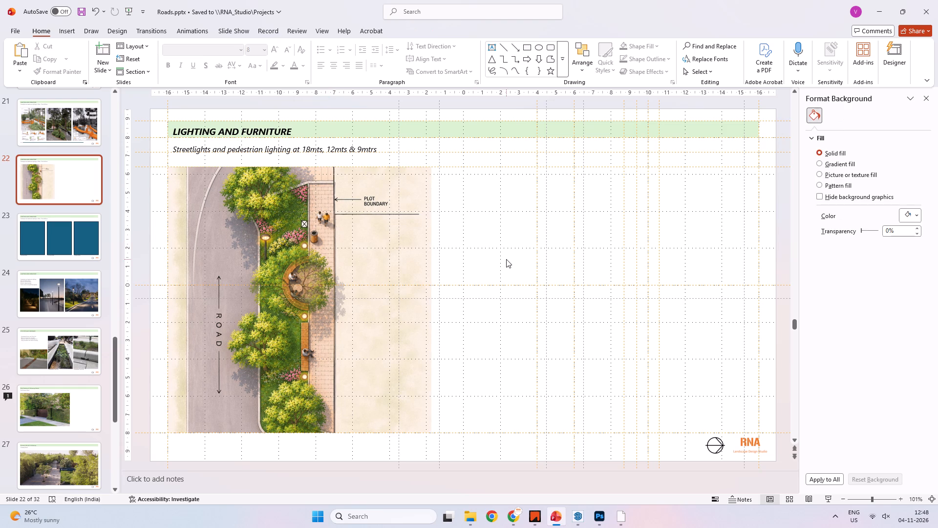
Copy "Sunlit Park Walkway with Lush Hedges.png" from the Downloads folder and paste it on slide 22.
{"action": "key", "text": "alt+Tab"}
{"action": "left_click", "coordinate": [441, 193]}
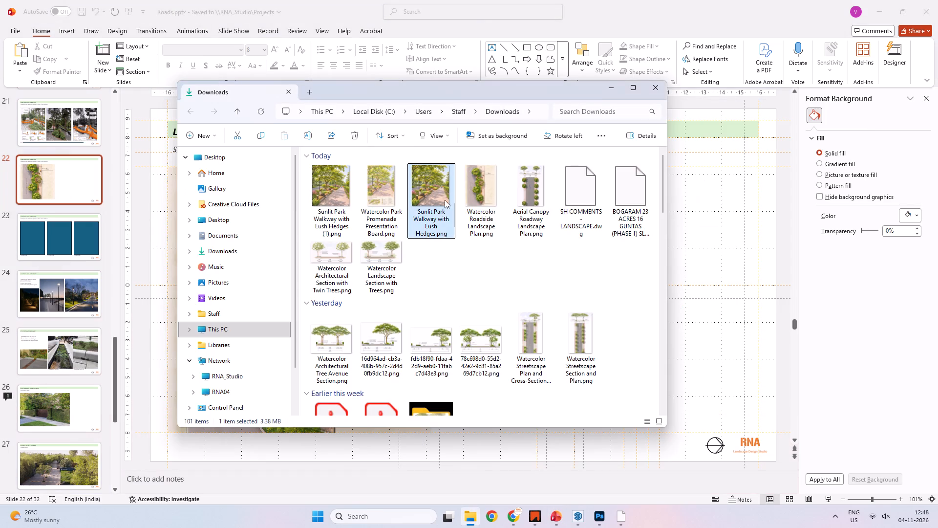
{"action": "key", "text": "ctrl+c"}
{"action": "key", "text": "alt+Tab"}
{"action": "left_click", "coordinate": [473, 256]}
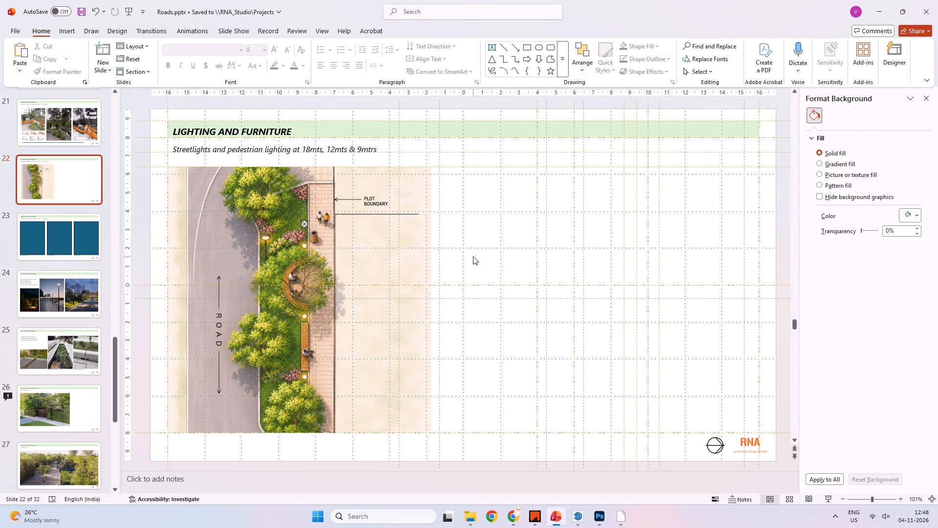
{"action": "key", "text": "ctrl+v"}
Scale the pathway render to 14.4 cm high by 13.16 cm wide and place it directly beside the roadside plan, level with it.
{"action": "left_click_drag", "start_coordinate": [450, 256], "coordinate": [575, 225]}
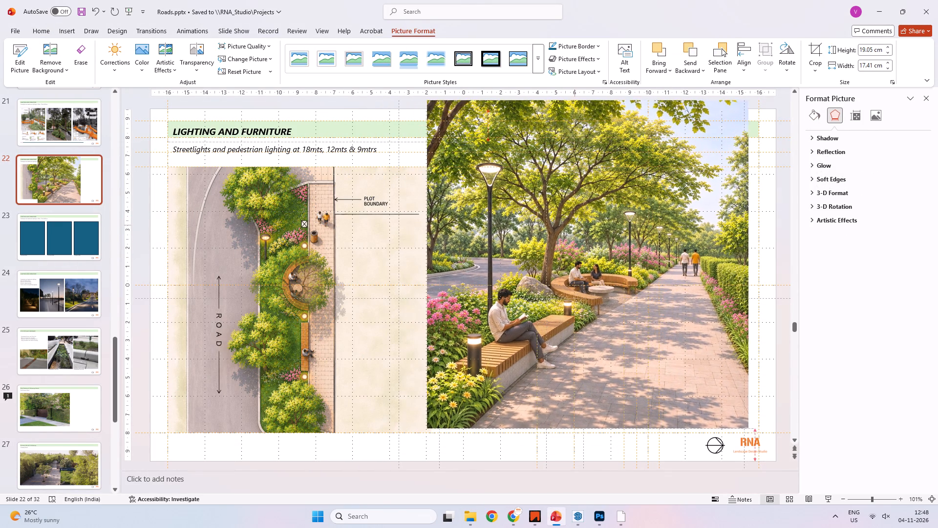
{"action": "left_click_drag", "start_coordinate": [575, 225], "coordinate": [584, 227]}
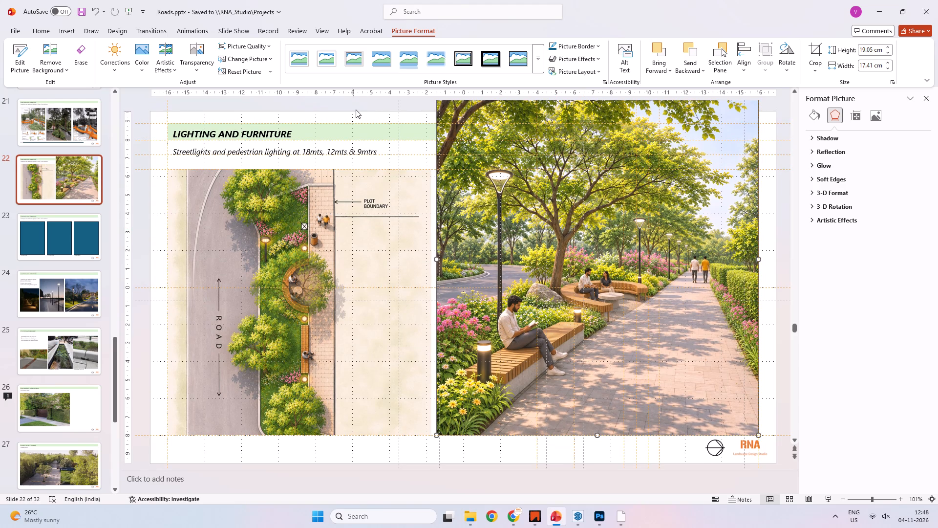
{"action": "scroll", "coordinate": [453, 139], "scroll_direction": "up", "scroll_amount": 2}
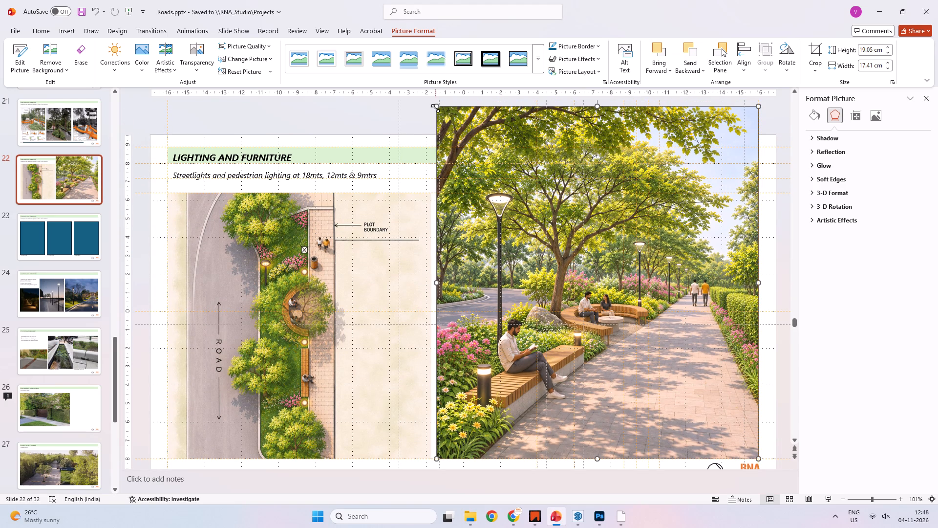
{"action": "left_click_drag", "start_coordinate": [435, 108], "coordinate": [517, 190], "text": "shift"}
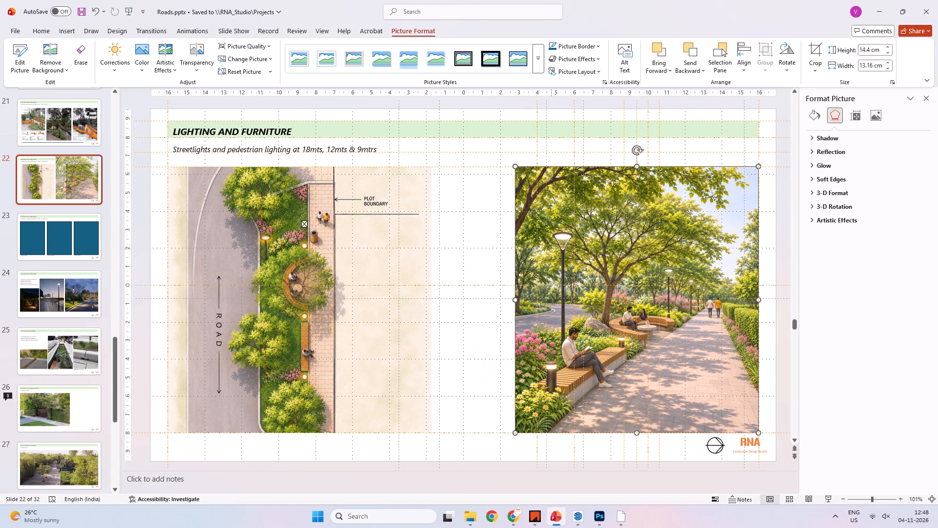
{"action": "left_click_drag", "start_coordinate": [552, 249], "coordinate": [475, 254], "text": "shift"}
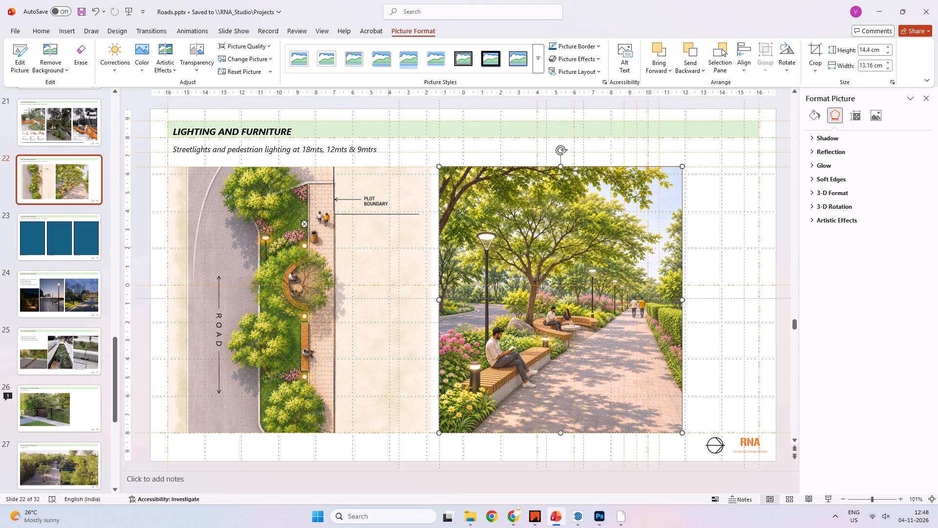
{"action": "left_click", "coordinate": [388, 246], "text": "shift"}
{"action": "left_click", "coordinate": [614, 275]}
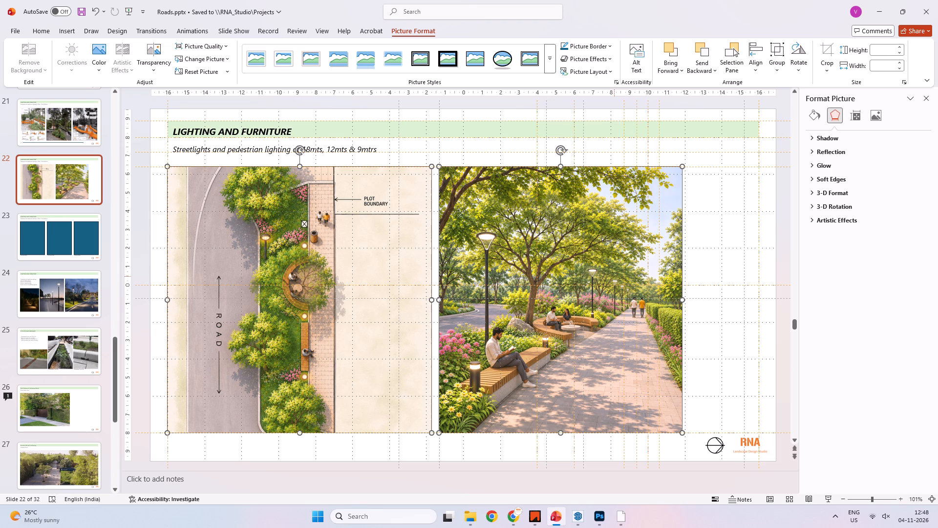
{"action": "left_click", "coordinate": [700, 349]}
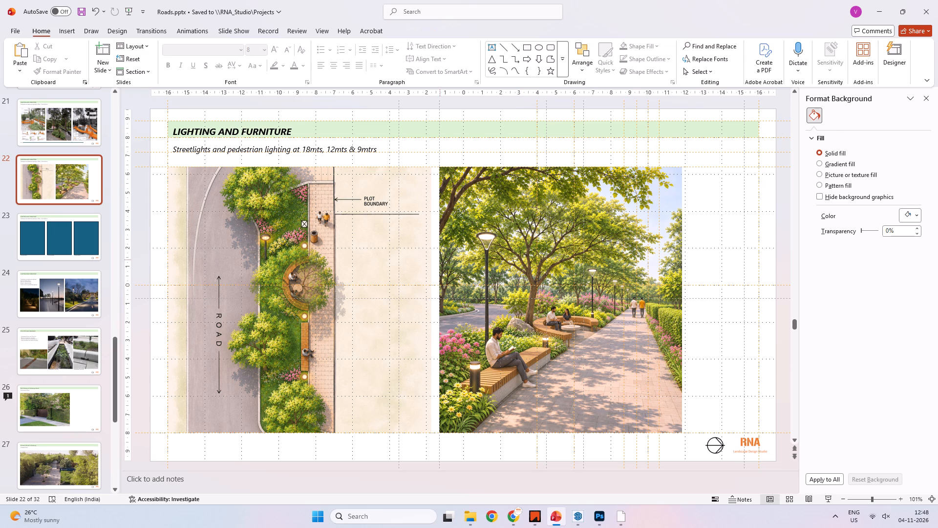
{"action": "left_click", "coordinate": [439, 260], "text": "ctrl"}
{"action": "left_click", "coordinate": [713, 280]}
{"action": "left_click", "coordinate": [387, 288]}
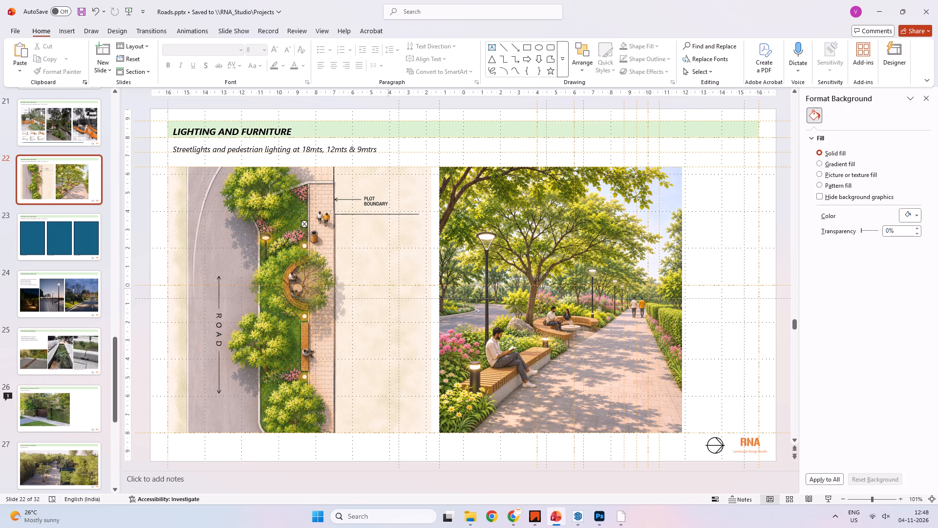
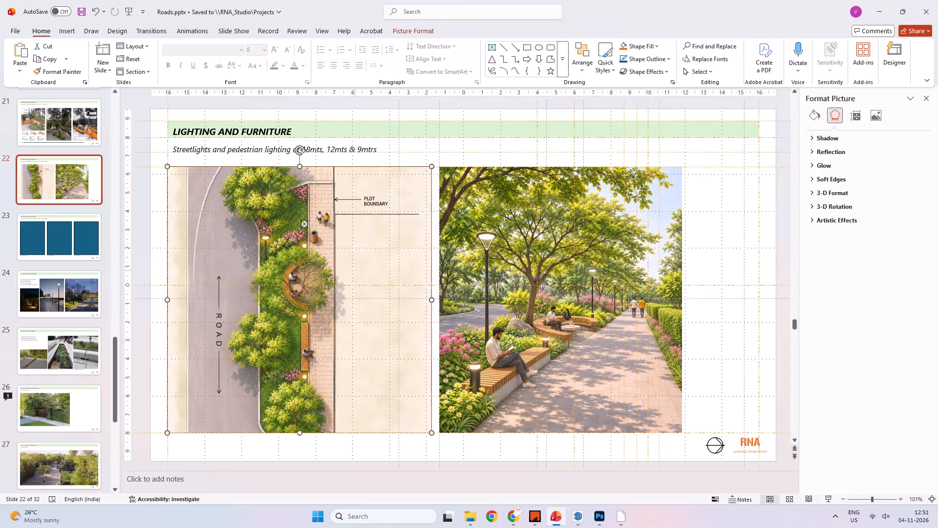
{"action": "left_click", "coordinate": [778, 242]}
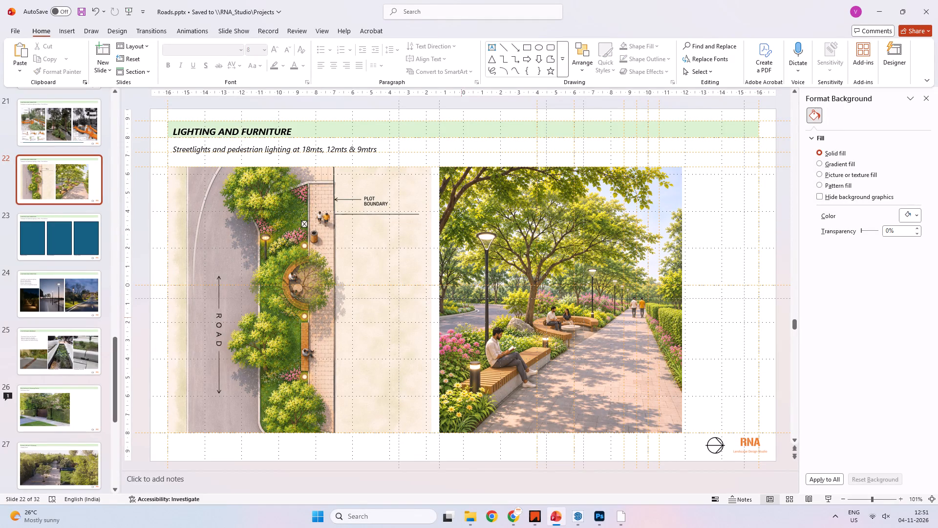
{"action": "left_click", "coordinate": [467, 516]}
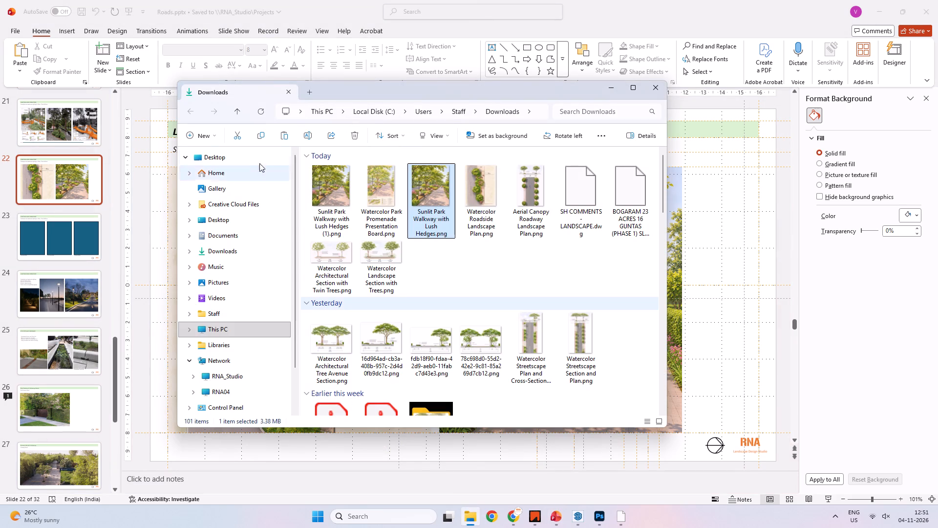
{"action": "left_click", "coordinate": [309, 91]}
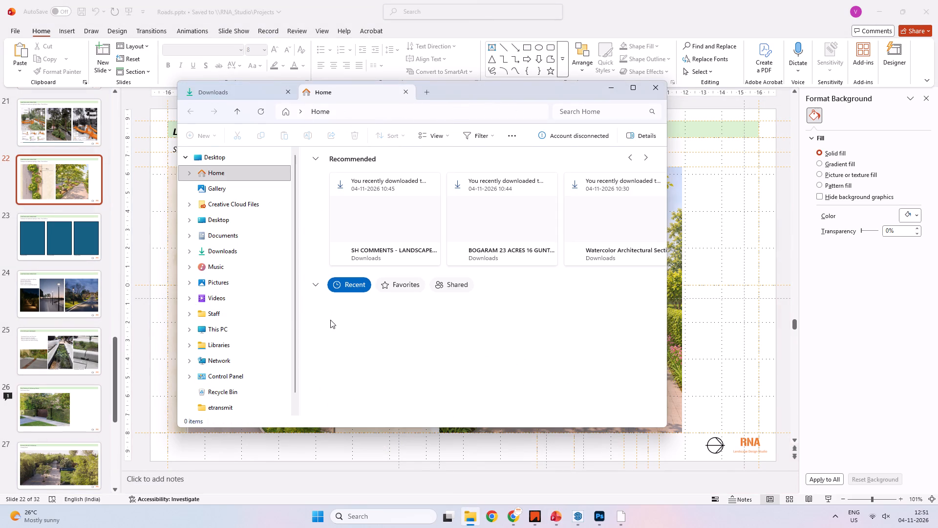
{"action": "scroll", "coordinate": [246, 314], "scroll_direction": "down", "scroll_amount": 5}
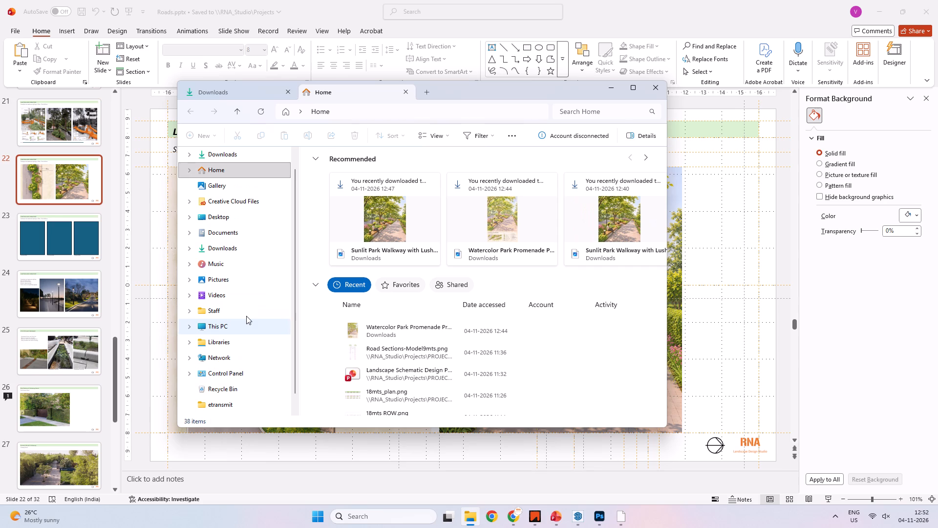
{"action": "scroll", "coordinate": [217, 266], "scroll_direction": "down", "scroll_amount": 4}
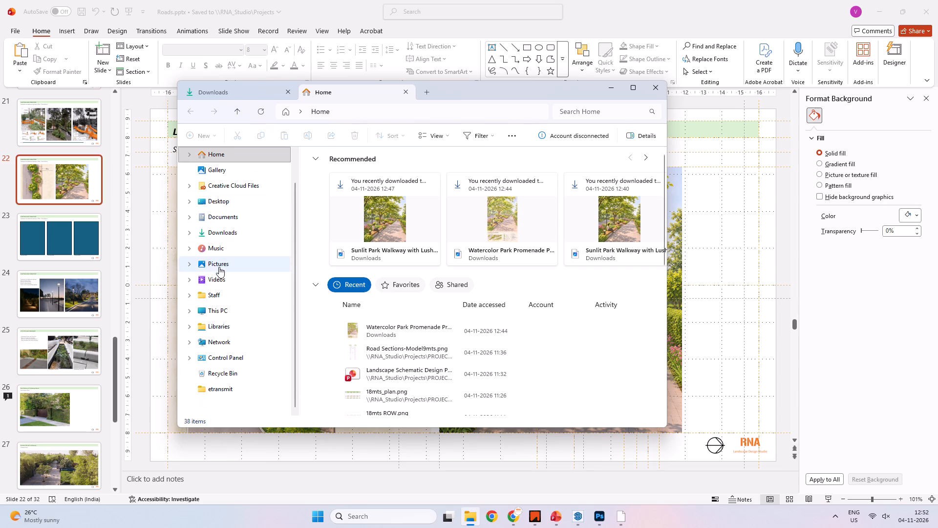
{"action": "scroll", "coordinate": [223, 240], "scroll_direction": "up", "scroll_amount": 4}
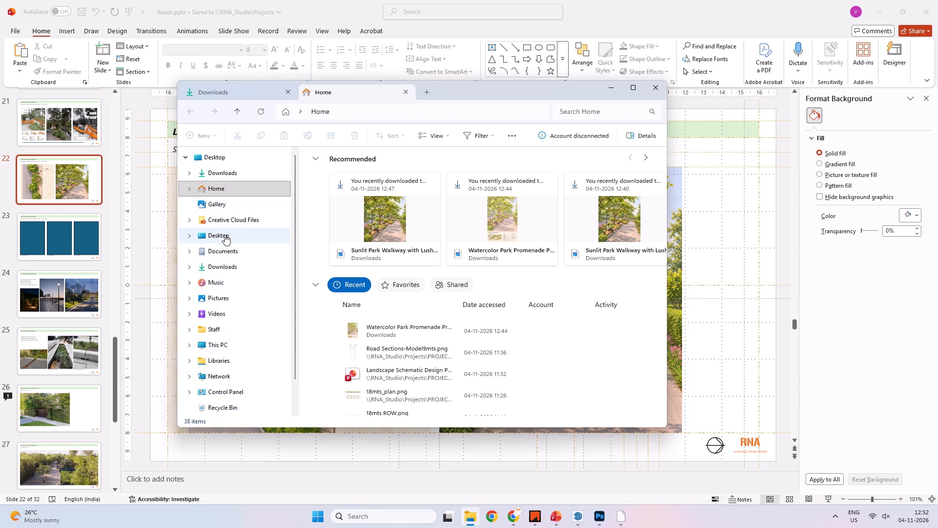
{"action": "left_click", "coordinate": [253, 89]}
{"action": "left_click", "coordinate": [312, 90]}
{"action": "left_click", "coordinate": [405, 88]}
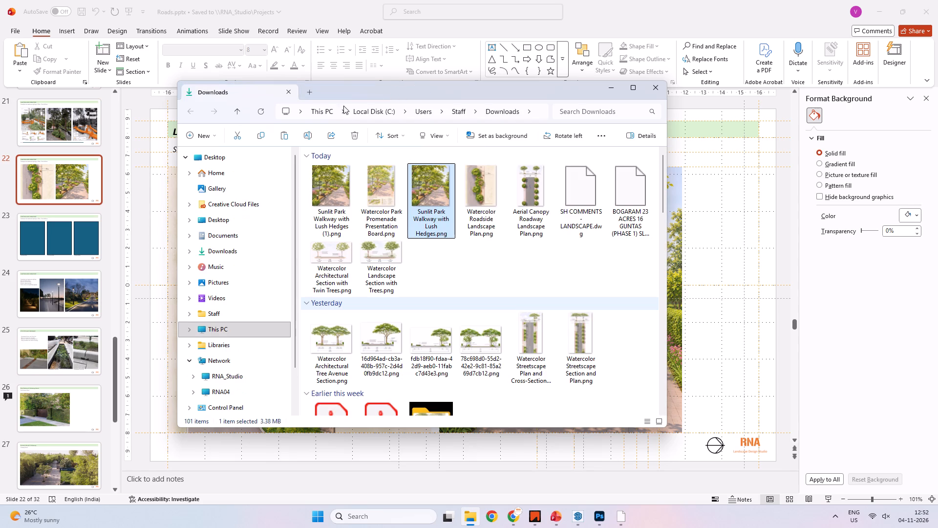
Open the PROJECTS folder from its desktop shortcut and look through the list of project folders.
{"action": "left_click", "coordinate": [937, 527]}
{"action": "double_click", "coordinate": [7, 70]}
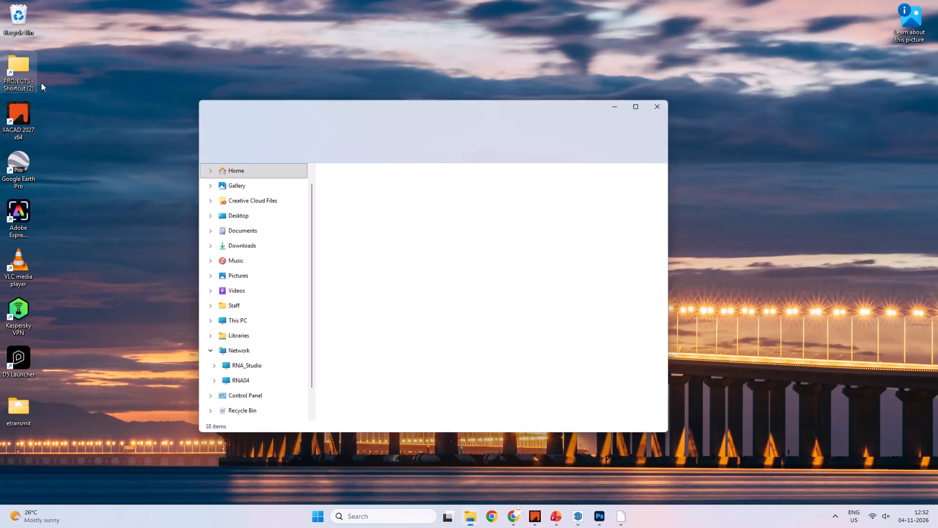
{"action": "scroll", "coordinate": [417, 304], "scroll_direction": "down", "scroll_amount": 5}
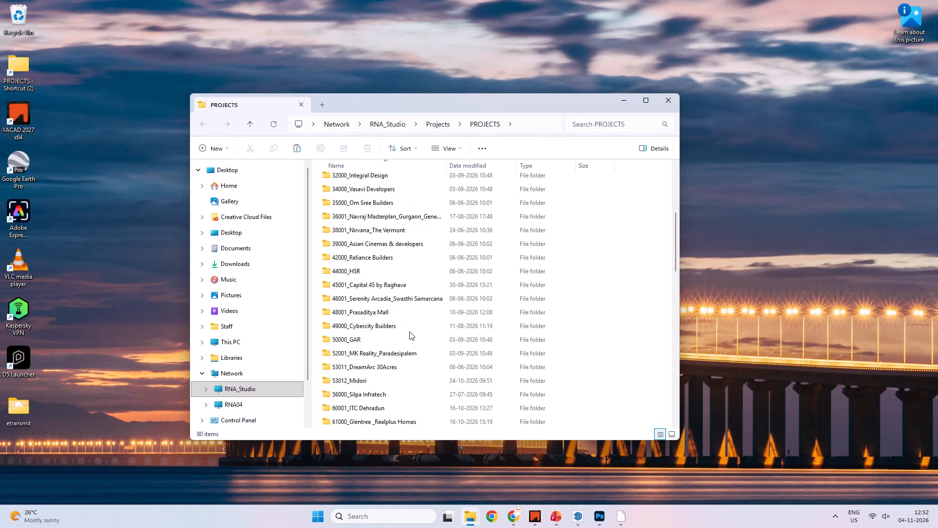
{"action": "scroll", "coordinate": [409, 331], "scroll_direction": "down", "scroll_amount": 7}
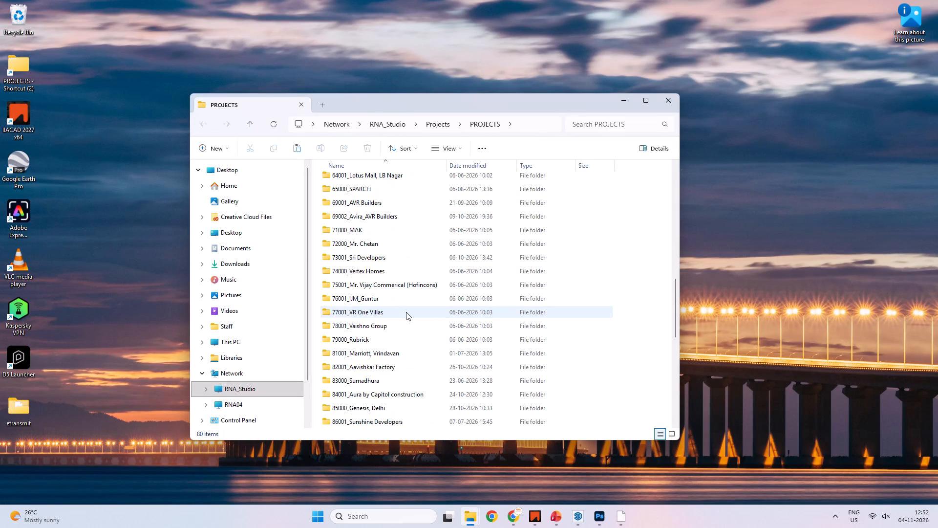
{"action": "scroll", "coordinate": [406, 312], "scroll_direction": "up", "scroll_amount": 14}
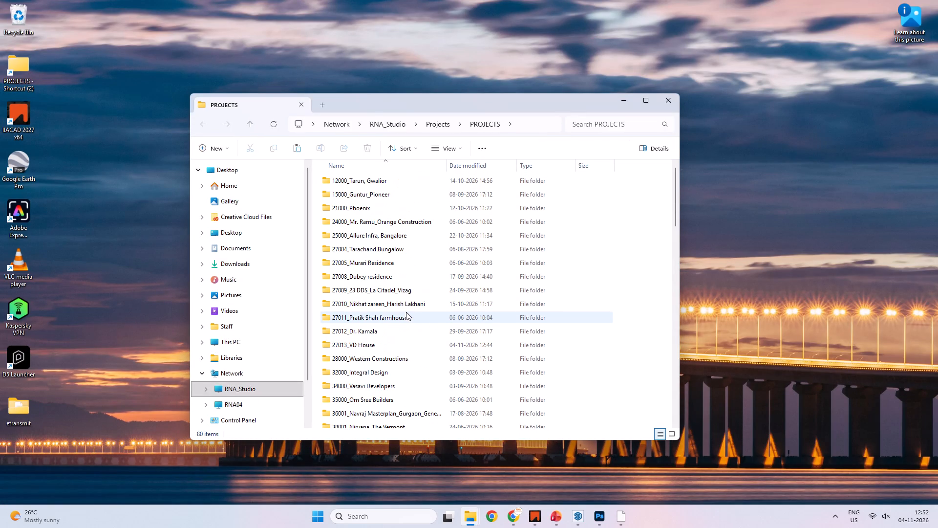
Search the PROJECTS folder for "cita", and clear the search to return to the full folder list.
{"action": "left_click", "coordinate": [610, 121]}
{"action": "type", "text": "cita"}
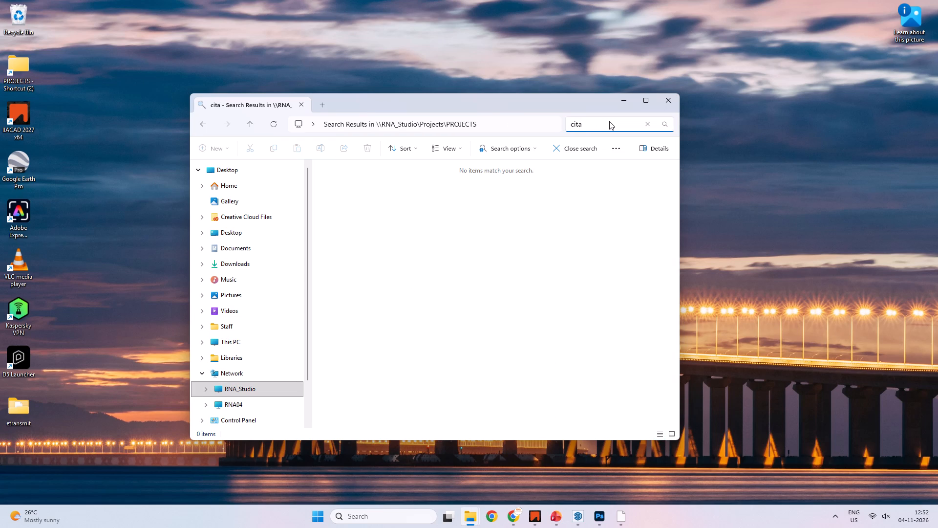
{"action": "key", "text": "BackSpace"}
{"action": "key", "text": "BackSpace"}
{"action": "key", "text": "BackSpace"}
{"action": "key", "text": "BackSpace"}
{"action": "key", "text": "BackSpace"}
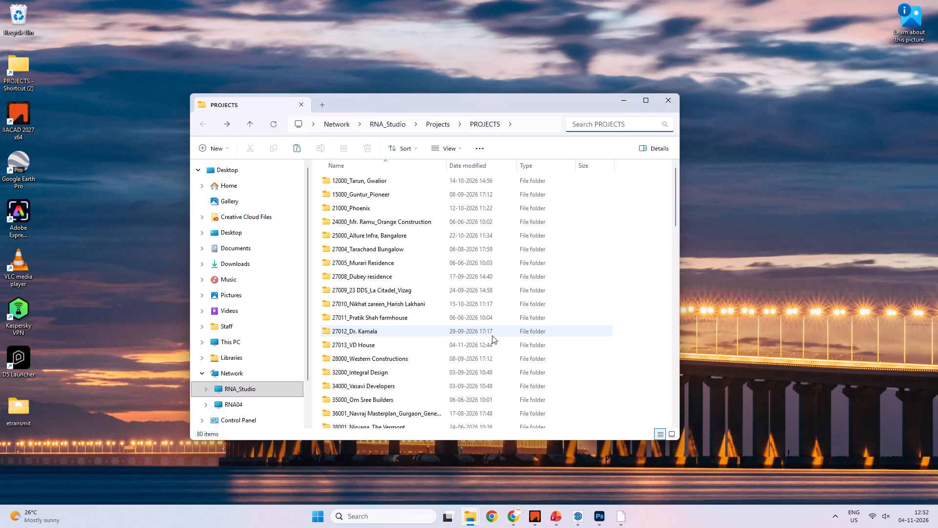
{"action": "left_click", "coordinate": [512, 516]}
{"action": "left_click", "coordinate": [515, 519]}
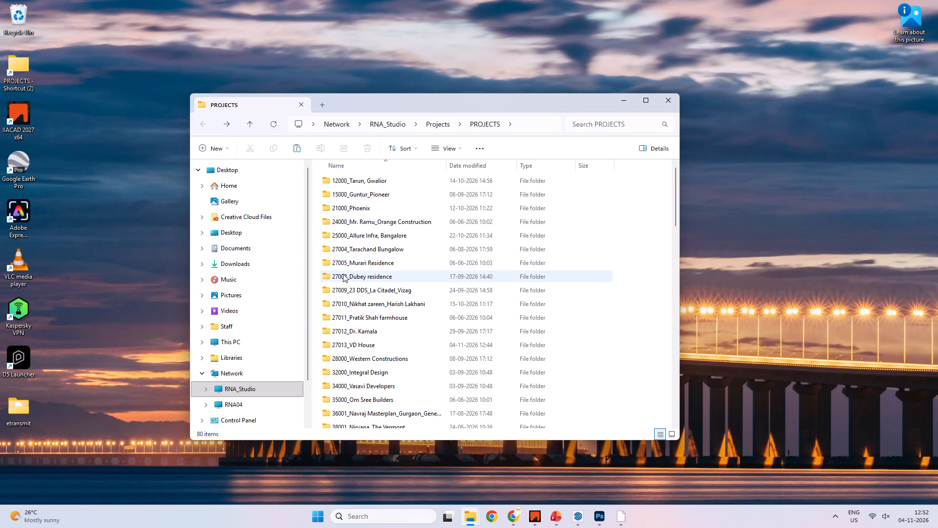
Open the La Citadel Villa PowerPoint presentation dated 19-11-2025 from the Presentation folder of 27009_23 DDS_La Citadel_Vizag.
{"action": "double_click", "coordinate": [355, 290]}
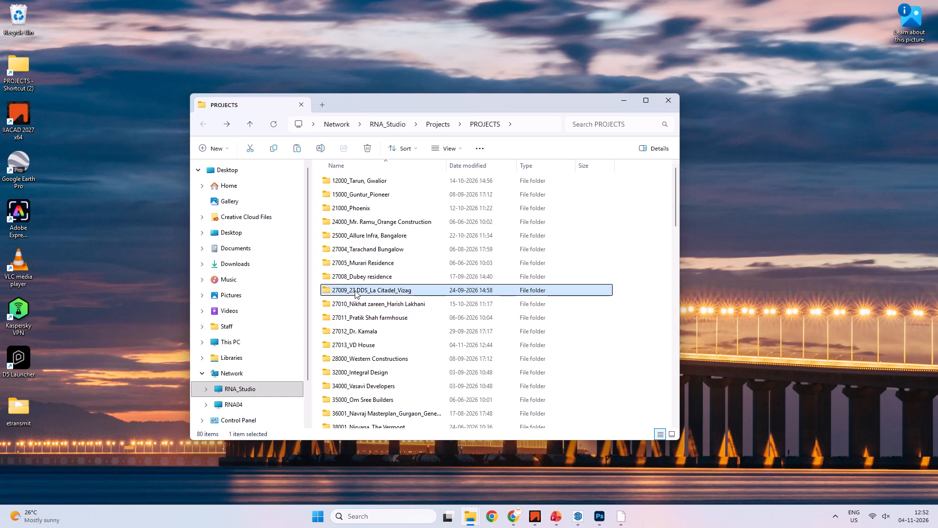
{"action": "double_click", "coordinate": [338, 193]}
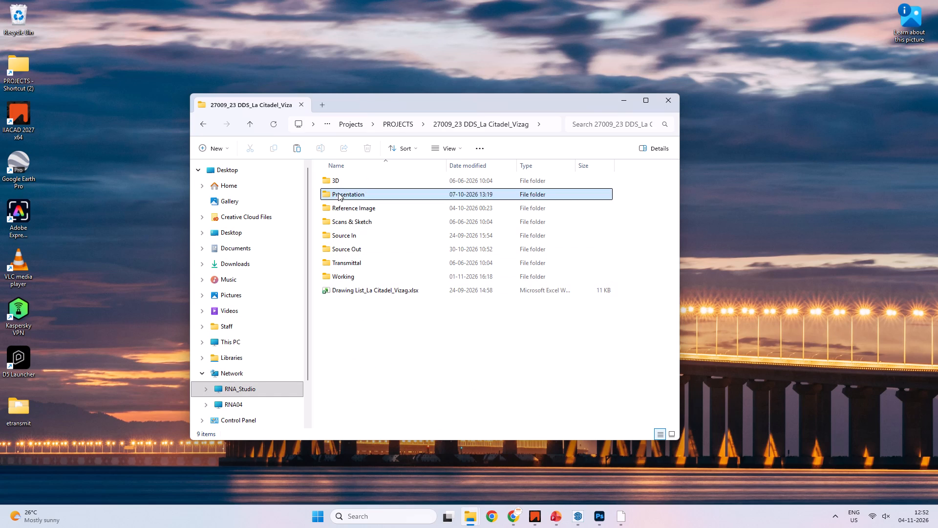
{"action": "left_click", "coordinate": [376, 277]}
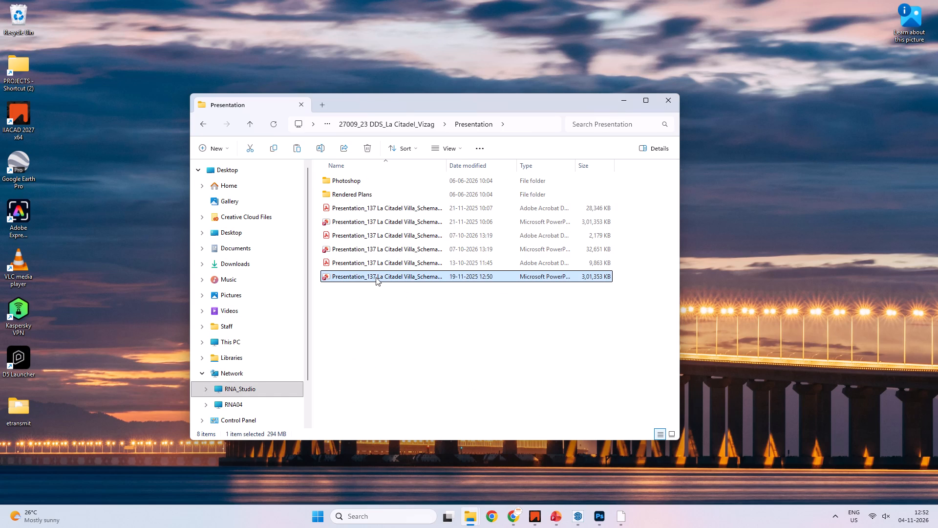
{"action": "double_click", "coordinate": [376, 277]}
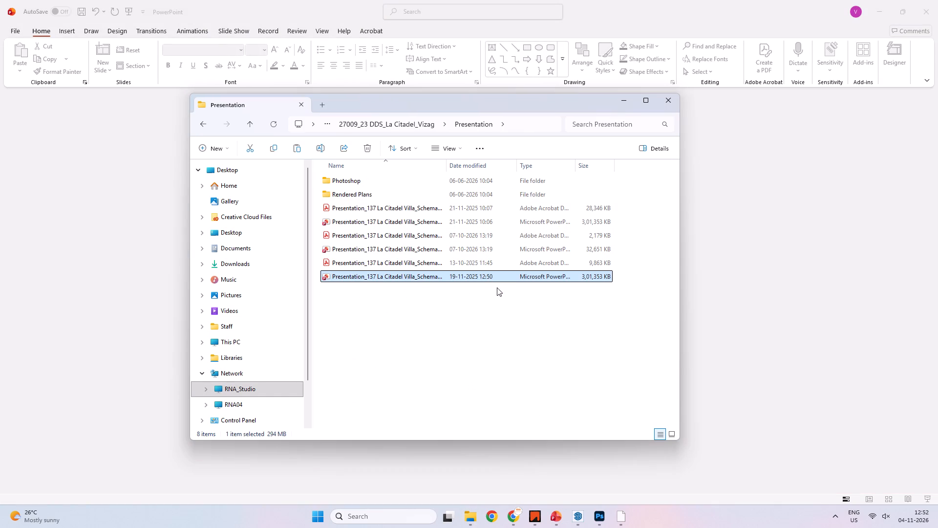
{"action": "left_click", "coordinate": [622, 104]}
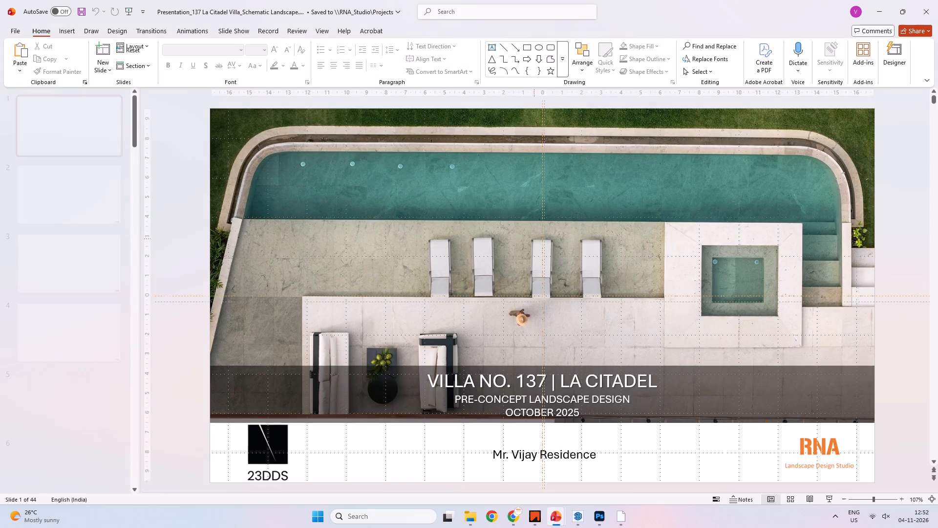
Examine how the La Citadel deck's basement and ground level slides, 3 to 11, arrange plans, reference images and labels.
{"action": "scroll", "coordinate": [492, 275], "scroll_direction": "down", "scroll_amount": 2}
{"action": "left_click", "coordinate": [69, 251]}
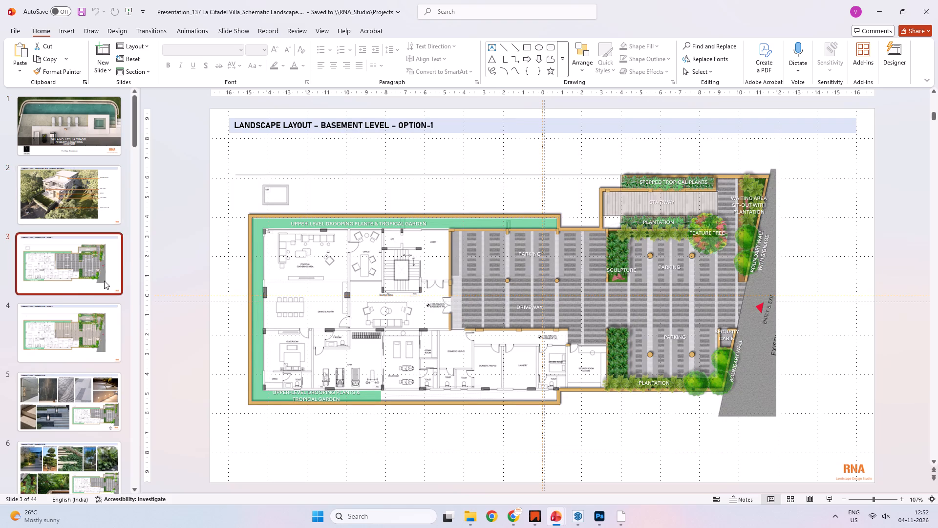
{"action": "scroll", "coordinate": [66, 289], "scroll_direction": "down", "scroll_amount": 3}
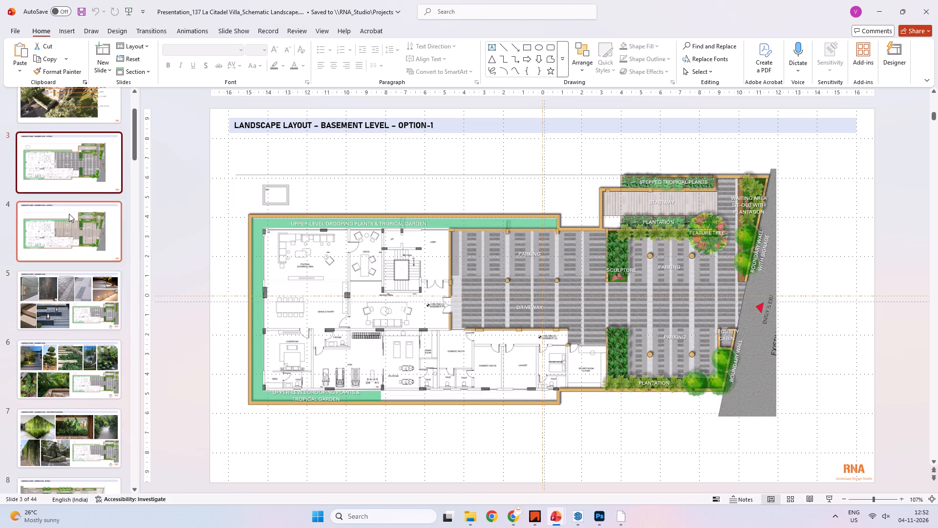
{"action": "left_click", "coordinate": [69, 214]}
{"action": "left_click", "coordinate": [75, 290]}
{"action": "left_click", "coordinate": [64, 220]}
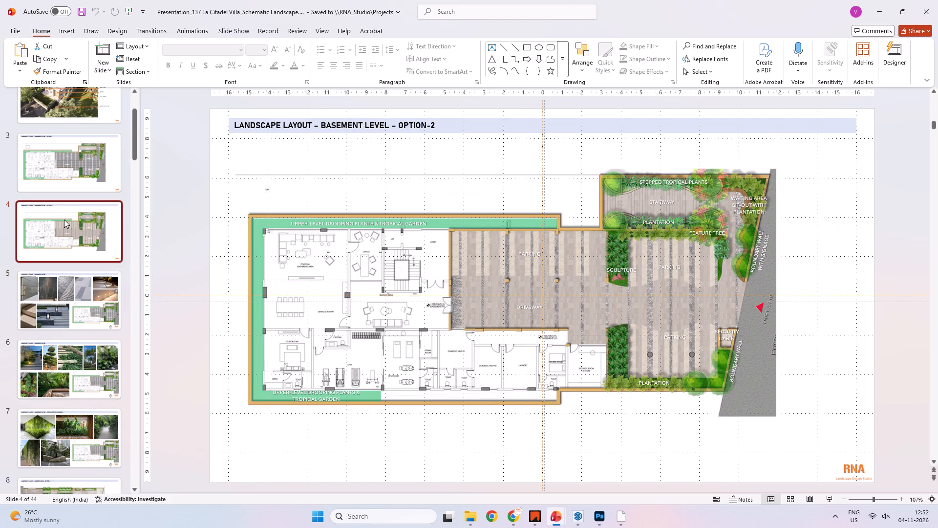
{"action": "scroll", "coordinate": [64, 220], "scroll_direction": "down", "scroll_amount": 7}
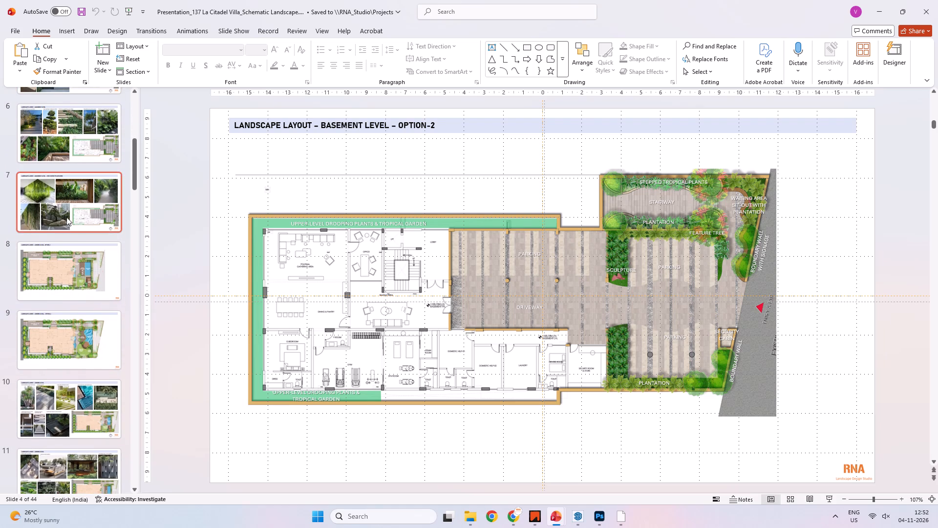
{"action": "left_click", "coordinate": [100, 196]}
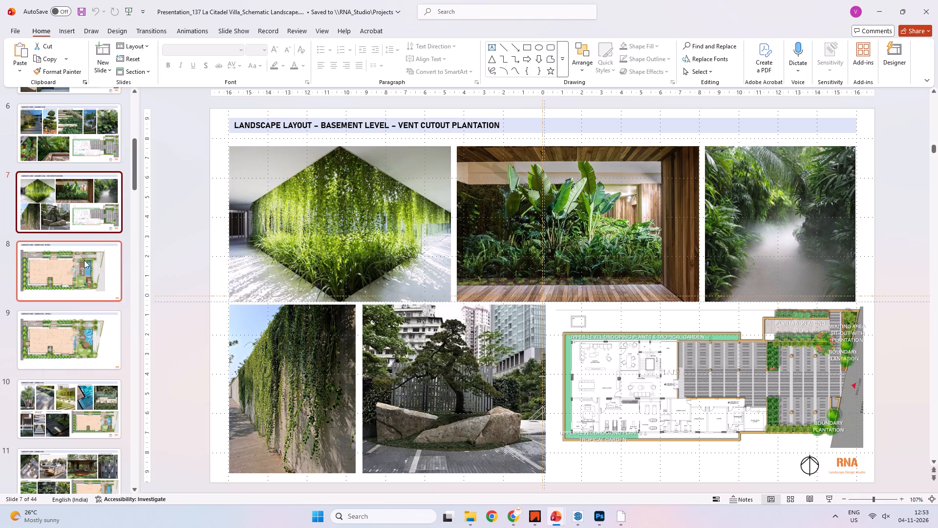
{"action": "scroll", "coordinate": [200, 255], "scroll_direction": "down", "scroll_amount": 1}
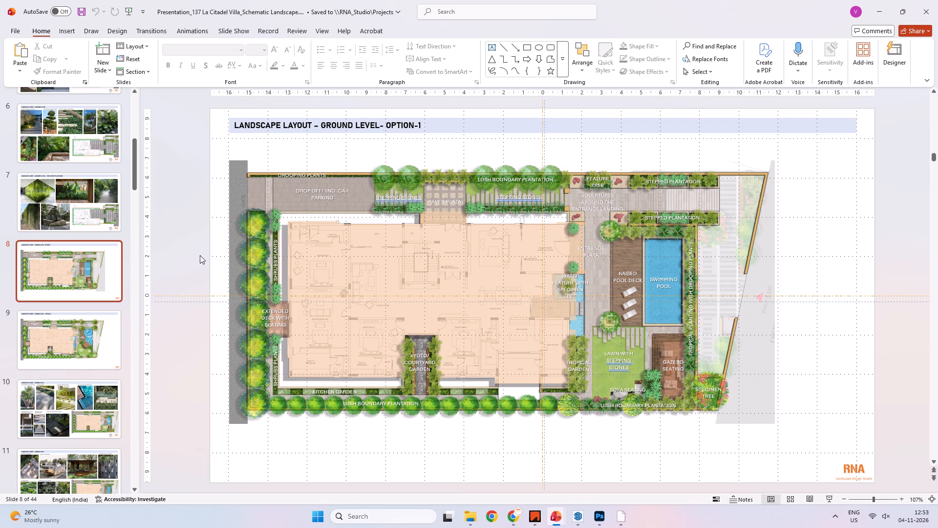
{"action": "scroll", "coordinate": [200, 255], "scroll_direction": "down", "scroll_amount": 2}
{"action": "scroll", "coordinate": [200, 255], "scroll_direction": "up", "scroll_amount": 2}
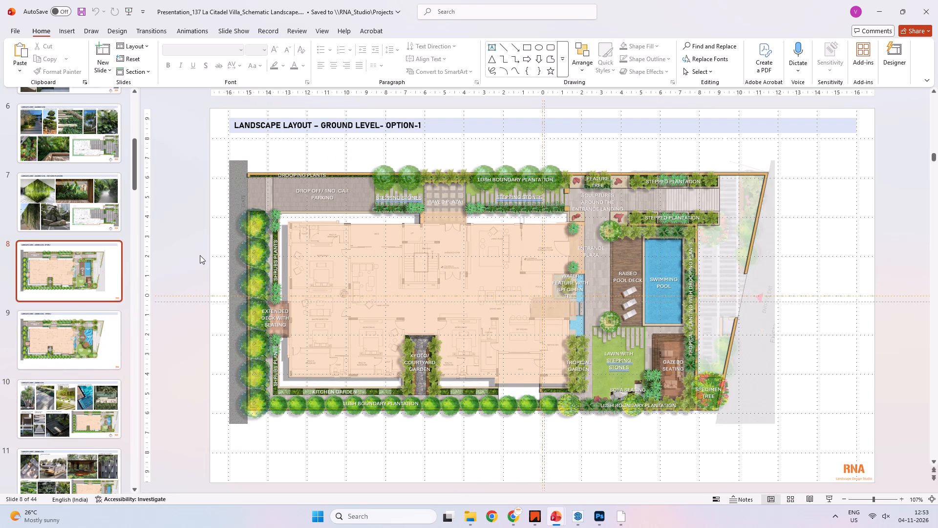
{"action": "scroll", "coordinate": [200, 255], "scroll_direction": "down", "scroll_amount": 2}
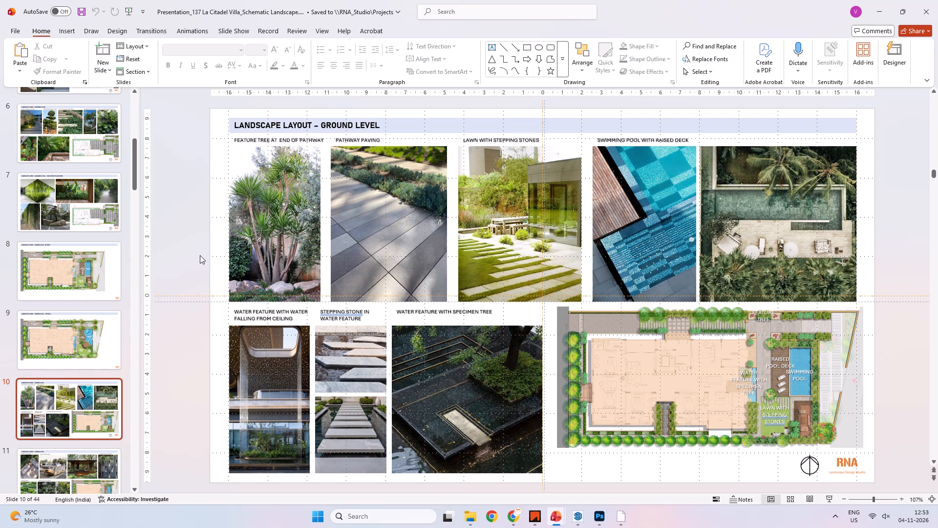
{"action": "scroll", "coordinate": [200, 255], "scroll_direction": "down", "scroll_amount": 1}
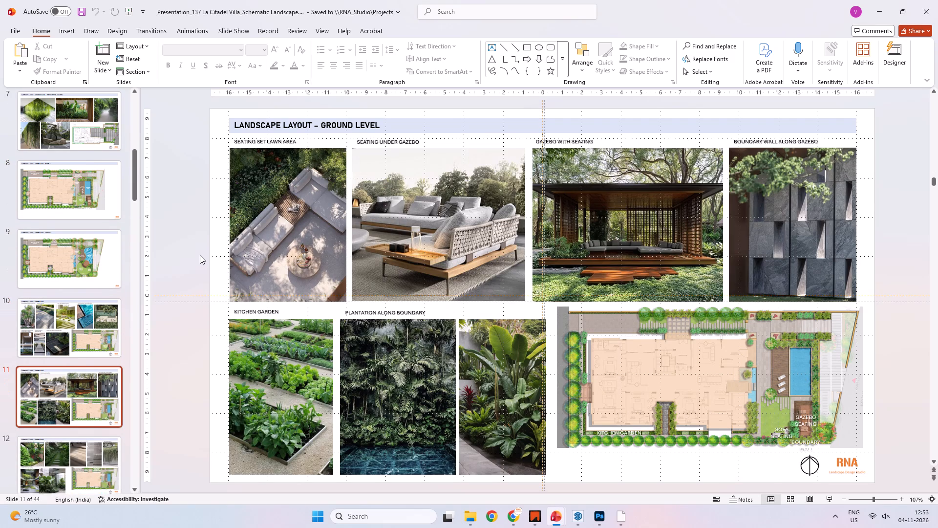
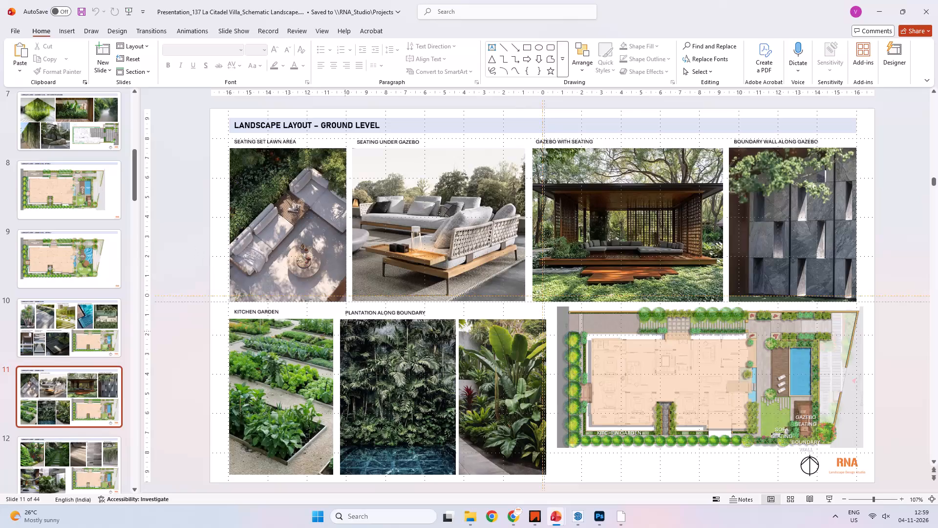
Examine the layouts of the La Citadel deck's ground and second floor level slides, 11 to 14, and close the deck.
{"action": "scroll", "coordinate": [355, 338], "scroll_direction": "down", "scroll_amount": 2}
{"action": "scroll", "coordinate": [347, 336], "scroll_direction": "up", "scroll_amount": 1}
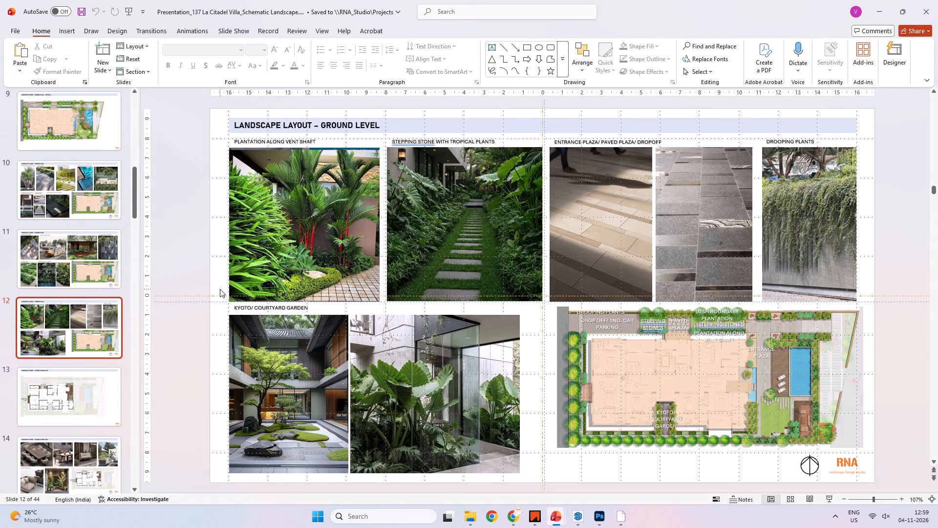
{"action": "scroll", "coordinate": [201, 295], "scroll_direction": "down", "scroll_amount": 2}
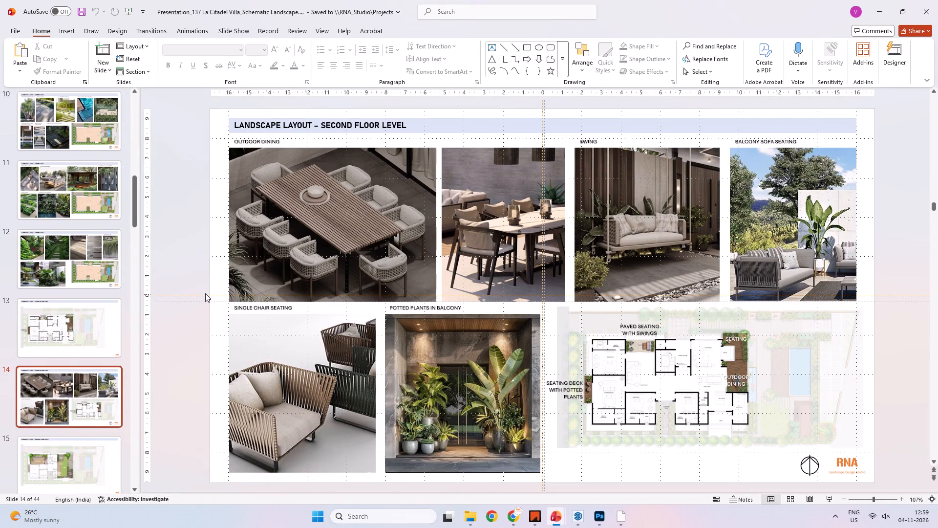
{"action": "scroll", "coordinate": [205, 293], "scroll_direction": "up", "scroll_amount": 3}
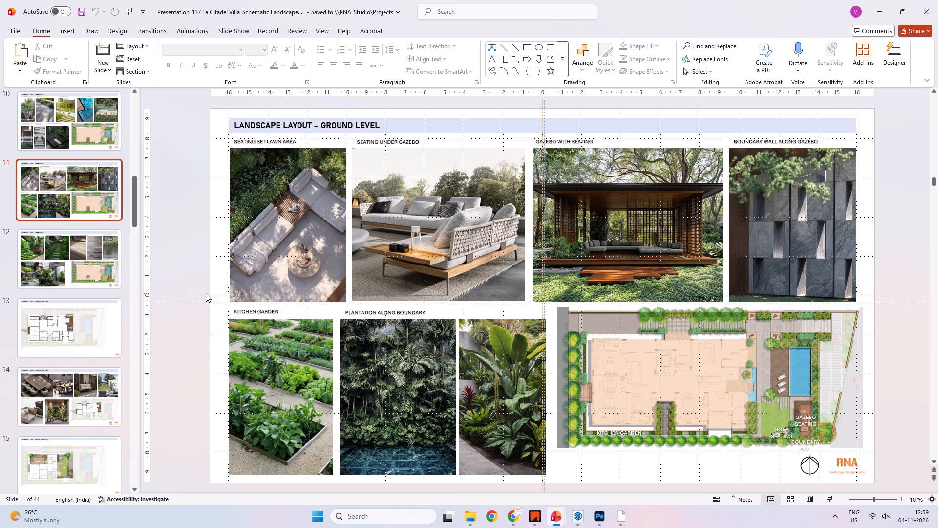
{"action": "left_click", "coordinate": [188, 215]}
{"action": "left_click", "coordinate": [921, 12]}
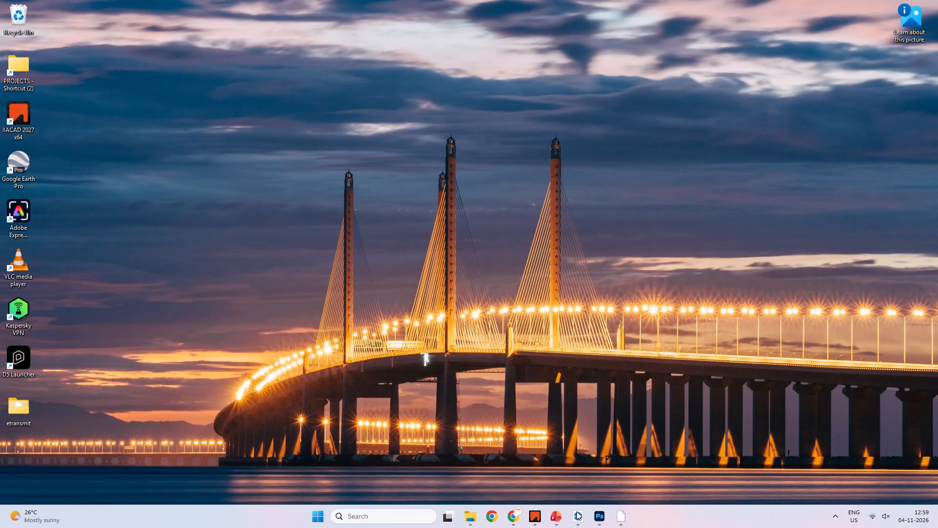
Switch to the Render Seating Plan chat in ChatGPT and review its generated pathway renders, enlarging the latest one.
{"action": "left_click", "coordinate": [595, 524]}
{"action": "key", "text": "alt+Tab"}
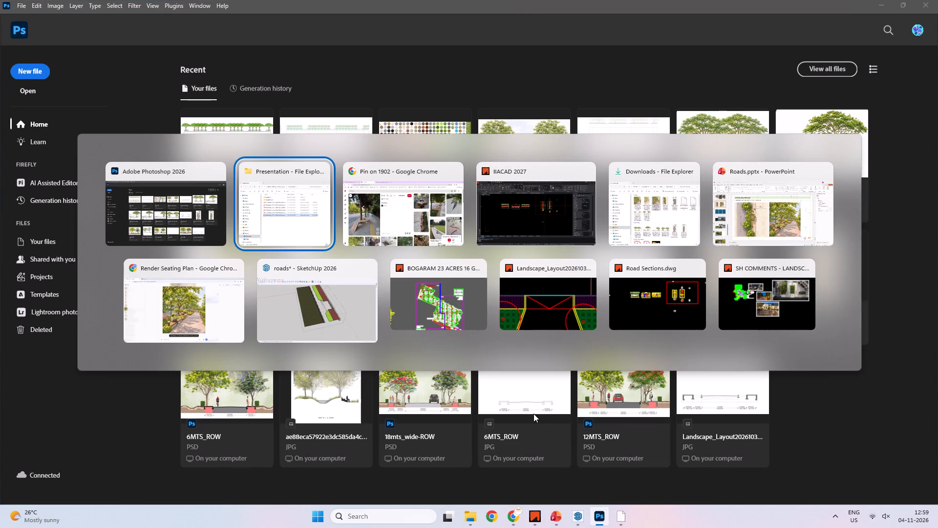
{"action": "key", "text": "alt+Tab"}
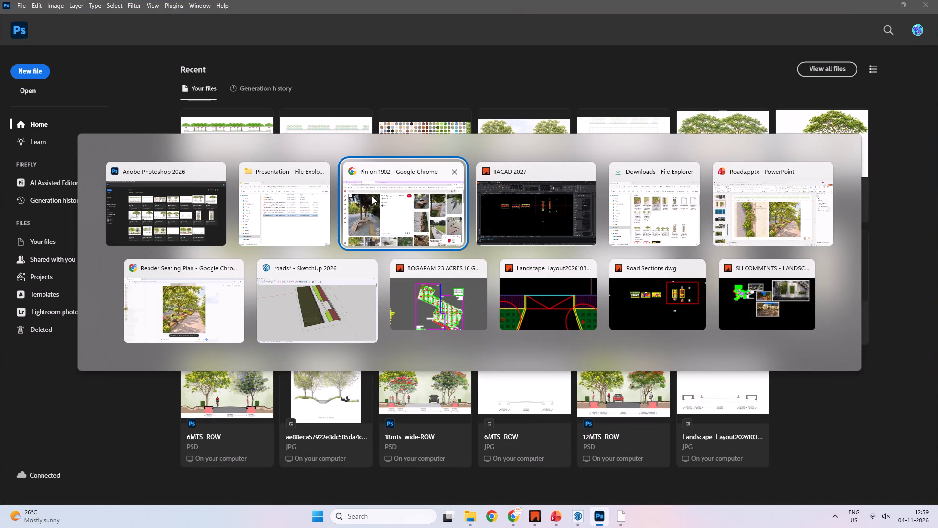
{"action": "left_click", "coordinate": [185, 305], "text": "alt"}
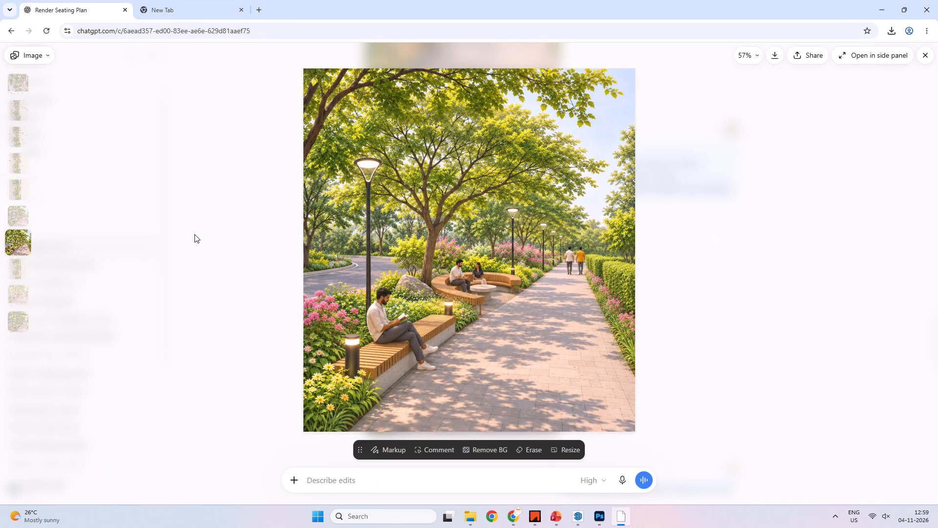
{"action": "key", "text": "Escape"}
{"action": "left_click", "coordinate": [267, 220]}
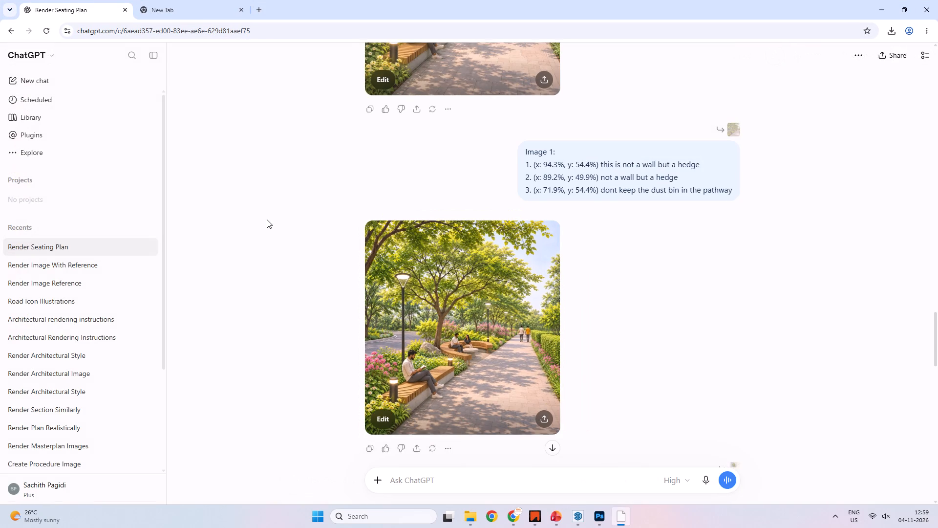
{"action": "scroll", "coordinate": [346, 271], "scroll_direction": "down", "scroll_amount": 6}
{"action": "scroll", "coordinate": [373, 267], "scroll_direction": "down", "scroll_amount": 20}
{"action": "scroll", "coordinate": [373, 267], "scroll_direction": "down", "scroll_amount": 2}
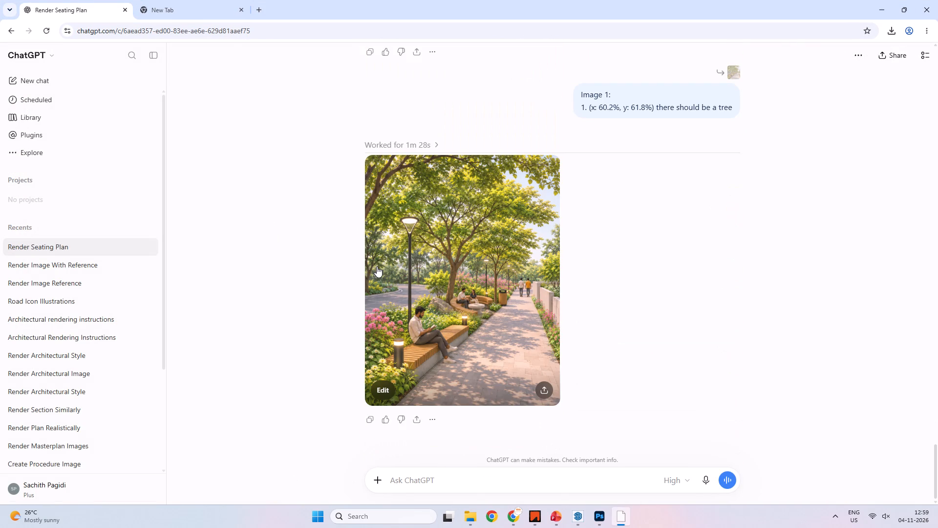
{"action": "left_click", "coordinate": [472, 280]}
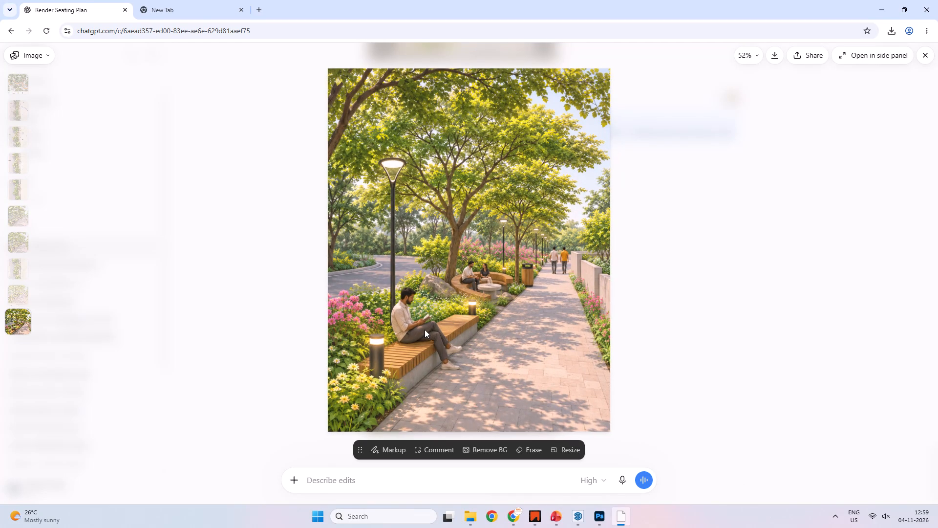
{"action": "key", "text": "Escape"}
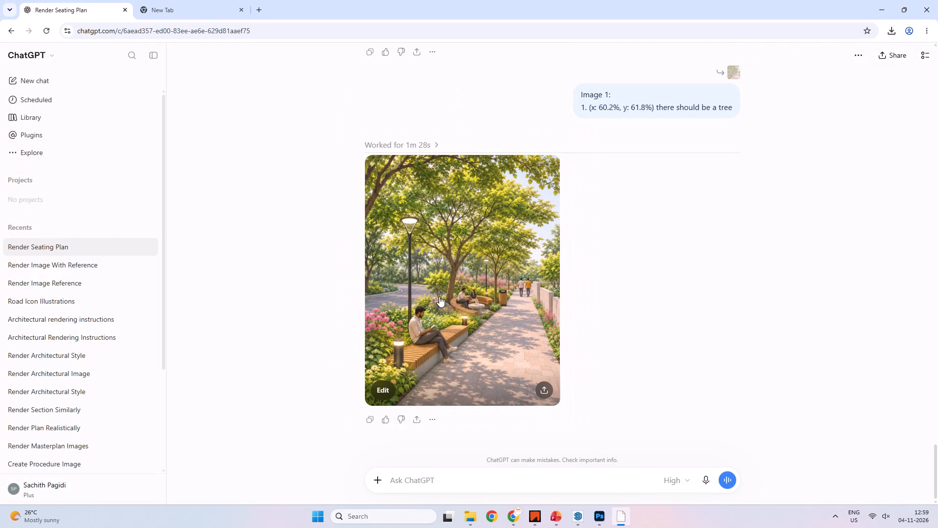
{"action": "key", "text": "Escape"}
{"action": "scroll", "coordinate": [667, 297], "scroll_direction": "up", "scroll_amount": 4}
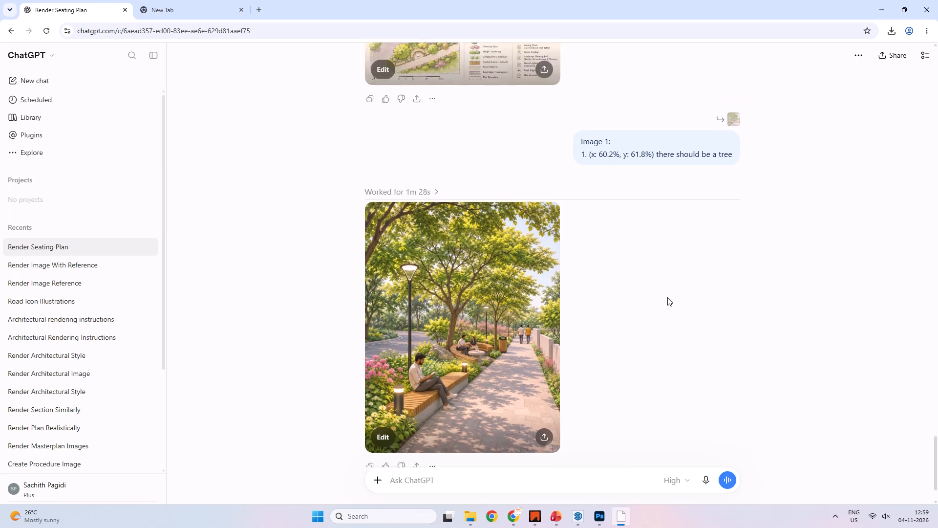
{"action": "scroll", "coordinate": [666, 297], "scroll_direction": "up", "scroll_amount": 3}
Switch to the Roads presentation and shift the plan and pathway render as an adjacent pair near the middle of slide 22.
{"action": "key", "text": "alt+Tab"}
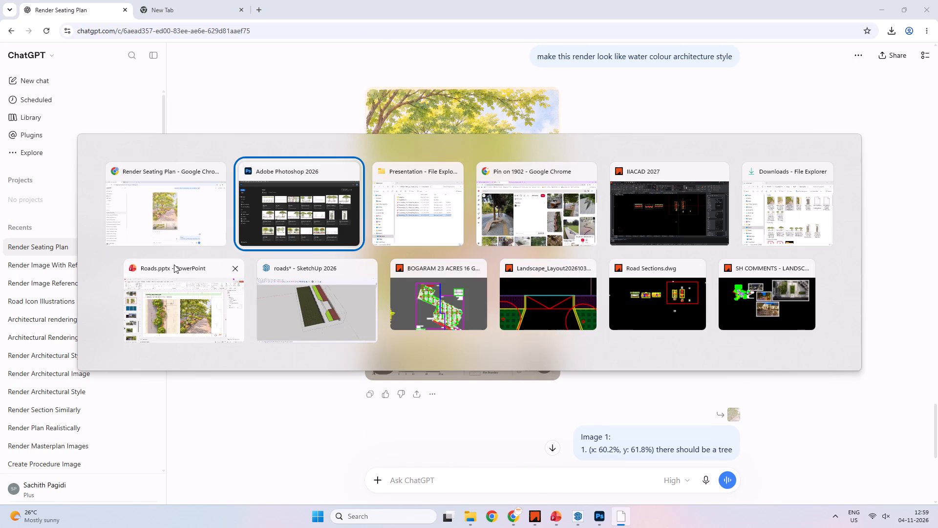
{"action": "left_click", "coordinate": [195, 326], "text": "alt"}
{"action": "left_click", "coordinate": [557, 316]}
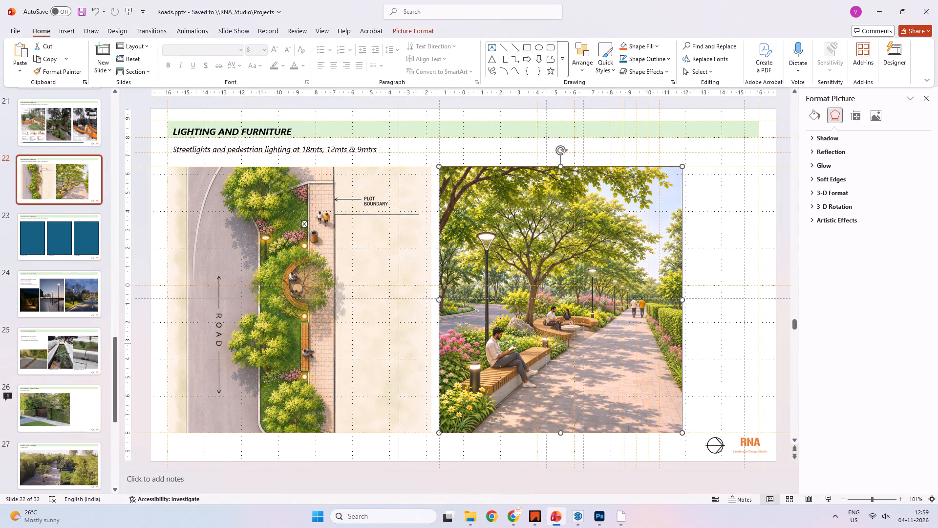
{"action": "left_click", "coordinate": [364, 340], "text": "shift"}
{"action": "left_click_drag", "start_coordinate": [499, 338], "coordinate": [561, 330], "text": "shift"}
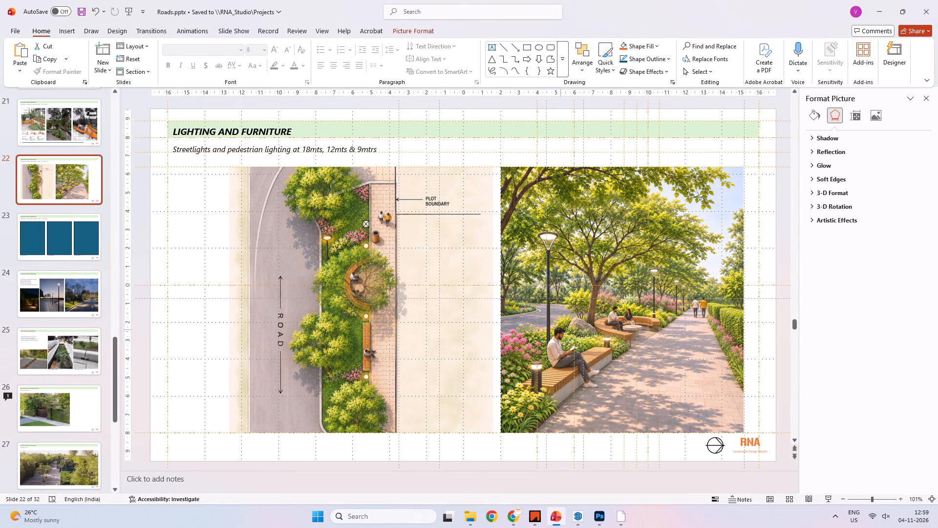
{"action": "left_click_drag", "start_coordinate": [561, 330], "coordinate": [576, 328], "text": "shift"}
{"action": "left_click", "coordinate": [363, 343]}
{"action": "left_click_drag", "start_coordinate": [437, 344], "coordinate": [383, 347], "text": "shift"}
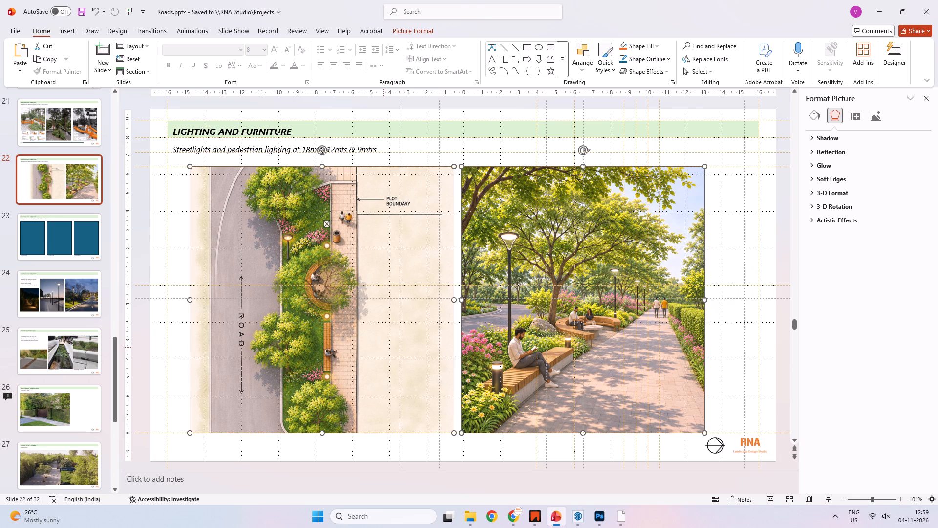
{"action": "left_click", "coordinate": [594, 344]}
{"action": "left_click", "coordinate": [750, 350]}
Space the two images apart, aligning the roadside plan with the slide's left margin guide and the pathway render with the right one.
{"action": "left_click_drag", "start_coordinate": [660, 346], "coordinate": [713, 338]}
{"action": "left_click_drag", "start_coordinate": [423, 337], "coordinate": [396, 338], "text": "shift"}
{"action": "left_click", "coordinate": [768, 335]}
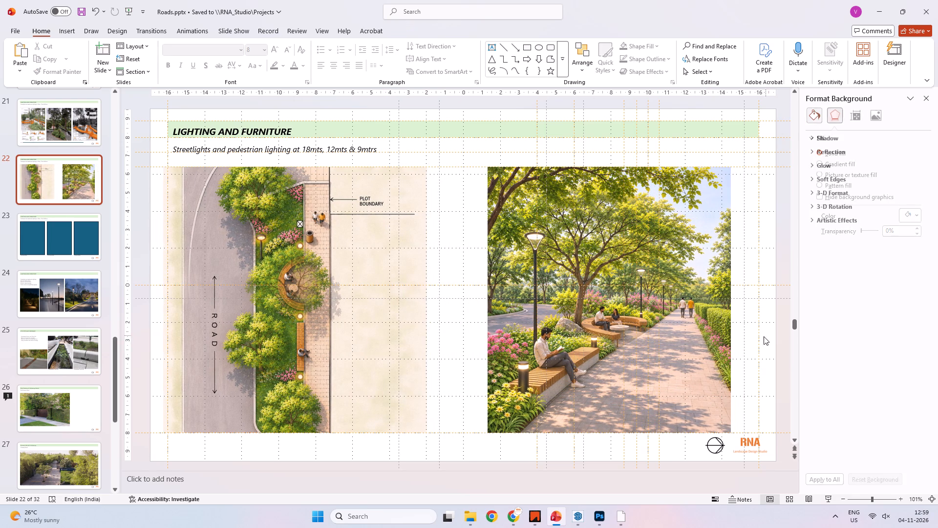
{"action": "left_click", "coordinate": [615, 350]}
{"action": "left_click_drag", "start_coordinate": [607, 348], "coordinate": [634, 349]}
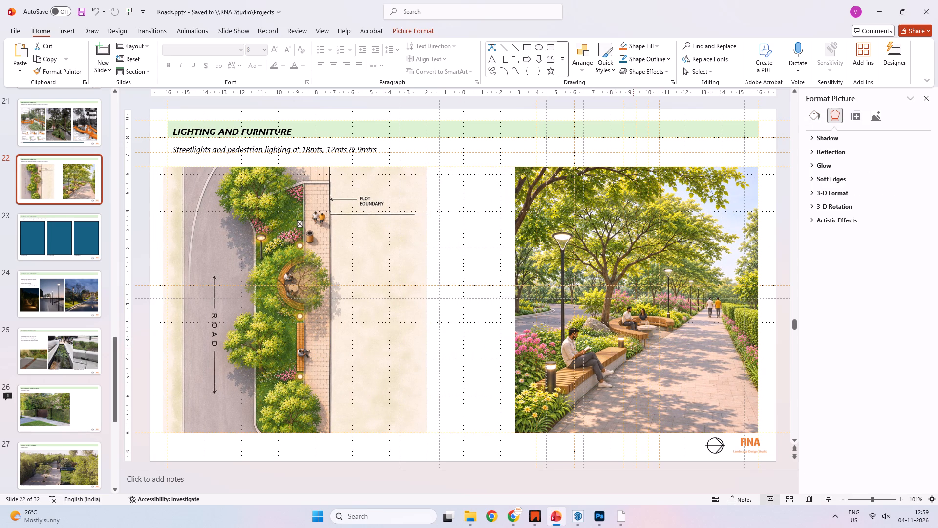
{"action": "left_click_drag", "start_coordinate": [634, 349], "coordinate": [635, 349]}
{"action": "left_click", "coordinate": [334, 331]}
{"action": "left_click_drag", "start_coordinate": [366, 331], "coordinate": [371, 331], "text": "shift"}
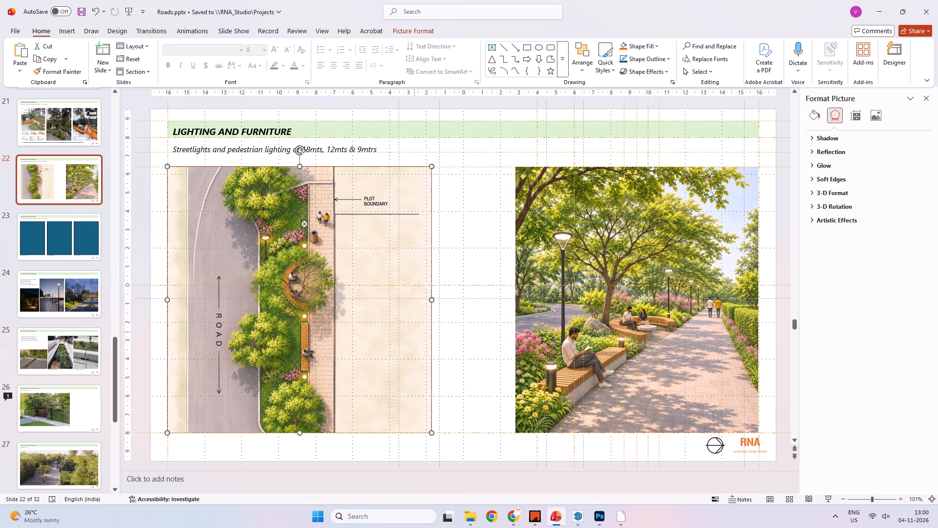
{"action": "left_click", "coordinate": [473, 331]}
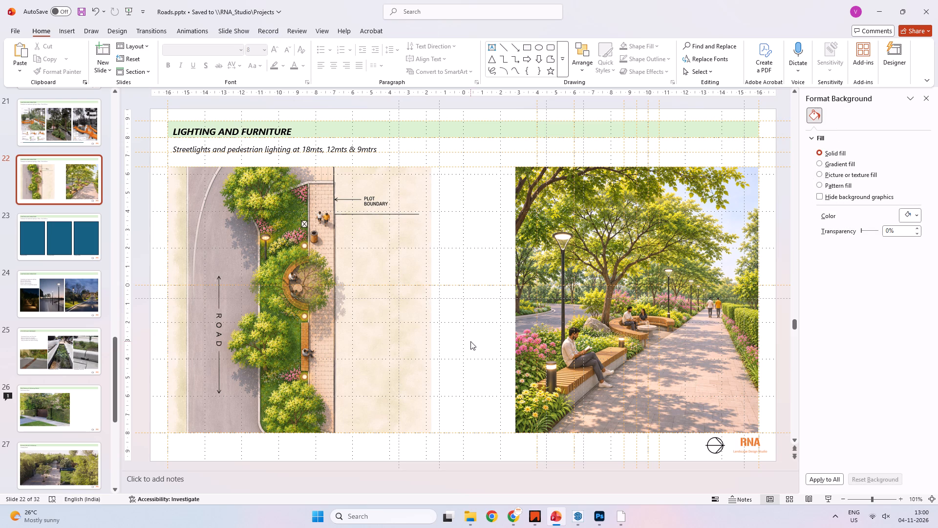
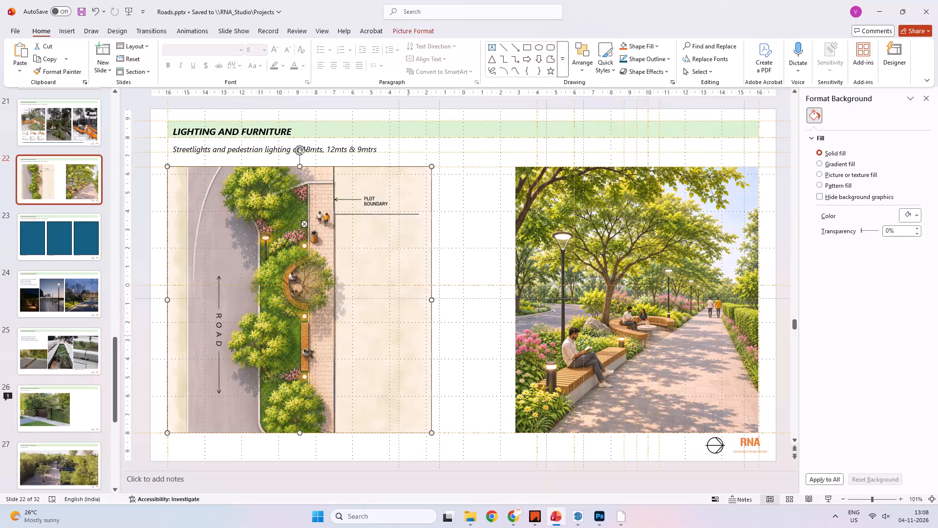
Delete the roadside plan image from the Lighting and Furniture slide.
{"action": "key", "text": "Insert"}
{"action": "key", "text": "Delete"}
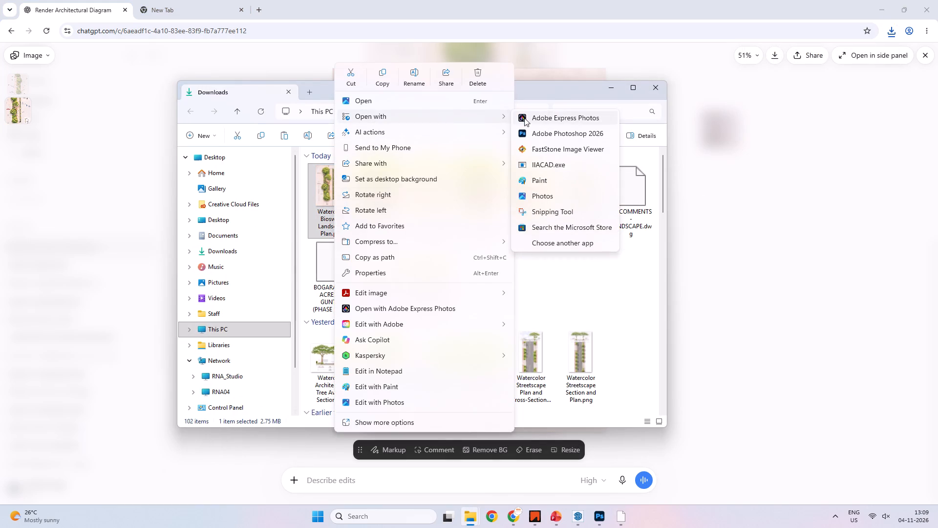
{"action": "left_click", "coordinate": [544, 129]}
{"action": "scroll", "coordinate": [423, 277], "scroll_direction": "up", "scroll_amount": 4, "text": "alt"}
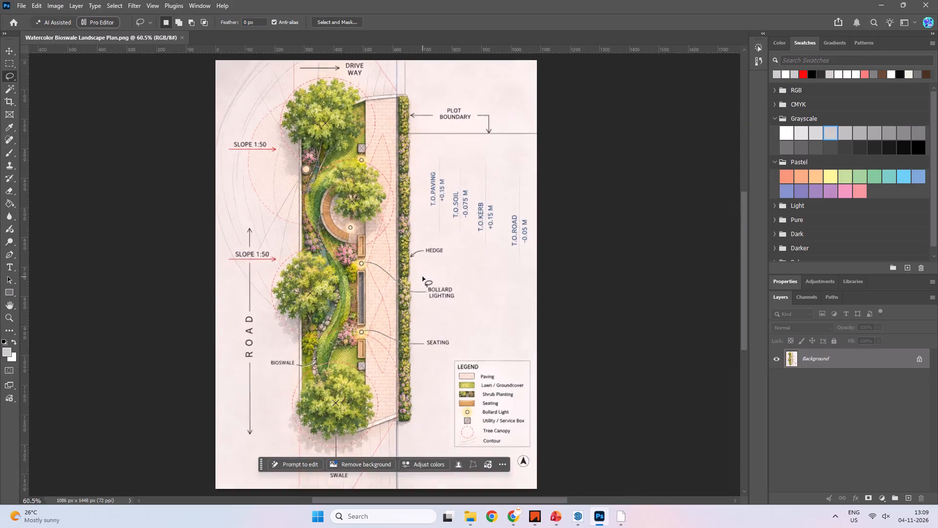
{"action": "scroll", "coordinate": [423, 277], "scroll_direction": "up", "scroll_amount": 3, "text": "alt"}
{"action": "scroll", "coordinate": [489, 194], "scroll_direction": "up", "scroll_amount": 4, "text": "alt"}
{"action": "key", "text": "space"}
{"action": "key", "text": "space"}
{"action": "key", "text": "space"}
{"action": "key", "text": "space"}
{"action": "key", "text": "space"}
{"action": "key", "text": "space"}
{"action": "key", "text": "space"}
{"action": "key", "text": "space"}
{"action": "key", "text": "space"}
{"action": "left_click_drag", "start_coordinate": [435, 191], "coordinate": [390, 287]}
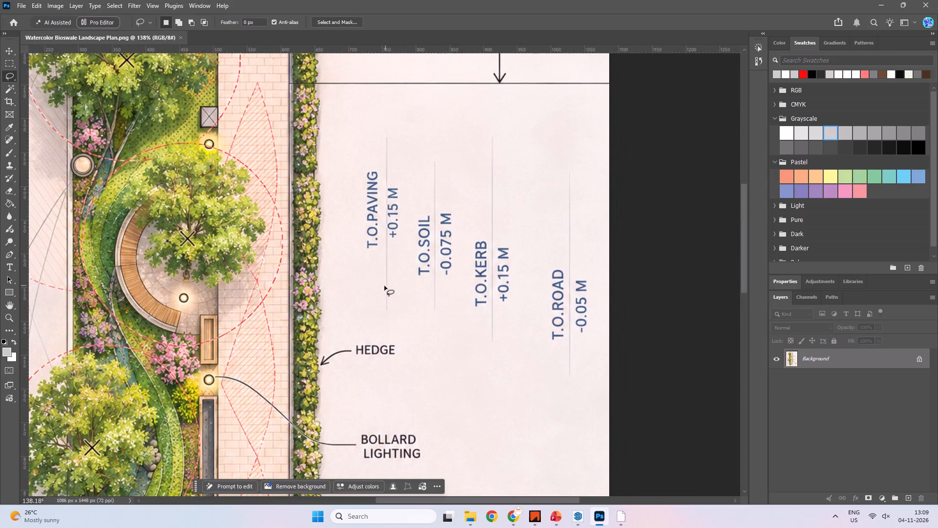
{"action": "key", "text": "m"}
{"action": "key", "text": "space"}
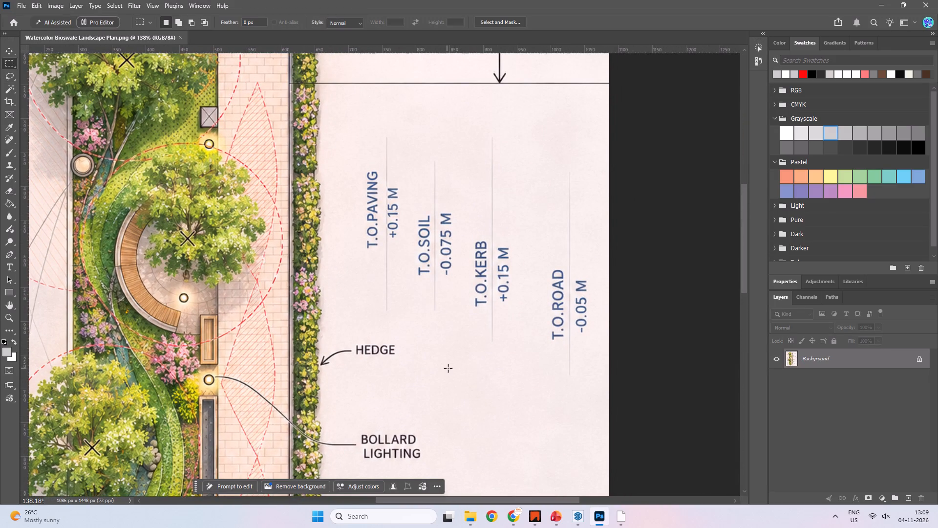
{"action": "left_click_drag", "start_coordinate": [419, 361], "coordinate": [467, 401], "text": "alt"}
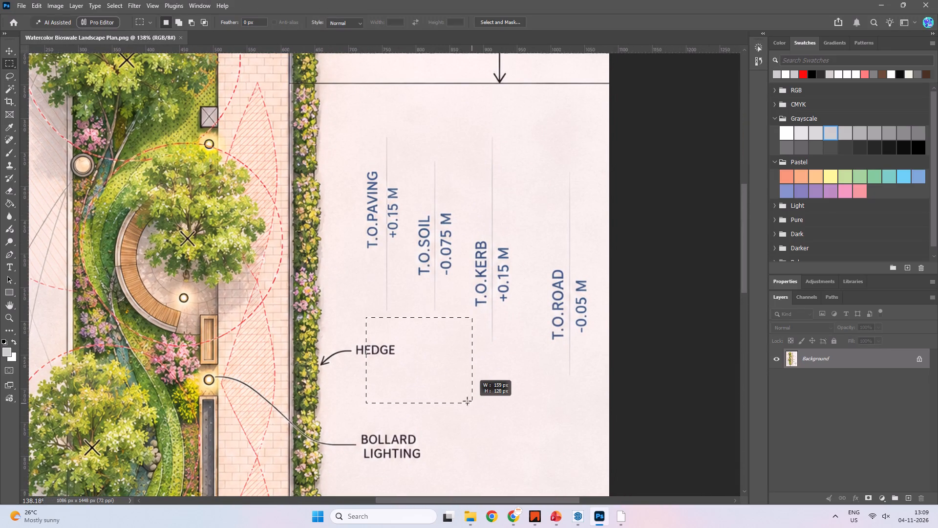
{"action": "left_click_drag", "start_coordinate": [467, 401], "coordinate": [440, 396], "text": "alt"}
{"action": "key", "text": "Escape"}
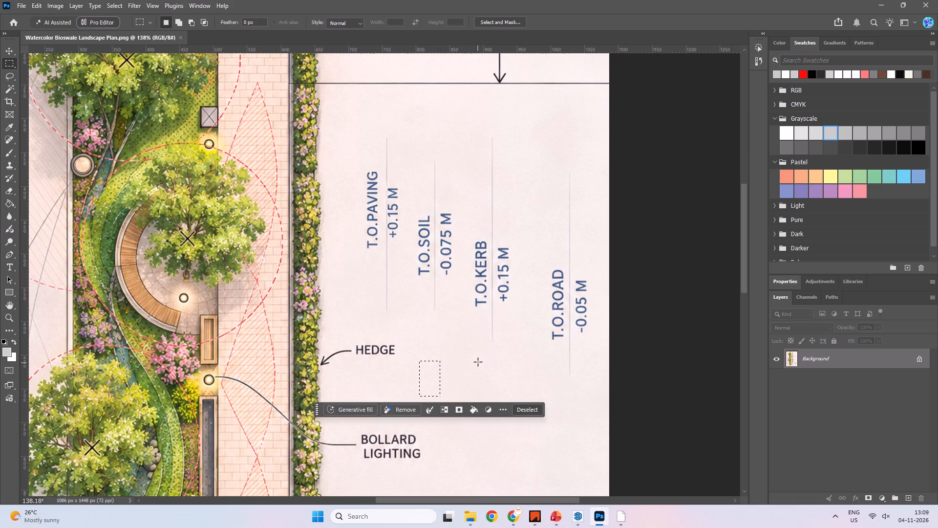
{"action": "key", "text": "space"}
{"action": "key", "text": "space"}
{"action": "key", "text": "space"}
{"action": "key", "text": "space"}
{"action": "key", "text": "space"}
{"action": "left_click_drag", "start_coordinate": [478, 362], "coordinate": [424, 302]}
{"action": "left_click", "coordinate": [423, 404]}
Copy a rectangular patch of blank background over the T.O.PAVING, T.O.SOIL, T.O.KERB and T.O.ROAD level labels, and deselect it.
{"action": "scroll", "coordinate": [424, 333], "scroll_direction": "down", "scroll_amount": 4, "text": "alt"}
{"action": "left_click_drag", "start_coordinate": [400, 327], "coordinate": [498, 463]}
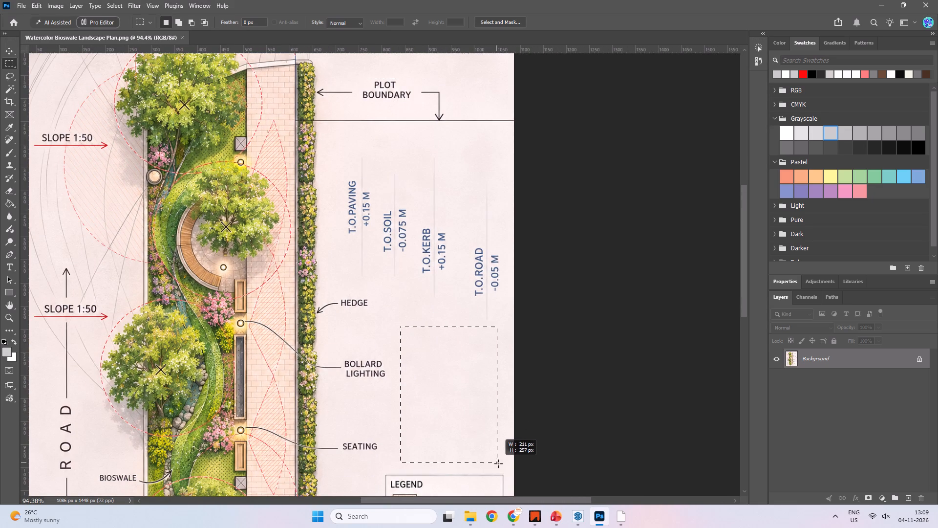
{"action": "left_click_drag", "start_coordinate": [498, 463], "coordinate": [502, 464]}
{"action": "key", "text": "v"}
{"action": "left_click_drag", "start_coordinate": [459, 399], "coordinate": [431, 281], "text": "alt"}
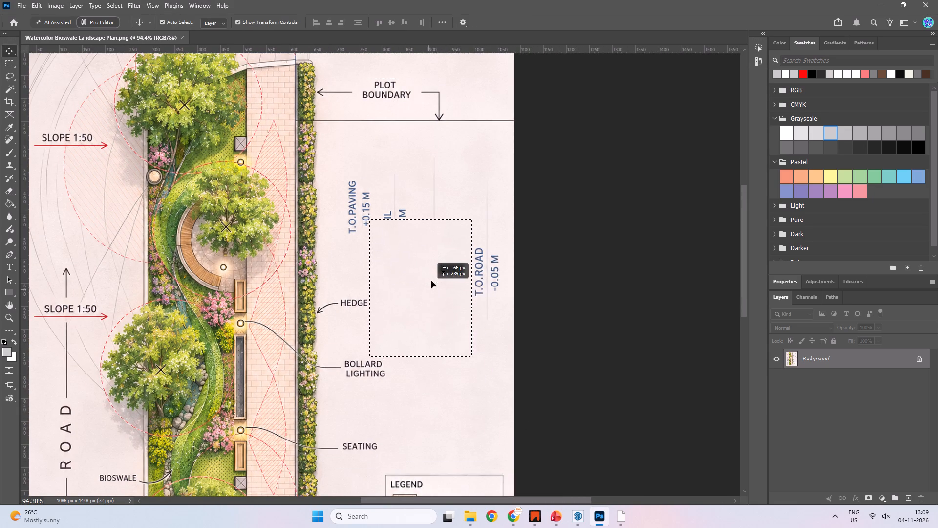
{"action": "left_click_drag", "start_coordinate": [431, 281], "coordinate": [457, 255], "text": "alt"}
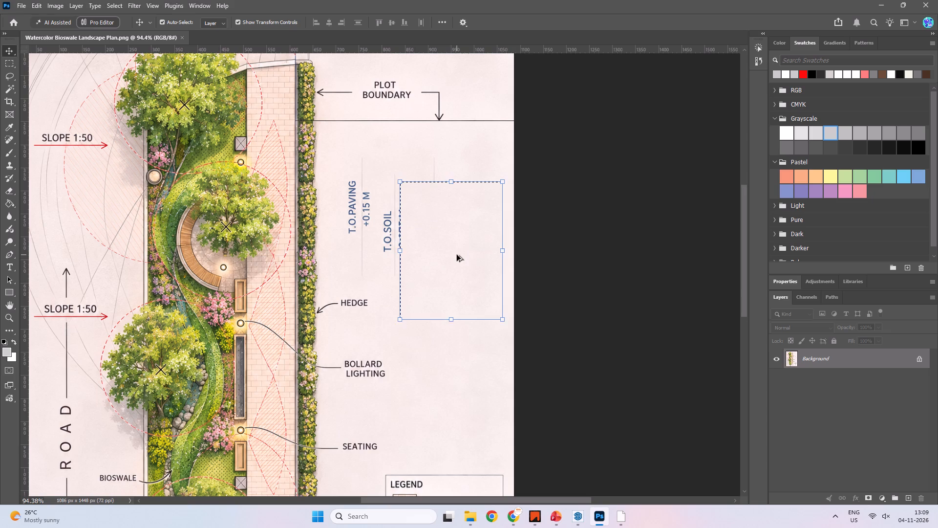
{"action": "left_click_drag", "start_coordinate": [461, 263], "coordinate": [459, 220], "text": "alt+shift"}
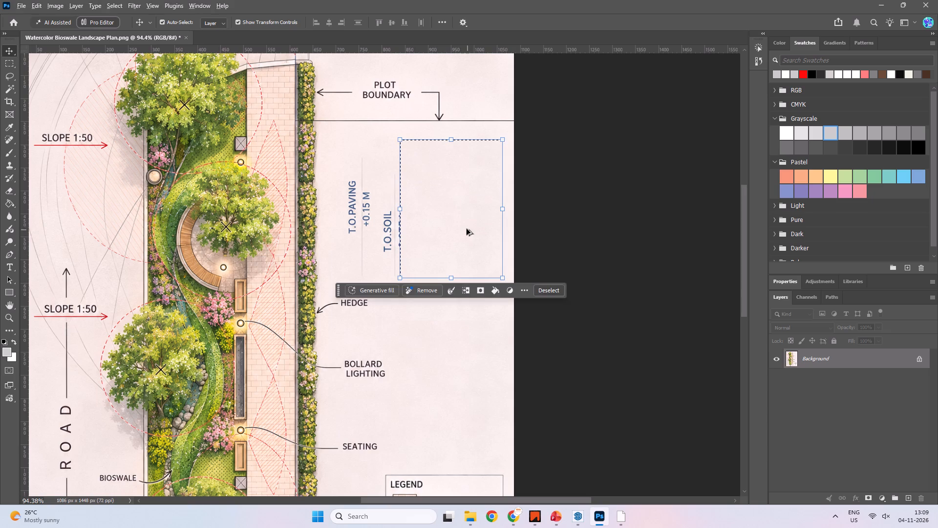
{"action": "left_click_drag", "start_coordinate": [467, 228], "coordinate": [403, 227], "text": "alt+shift"}
{"action": "left_click", "coordinate": [446, 351]}
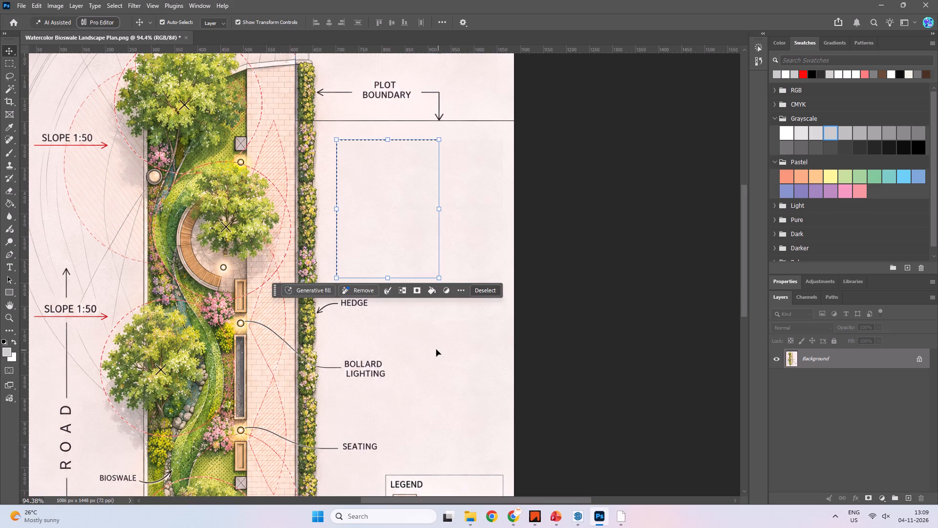
{"action": "key", "text": "space"}
{"action": "key", "text": "space"}
{"action": "key", "text": "space"}
{"action": "key", "text": "space"}
{"action": "key", "text": "space"}
{"action": "key", "text": "space"}
{"action": "key", "text": "space"}
{"action": "key", "text": "space"}
{"action": "key", "text": "space"}
{"action": "key", "text": "space"}
{"action": "key", "text": "space"}
{"action": "key", "text": "space"}
{"action": "key", "text": "space"}
{"action": "key", "text": "space"}
{"action": "key", "text": "space"}
{"action": "key", "text": "space"}
{"action": "key", "text": "space"}
{"action": "key", "text": "space"}
{"action": "key", "text": "space"}
{"action": "key", "text": "space"}
{"action": "left_click_drag", "start_coordinate": [383, 157], "coordinate": [398, 296]}
{"action": "left_click", "coordinate": [505, 332]}
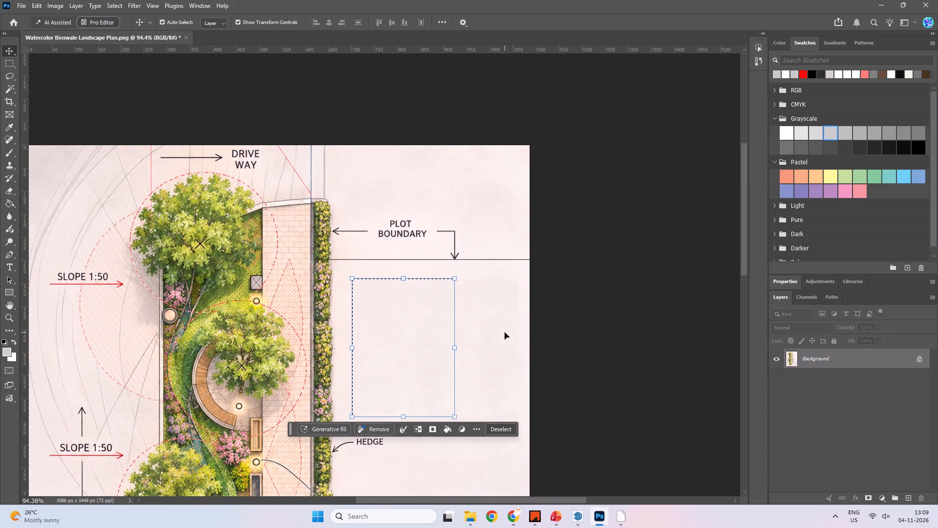
{"action": "key", "text": "m"}
{"action": "left_click", "coordinate": [477, 324]}
Select a blank background patch about 240 by 142 px below the ROAD arrow and copy it over the curved lines in the plan's top-left corner.
{"action": "key", "text": "space"}
{"action": "key", "text": "space"}
{"action": "key", "text": "space"}
{"action": "key", "text": "space"}
{"action": "key", "text": "space"}
{"action": "key", "text": "space"}
{"action": "key", "text": "space"}
{"action": "key", "text": "space"}
{"action": "key", "text": "space"}
{"action": "key", "text": "space"}
{"action": "key", "text": "space"}
{"action": "key", "text": "space"}
{"action": "key", "text": "space"}
{"action": "key", "text": "space"}
{"action": "key", "text": "space"}
{"action": "key", "text": "space"}
{"action": "key", "text": "space"}
{"action": "key", "text": "space"}
{"action": "key", "text": "space"}
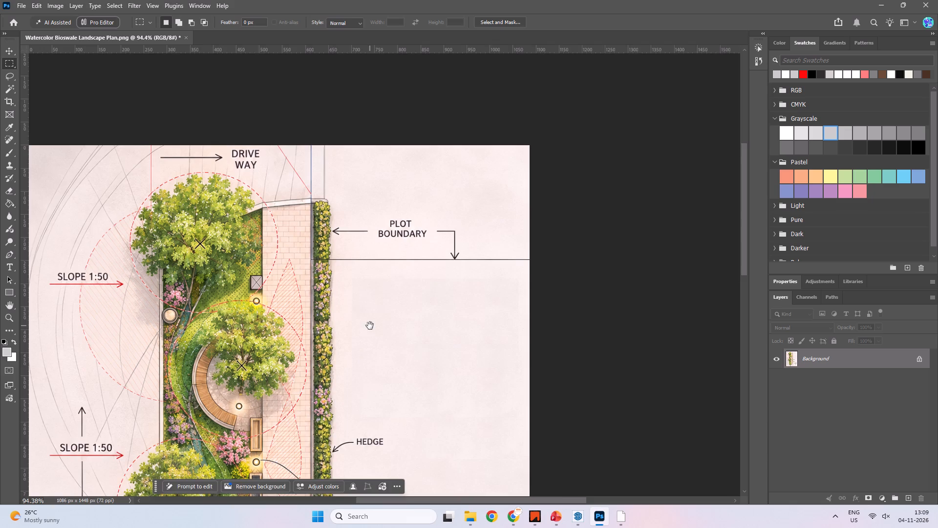
{"action": "left_click_drag", "start_coordinate": [374, 325], "coordinate": [538, 237]}
{"action": "key", "text": "space"}
{"action": "key", "text": "space"}
{"action": "key", "text": "space"}
{"action": "key", "text": "space"}
{"action": "key", "text": "space"}
{"action": "key", "text": "space"}
{"action": "key", "text": "space"}
{"action": "key", "text": "space"}
{"action": "key", "text": "space"}
{"action": "key", "text": "space"}
{"action": "key", "text": "space"}
{"action": "key", "text": "space"}
{"action": "key", "text": "space"}
{"action": "key", "text": "space"}
{"action": "key", "text": "space"}
{"action": "left_click_drag", "start_coordinate": [268, 271], "coordinate": [274, 271]}
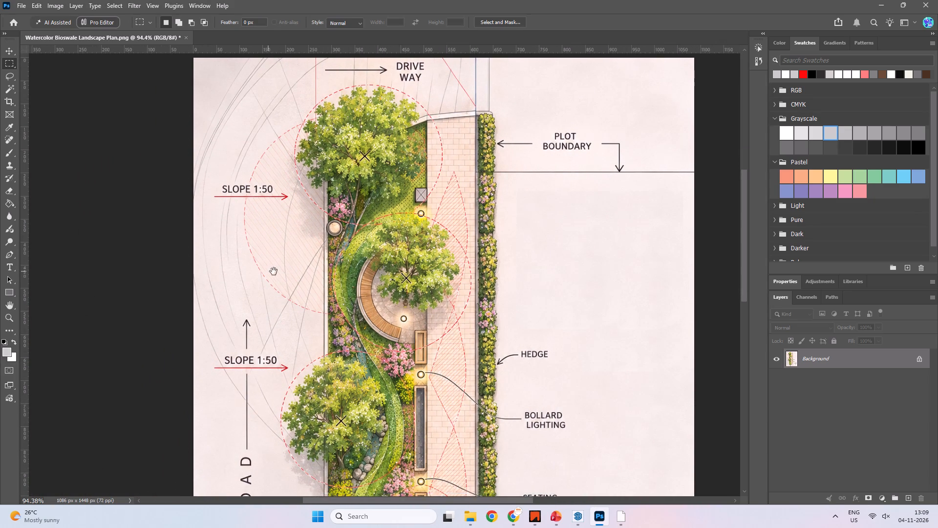
{"action": "left_click_drag", "start_coordinate": [274, 271], "coordinate": [416, 274]}
{"action": "scroll", "coordinate": [420, 273], "scroll_direction": "down", "scroll_amount": 5, "text": "alt"}
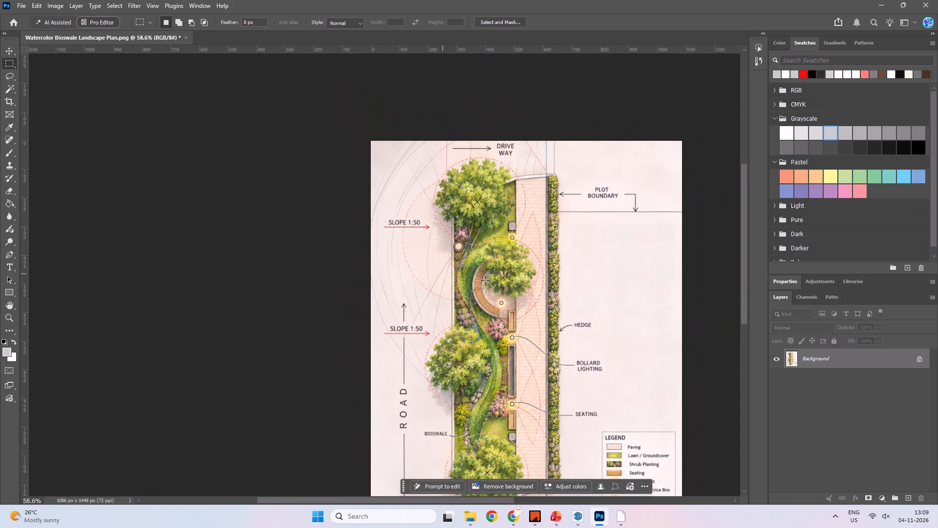
{"action": "key", "text": "space"}
{"action": "key", "text": "space"}
{"action": "key", "text": "space"}
{"action": "key", "text": "space"}
{"action": "left_click_drag", "start_coordinate": [505, 283], "coordinate": [490, 283]}
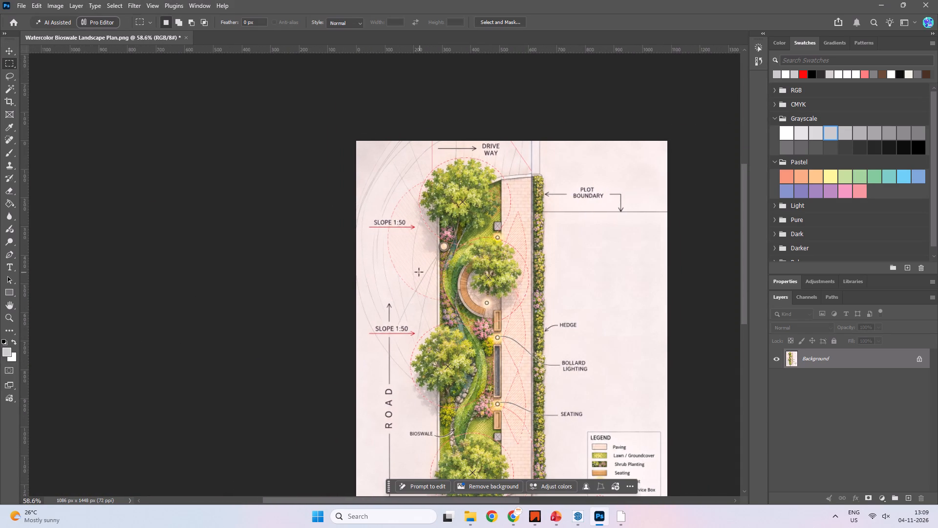
{"action": "key", "text": "space"}
{"action": "key", "text": "space"}
{"action": "key", "text": "space"}
{"action": "key", "text": "space"}
{"action": "key", "text": "space"}
{"action": "key", "text": "space"}
{"action": "key", "text": "space"}
{"action": "left_click_drag", "start_coordinate": [387, 327], "coordinate": [372, 214]}
{"action": "scroll", "coordinate": [364, 391], "scroll_direction": "up", "scroll_amount": 5, "text": "alt"}
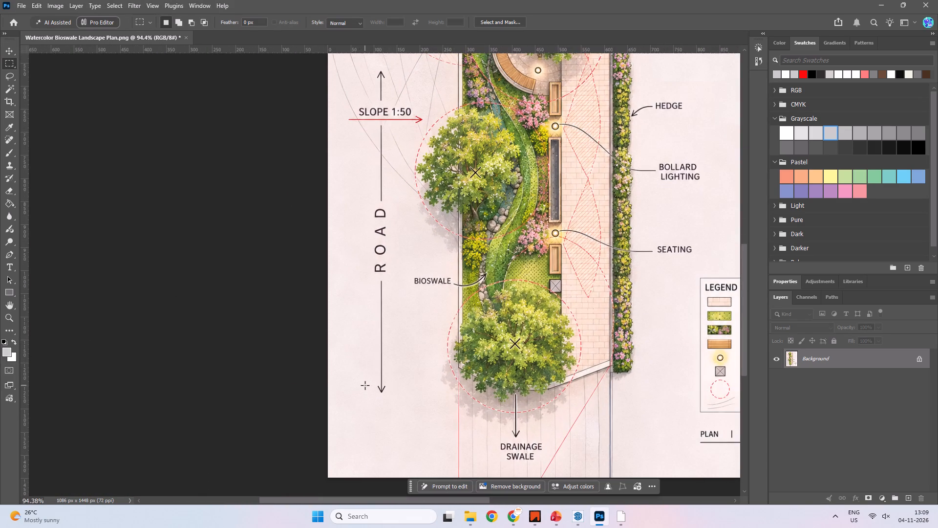
{"action": "key", "text": "space"}
{"action": "key", "text": "space"}
{"action": "key", "text": "space"}
{"action": "key", "text": "space"}
{"action": "key", "text": "space"}
{"action": "key", "text": "space"}
{"action": "key", "text": "space"}
{"action": "key", "text": "space"}
{"action": "key", "text": "space"}
{"action": "key", "text": "space"}
{"action": "key", "text": "space"}
{"action": "key", "text": "space"}
{"action": "key", "text": "space"}
{"action": "key", "text": "space"}
{"action": "key", "text": "space"}
{"action": "key", "text": "space"}
{"action": "key", "text": "space"}
{"action": "key", "text": "space"}
{"action": "left_click_drag", "start_coordinate": [370, 375], "coordinate": [365, 300]}
{"action": "key", "text": "m"}
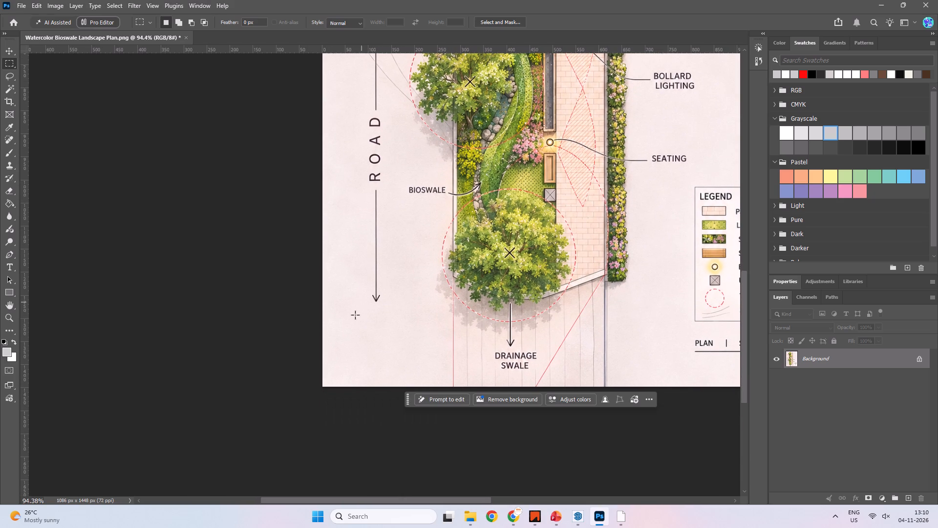
{"action": "left_click_drag", "start_coordinate": [331, 311], "coordinate": [441, 376]}
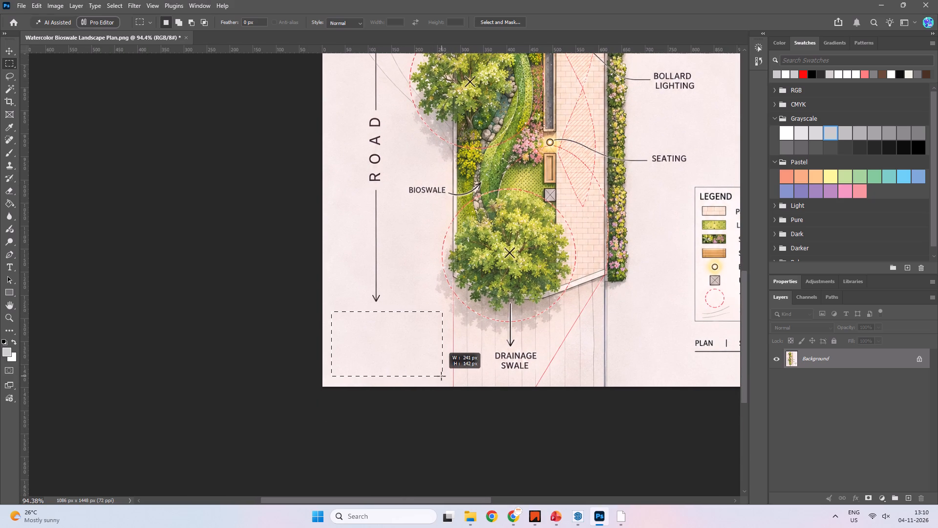
{"action": "left_click_drag", "start_coordinate": [441, 376], "coordinate": [440, 376]}
{"action": "key", "text": "space"}
{"action": "key", "text": "space"}
{"action": "key", "text": "space"}
{"action": "key", "text": "space"}
{"action": "key", "text": "space"}
{"action": "left_click_drag", "start_coordinate": [392, 308], "coordinate": [388, 373]}
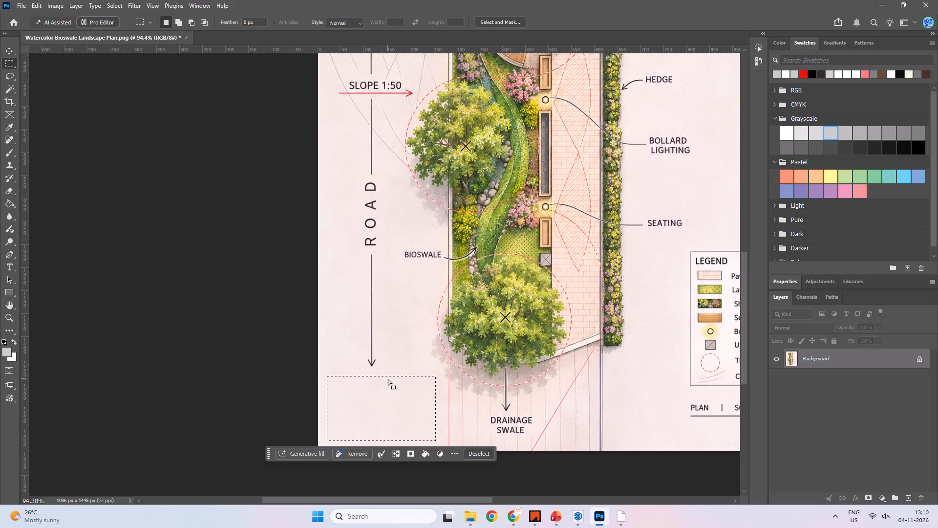
{"action": "key", "text": "v"}
{"action": "left_click_drag", "start_coordinate": [385, 401], "coordinate": [370, 55], "text": "alt"}
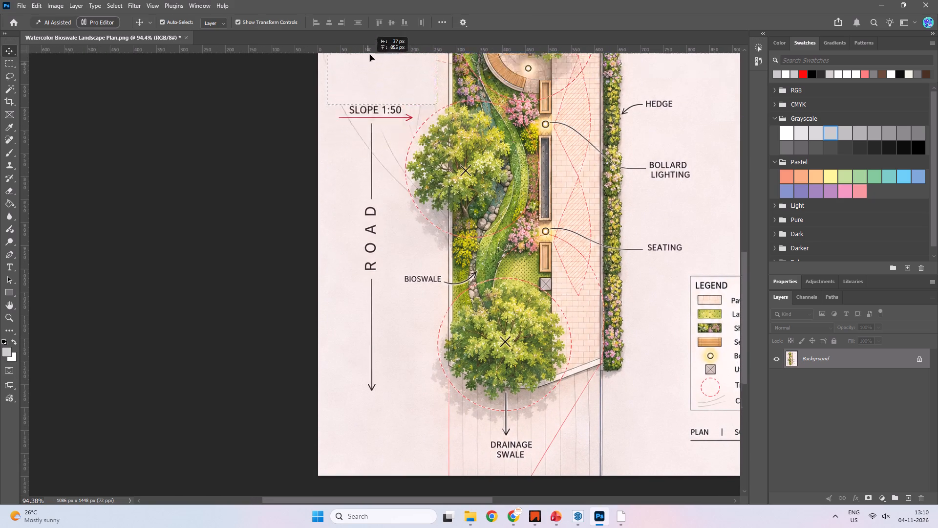
{"action": "left_click_drag", "start_coordinate": [370, 55], "coordinate": [364, 422], "text": "alt"}
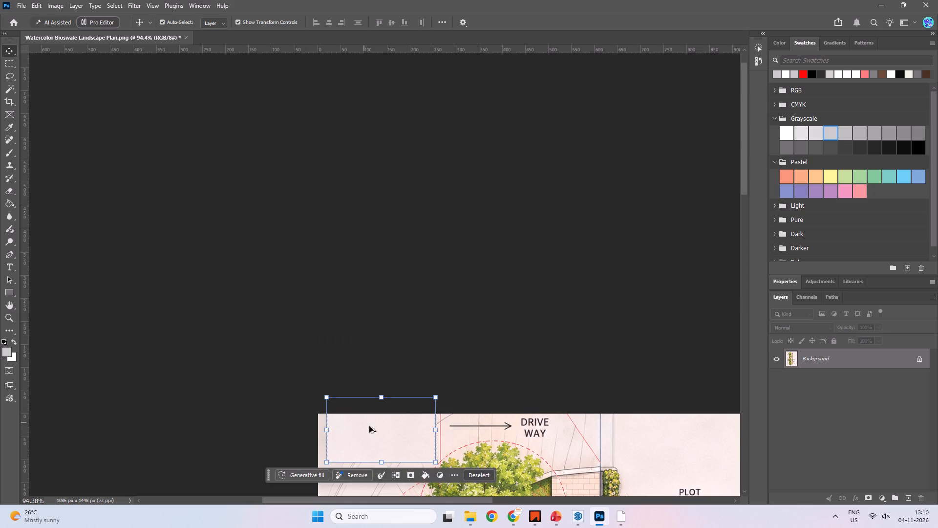
Copy the blank patch repeatedly over the curved grey lines between the plan's top-left corner and the upper SLOPE 1:50 label.
{"action": "key", "text": "space"}
{"action": "key", "text": "space"}
{"action": "key", "text": "space"}
{"action": "key", "text": "space"}
{"action": "key", "text": "space"}
{"action": "key", "text": "space"}
{"action": "key", "text": "space"}
{"action": "key", "text": "space"}
{"action": "key", "text": "space"}
{"action": "key", "text": "space"}
{"action": "key", "text": "space"}
{"action": "key", "text": "space"}
{"action": "key", "text": "space"}
{"action": "key", "text": "space"}
{"action": "key", "text": "space"}
{"action": "key", "text": "space"}
{"action": "key", "text": "space"}
{"action": "key", "text": "space"}
{"action": "key", "text": "space"}
{"action": "key", "text": "space"}
{"action": "left_click_drag", "start_coordinate": [492, 439], "coordinate": [497, 198]}
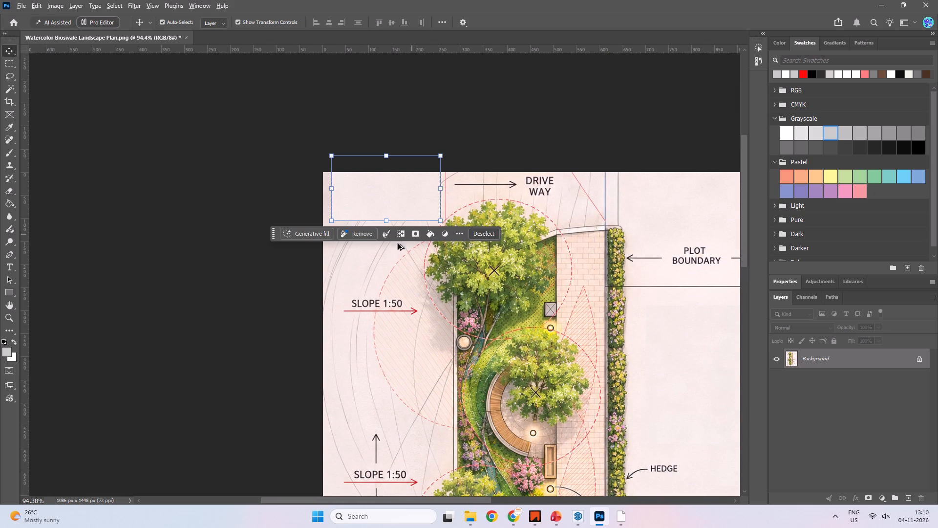
{"action": "scroll", "coordinate": [395, 250], "scroll_direction": "up", "scroll_amount": 2}
{"action": "key", "text": "space"}
{"action": "scroll", "coordinate": [384, 284], "scroll_direction": "up", "scroll_amount": 7, "text": "alt"}
{"action": "key", "text": "space"}
{"action": "key", "text": "space"}
{"action": "key", "text": "space"}
{"action": "key", "text": "space"}
{"action": "key", "text": "space"}
{"action": "left_click_drag", "start_coordinate": [393, 286], "coordinate": [404, 229]}
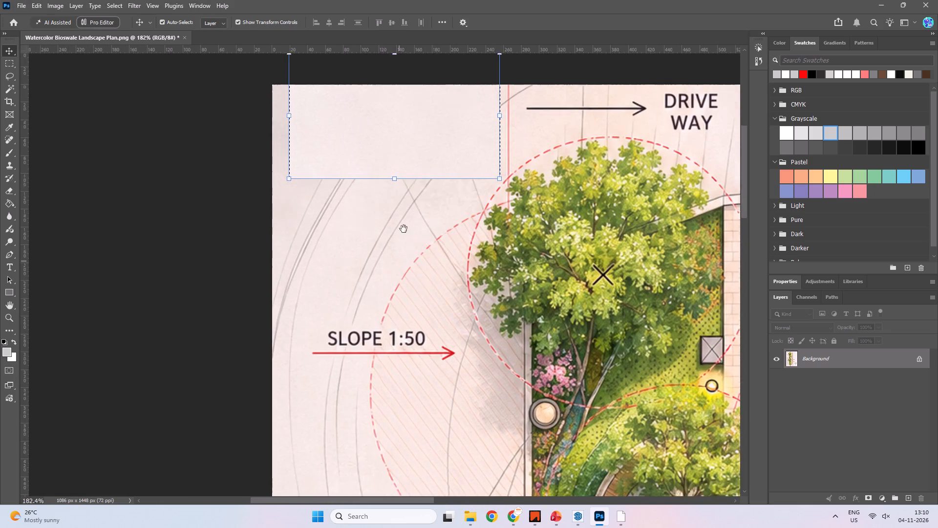
{"action": "left_click_drag", "start_coordinate": [404, 229], "coordinate": [404, 224]}
{"action": "key", "text": "space"}
{"action": "key", "text": "space"}
{"action": "key", "text": "space"}
{"action": "key", "text": "space"}
{"action": "key", "text": "space"}
{"action": "key", "text": "space"}
{"action": "key", "text": "space"}
{"action": "key", "text": "space"}
{"action": "left_click_drag", "start_coordinate": [383, 201], "coordinate": [389, 240]}
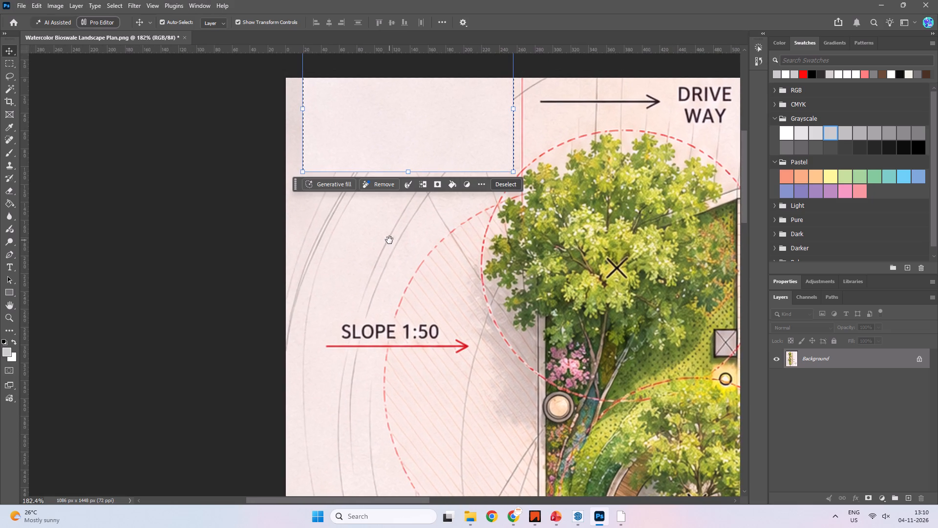
{"action": "left_click", "coordinate": [459, 121]}
{"action": "left_click_drag", "start_coordinate": [453, 122], "coordinate": [384, 154], "text": "alt"}
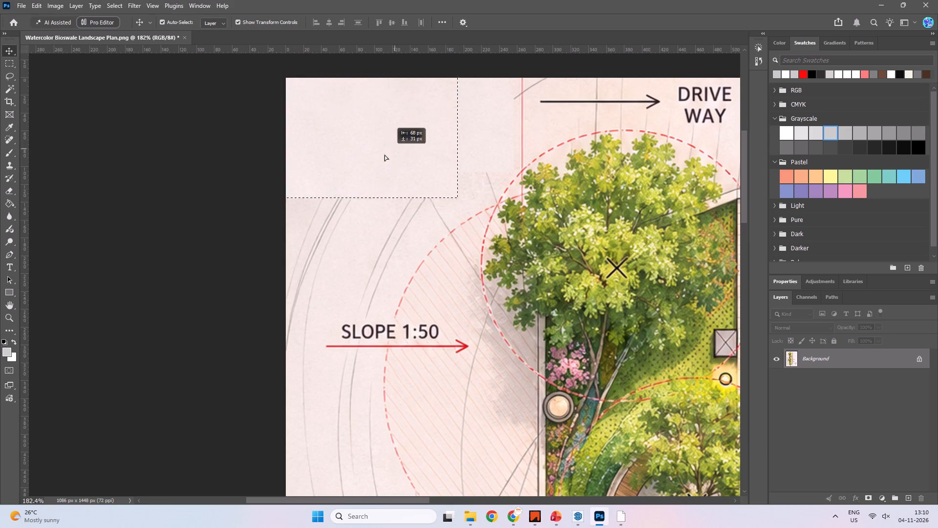
{"action": "left_click_drag", "start_coordinate": [384, 154], "coordinate": [413, 163], "text": "alt"}
{"action": "left_click_drag", "start_coordinate": [423, 164], "coordinate": [399, 171], "text": "alt"}
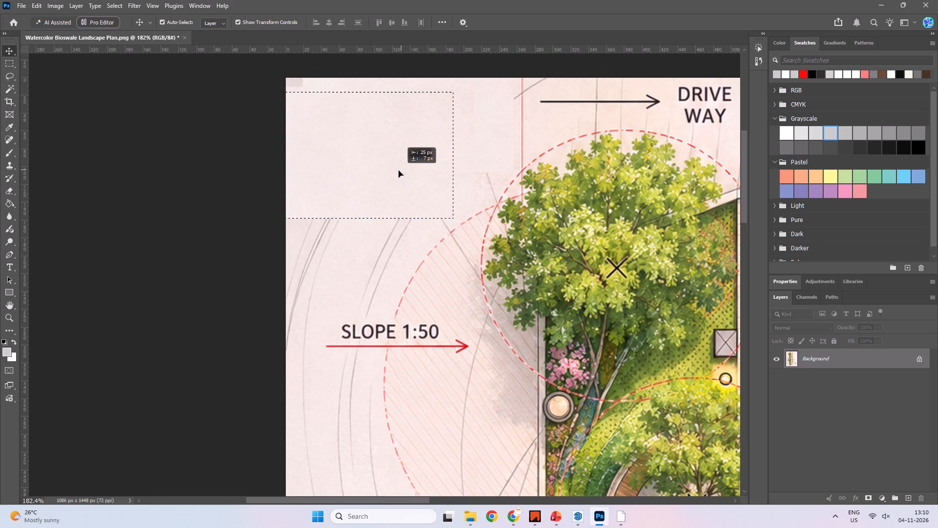
{"action": "left_click_drag", "start_coordinate": [399, 171], "coordinate": [399, 182], "text": "alt"}
{"action": "left_click_drag", "start_coordinate": [407, 174], "coordinate": [353, 237], "text": "alt"}
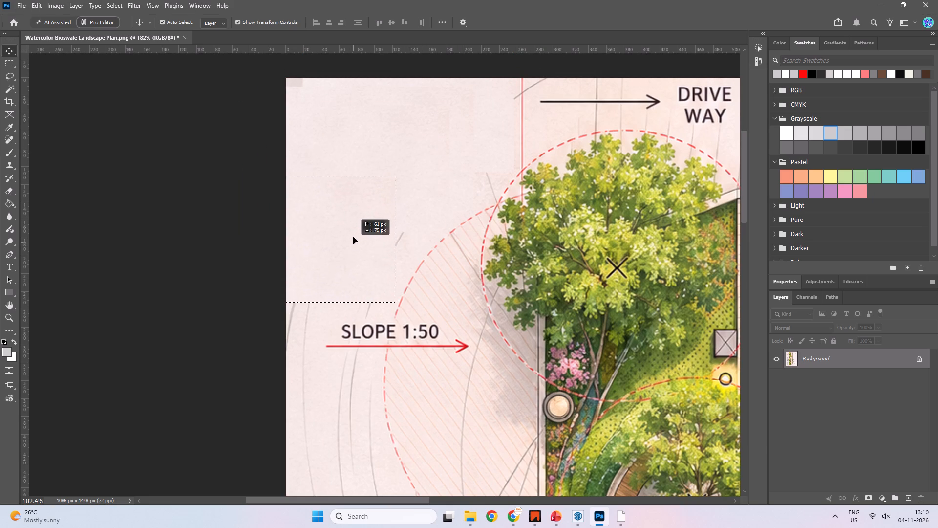
{"action": "left_click_drag", "start_coordinate": [353, 237], "coordinate": [367, 216], "text": "alt"}
{"action": "left_click_drag", "start_coordinate": [377, 217], "coordinate": [349, 261], "text": "alt"}
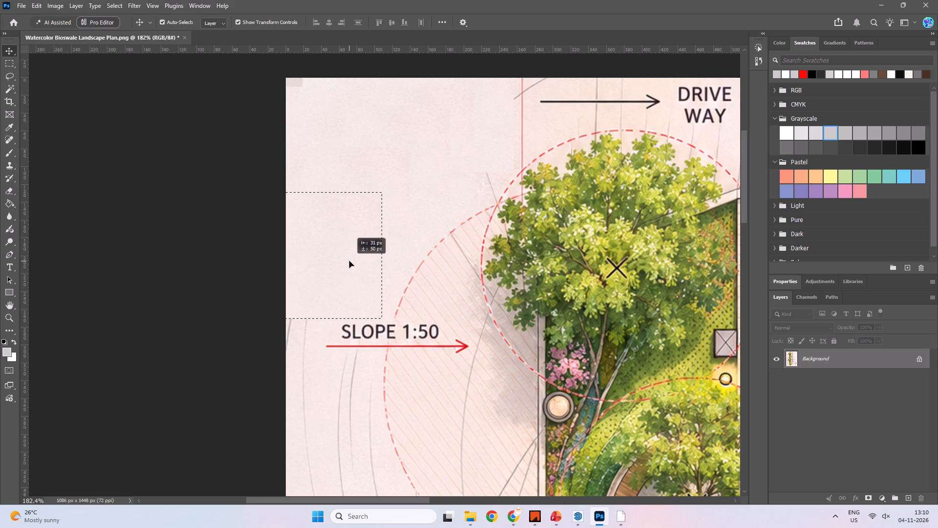
{"action": "left_click_drag", "start_coordinate": [349, 261], "coordinate": [349, 260], "text": "alt"}
Copy the blank patch over the first letters of the upper SLOPE 1:50 label and the tail of its red arrow.
{"action": "key", "text": "space"}
{"action": "key", "text": "space"}
{"action": "key", "text": "space"}
{"action": "key", "text": "space"}
{"action": "key", "text": "space"}
{"action": "key", "text": "space"}
{"action": "key", "text": "space"}
{"action": "key", "text": "space"}
{"action": "key", "text": "space"}
{"action": "key", "text": "space"}
{"action": "key", "text": "space"}
{"action": "key", "text": "space"}
{"action": "key", "text": "space"}
{"action": "left_click_drag", "start_coordinate": [371, 246], "coordinate": [393, 125]}
{"action": "left_click_drag", "start_coordinate": [371, 125], "coordinate": [369, 190]}
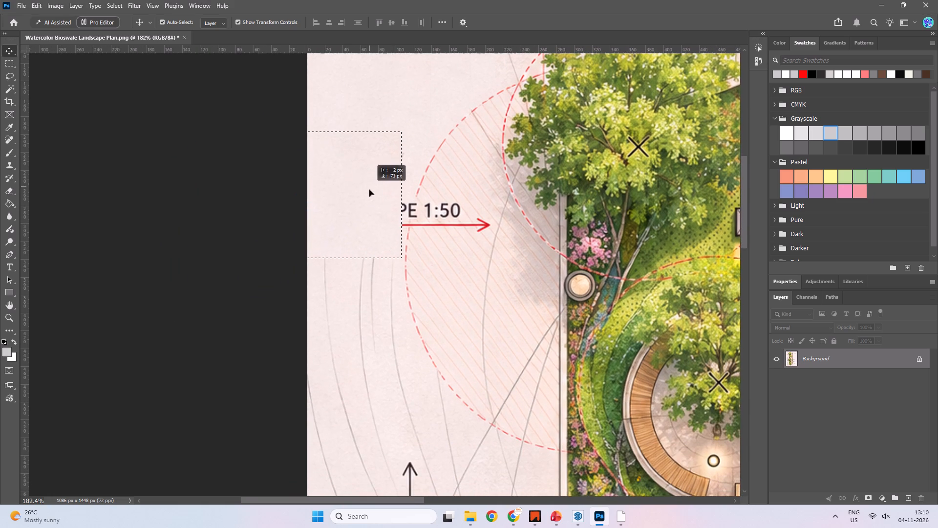
{"action": "left_click_drag", "start_coordinate": [369, 190], "coordinate": [374, 161]}
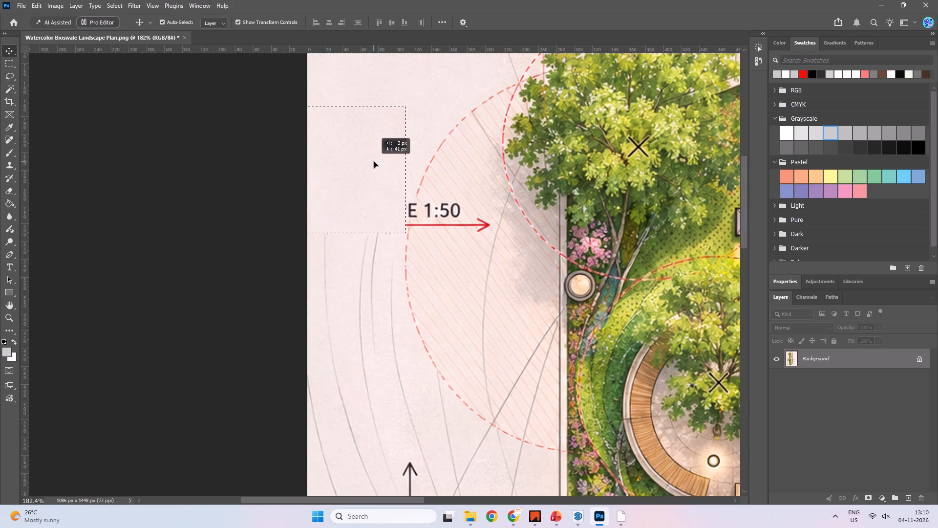
{"action": "left_click_drag", "start_coordinate": [374, 161], "coordinate": [374, 160]}
Copy the blank patch repeatedly over the curved grey lines along the plan's left edge, just below the upper SLOPE 1:50 label.
{"action": "key", "text": "space"}
{"action": "key", "text": "space"}
{"action": "key", "text": "space"}
{"action": "key", "text": "space"}
{"action": "key", "text": "space"}
{"action": "left_click_drag", "start_coordinate": [367, 181], "coordinate": [392, 97]}
{"action": "left_click_drag", "start_coordinate": [396, 100], "coordinate": [387, 213], "text": "alt"}
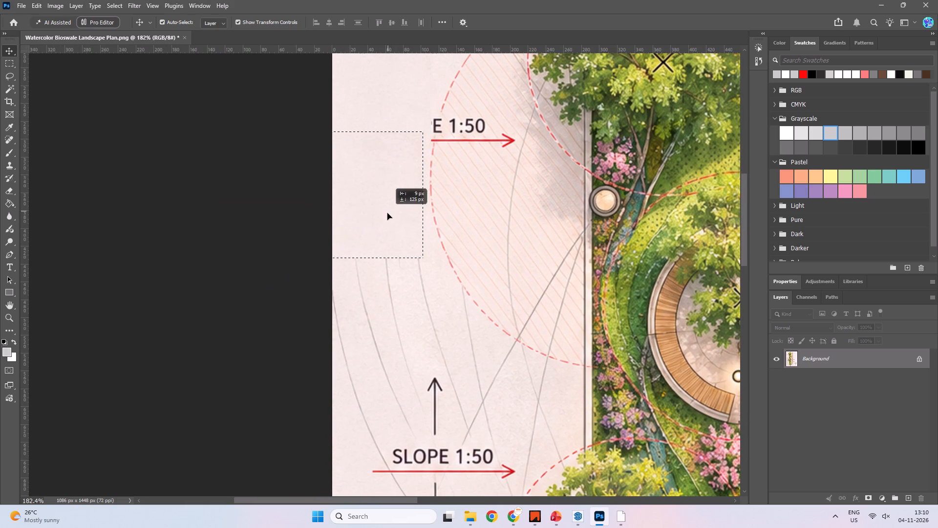
{"action": "left_click_drag", "start_coordinate": [387, 213], "coordinate": [391, 215], "text": "alt"}
{"action": "key", "text": "space"}
{"action": "key", "text": "space"}
{"action": "key", "text": "space"}
{"action": "key", "text": "space"}
{"action": "key", "text": "space"}
{"action": "key", "text": "space"}
{"action": "left_click_drag", "start_coordinate": [390, 221], "coordinate": [372, 113]}
{"action": "left_click_drag", "start_coordinate": [355, 102], "coordinate": [359, 186]}
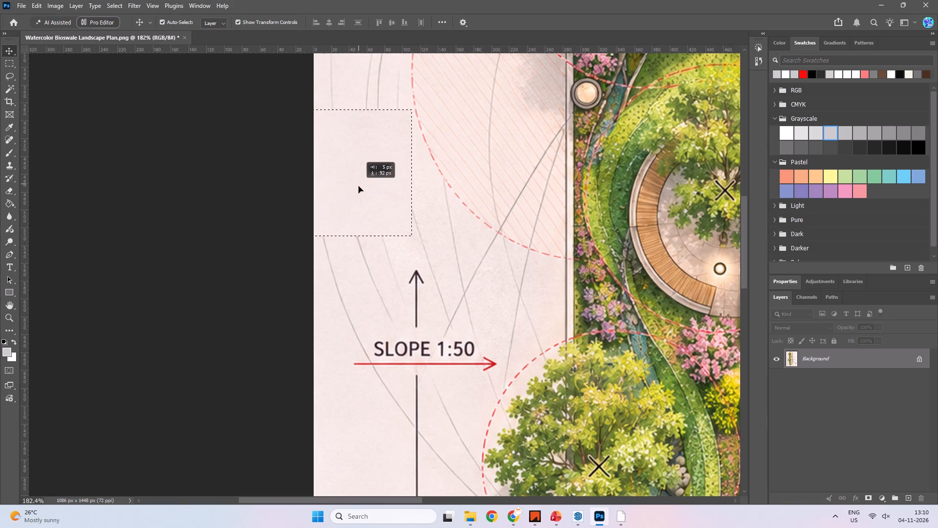
{"action": "left_click_drag", "start_coordinate": [359, 186], "coordinate": [360, 175]}
{"action": "key", "text": "space"}
{"action": "key", "text": "space"}
{"action": "key", "text": "space"}
{"action": "key", "text": "space"}
{"action": "key", "text": "space"}
{"action": "key", "text": "space"}
{"action": "left_click_drag", "start_coordinate": [360, 144], "coordinate": [360, 232]}
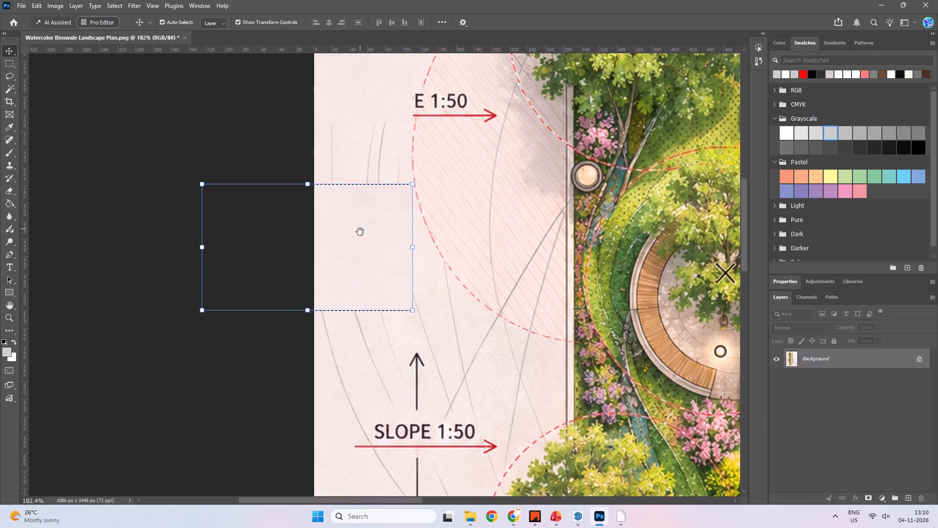
{"action": "left_click_drag", "start_coordinate": [360, 232], "coordinate": [361, 234]}
{"action": "left_click_drag", "start_coordinate": [360, 242], "coordinate": [357, 154], "text": "alt"}
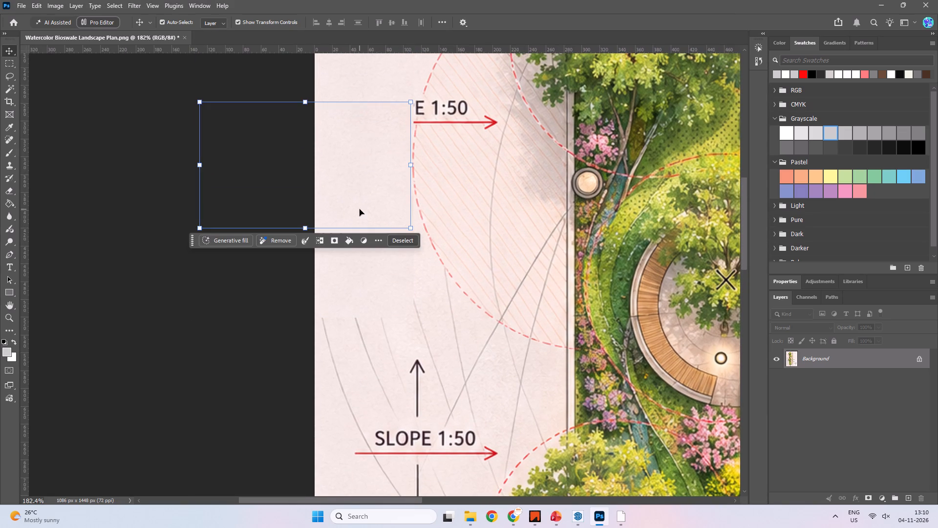
Copy the blank patch over the curved grey lines on the left side of the upward ROAD arrowhead.
{"action": "key", "text": "space"}
{"action": "key", "text": "space"}
{"action": "key", "text": "space"}
{"action": "key", "text": "space"}
{"action": "key", "text": "space"}
{"action": "key", "text": "space"}
{"action": "key", "text": "space"}
{"action": "key", "text": "space"}
{"action": "key", "text": "space"}
{"action": "key", "text": "space"}
{"action": "key", "text": "space"}
{"action": "left_click_drag", "start_coordinate": [361, 217], "coordinate": [360, 106]}
{"action": "left_click_drag", "start_coordinate": [363, 81], "coordinate": [358, 262], "text": "alt"}
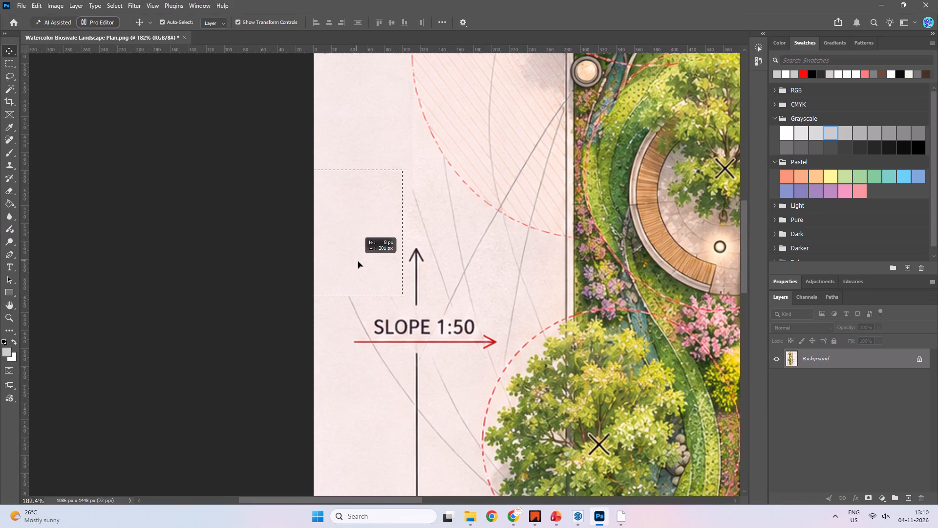
{"action": "left_click_drag", "start_coordinate": [358, 262], "coordinate": [360, 262], "text": "alt"}
Copy the blank patch over the first letters of the lower SLOPE 1:50 label, its arrow tail and adjacent grey lines, and deselect it.
{"action": "key", "text": "space"}
{"action": "key", "text": "space"}
{"action": "key", "text": "space"}
{"action": "key", "text": "space"}
{"action": "key", "text": "space"}
{"action": "key", "text": "space"}
{"action": "left_click_drag", "start_coordinate": [358, 254], "coordinate": [355, 166]}
{"action": "left_click_drag", "start_coordinate": [375, 171], "coordinate": [346, 190], "text": "alt"}
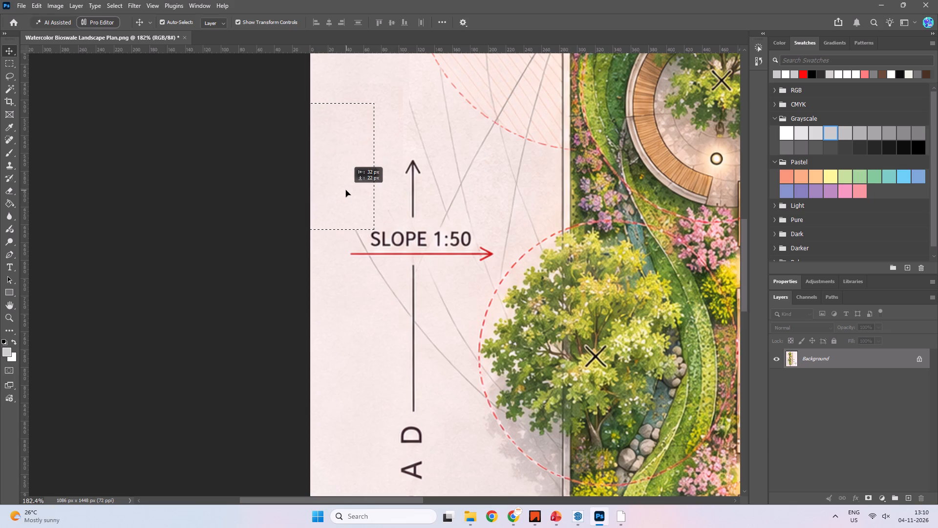
{"action": "left_click_drag", "start_coordinate": [346, 190], "coordinate": [343, 190], "text": "alt"}
{"action": "left_click_drag", "start_coordinate": [358, 190], "coordinate": [354, 211], "text": "alt"}
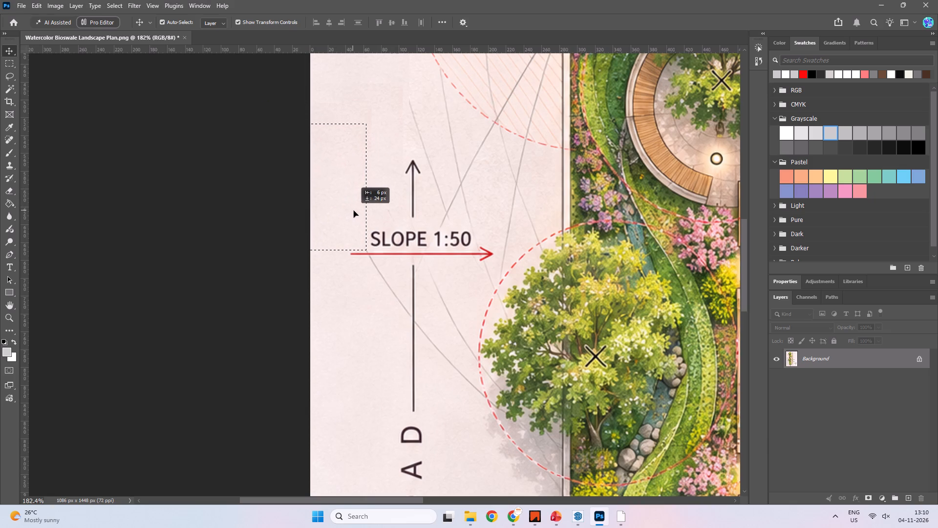
{"action": "left_click_drag", "start_coordinate": [354, 211], "coordinate": [396, 271], "text": "alt"}
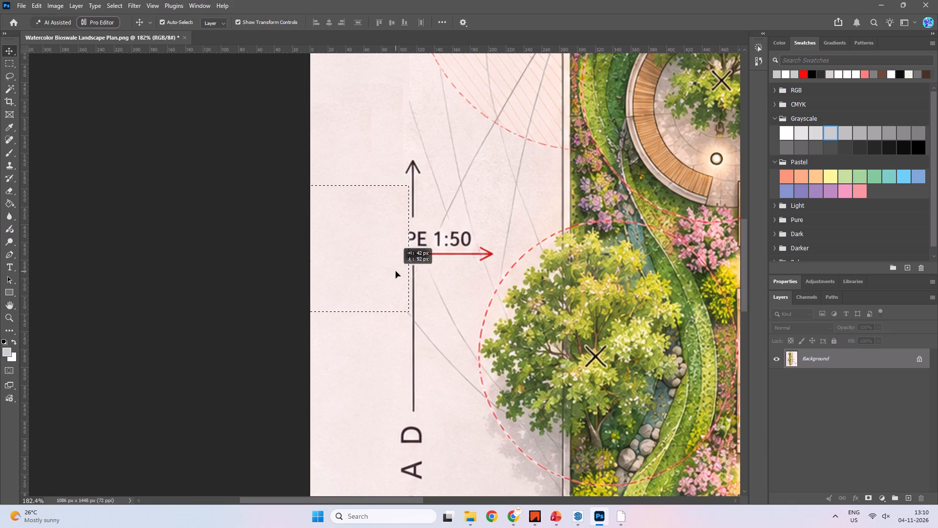
{"action": "left_click_drag", "start_coordinate": [396, 271], "coordinate": [397, 273], "text": "alt"}
{"action": "key", "text": "space"}
{"action": "key", "text": "space"}
{"action": "key", "text": "space"}
{"action": "key", "text": "space"}
{"action": "key", "text": "space"}
{"action": "key", "text": "space"}
{"action": "key", "text": "space"}
{"action": "key", "text": "space"}
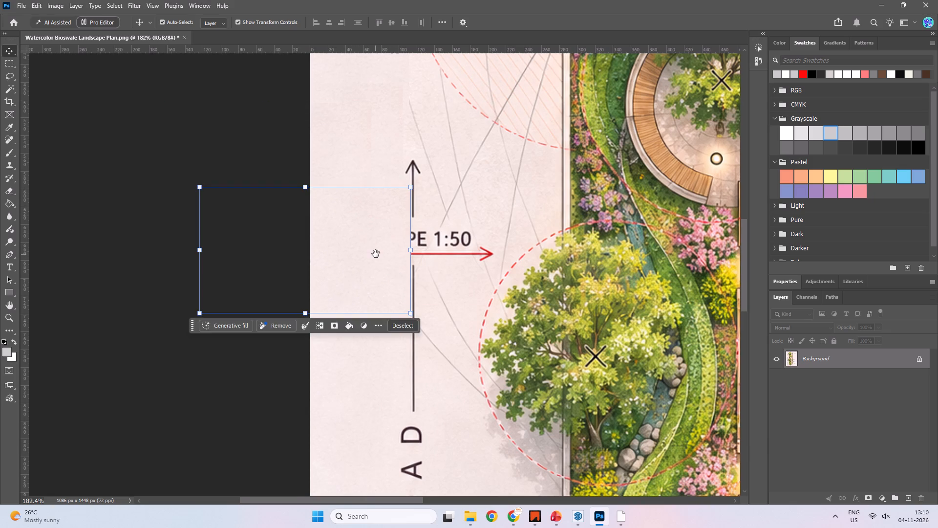
{"action": "left_click_drag", "start_coordinate": [373, 248], "coordinate": [364, 148]}
{"action": "left_click_drag", "start_coordinate": [362, 148], "coordinate": [363, 182], "text": "alt"}
{"action": "key", "text": "space"}
{"action": "key", "text": "space"}
{"action": "key", "text": "space"}
{"action": "left_click_drag", "start_coordinate": [351, 155], "coordinate": [346, 200]}
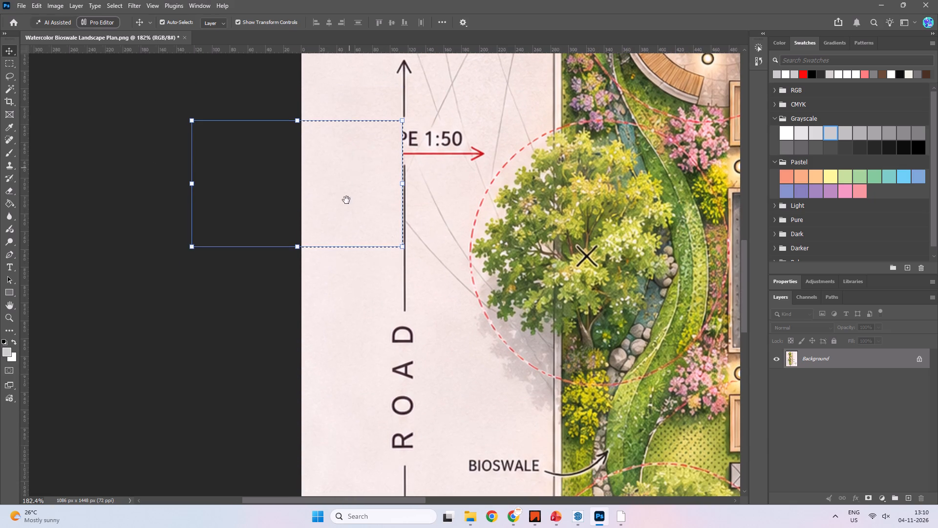
{"action": "left_click_drag", "start_coordinate": [346, 200], "coordinate": [345, 224]}
{"action": "left_click", "coordinate": [238, 115]}
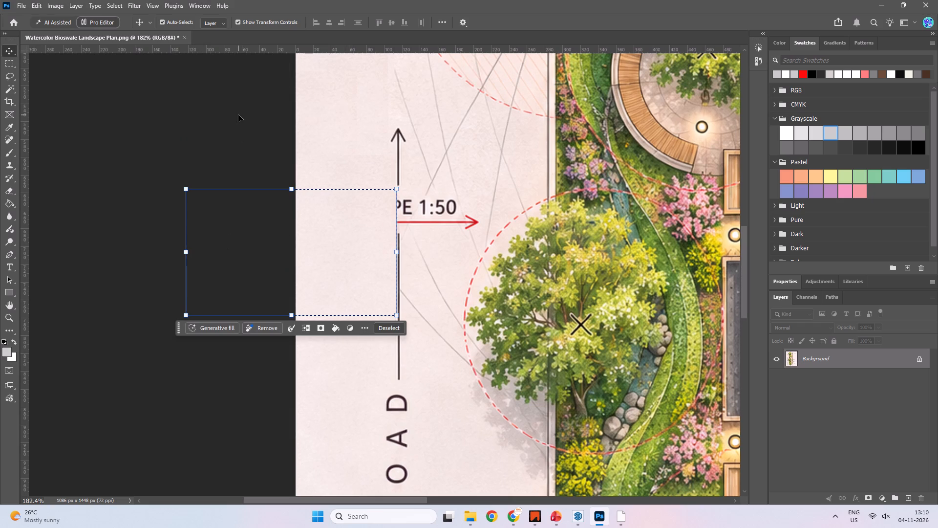
{"action": "key", "text": "m"}
{"action": "left_click", "coordinate": [238, 126]}
Select a tall, narrow blank background patch, copy it over the remaining lower SLOPE 1:50 text and red arrow shaft, and deselect it.
{"action": "key", "text": "space"}
{"action": "key", "text": "space"}
{"action": "key", "text": "space"}
{"action": "key", "text": "space"}
{"action": "key", "text": "space"}
{"action": "key", "text": "space"}
{"action": "key", "text": "space"}
{"action": "key", "text": "space"}
{"action": "key", "text": "space"}
{"action": "key", "text": "space"}
{"action": "key", "text": "space"}
{"action": "left_click_drag", "start_coordinate": [324, 146], "coordinate": [323, 211]}
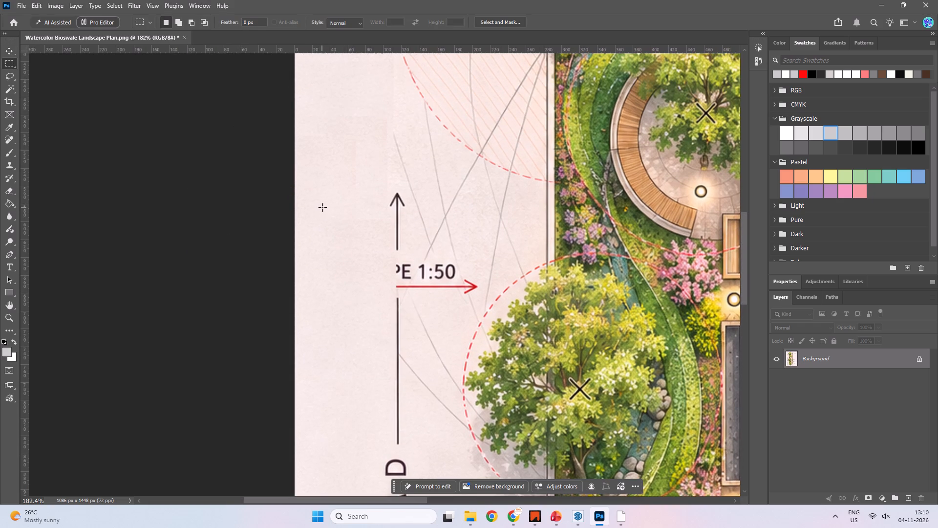
{"action": "key", "text": "m"}
{"action": "left_click_drag", "start_coordinate": [317, 213], "coordinate": [373, 379]}
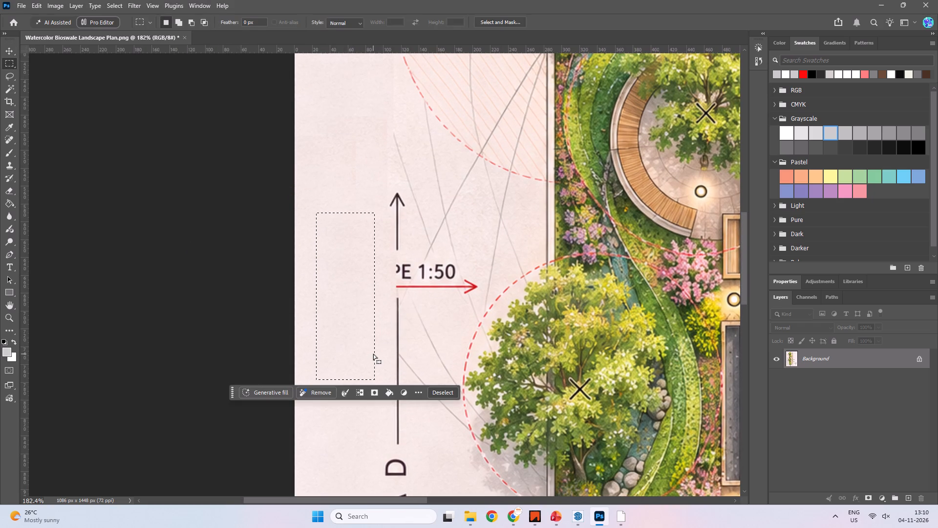
{"action": "key", "text": "v"}
{"action": "left_click_drag", "start_coordinate": [352, 312], "coordinate": [435, 308], "text": "alt"}
{"action": "left_click", "coordinate": [349, 346]}
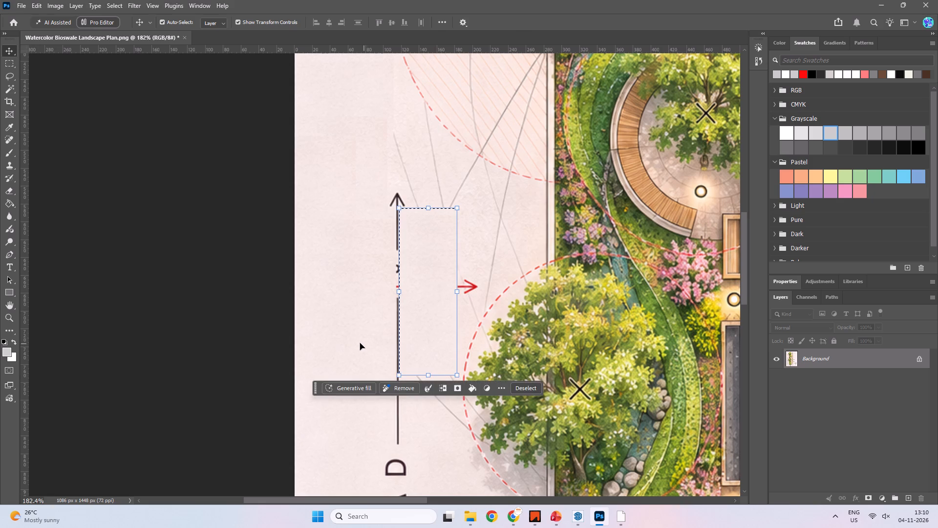
{"action": "key", "text": "m"}
{"action": "left_click", "coordinate": [348, 335]}
Select a small blank patch beside the ROAD arrow and copy it repeatedly over the grey lines below the hatched tree circle.
{"action": "key", "text": "space"}
{"action": "key", "text": "space"}
{"action": "key", "text": "space"}
{"action": "key", "text": "space"}
{"action": "key", "text": "space"}
{"action": "key", "text": "space"}
{"action": "left_click_drag", "start_coordinate": [423, 283], "coordinate": [404, 360]}
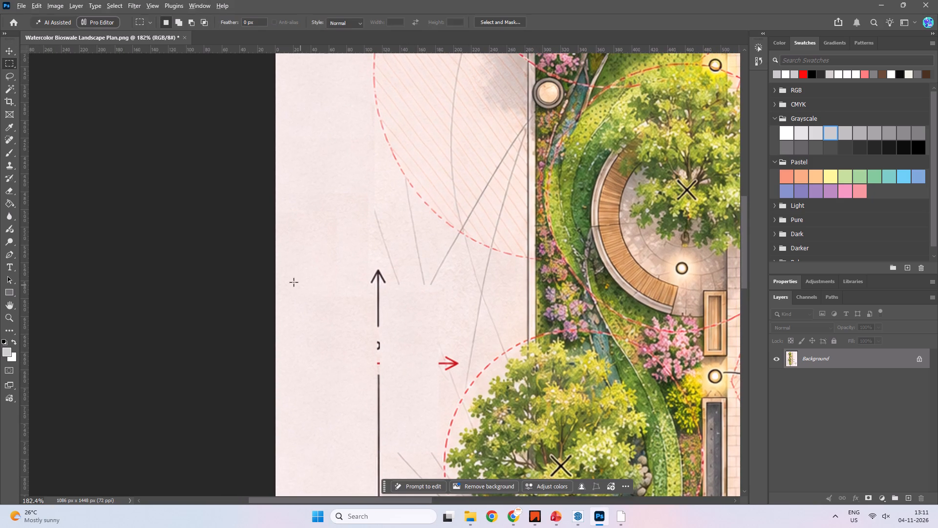
{"action": "left_click_drag", "start_coordinate": [294, 282], "coordinate": [350, 334], "text": "alt"}
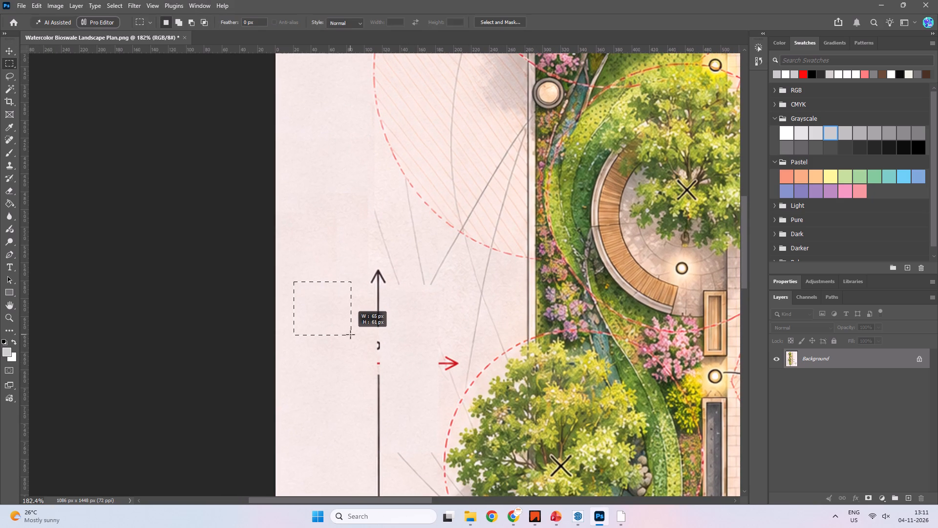
{"action": "left_click_drag", "start_coordinate": [350, 334], "coordinate": [342, 332], "text": "alt"}
{"action": "key", "text": "v"}
{"action": "left_click_drag", "start_coordinate": [310, 302], "coordinate": [394, 281], "text": "alt"}
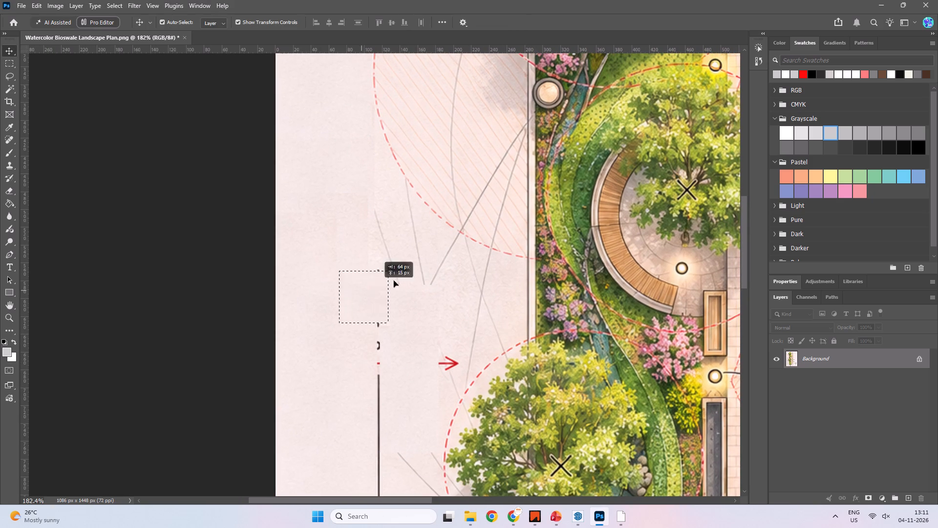
{"action": "left_click_drag", "start_coordinate": [394, 281], "coordinate": [405, 280], "text": "alt"}
{"action": "left_click_drag", "start_coordinate": [412, 284], "coordinate": [390, 234], "text": "alt"}
{"action": "left_click_drag", "start_coordinate": [380, 234], "coordinate": [425, 257], "text": "alt"}
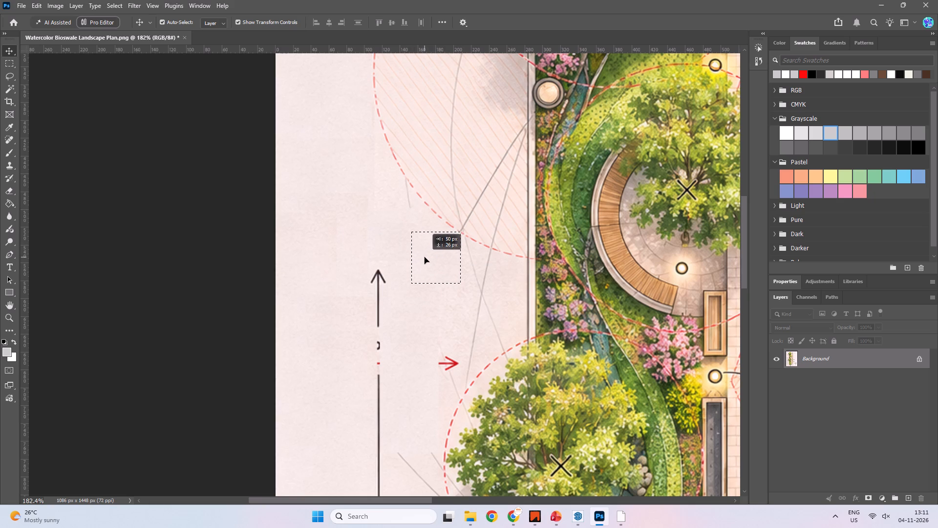
{"action": "left_click_drag", "start_coordinate": [425, 257], "coordinate": [424, 258], "text": "alt"}
{"action": "left_click_drag", "start_coordinate": [424, 255], "coordinate": [451, 274], "text": "alt"}
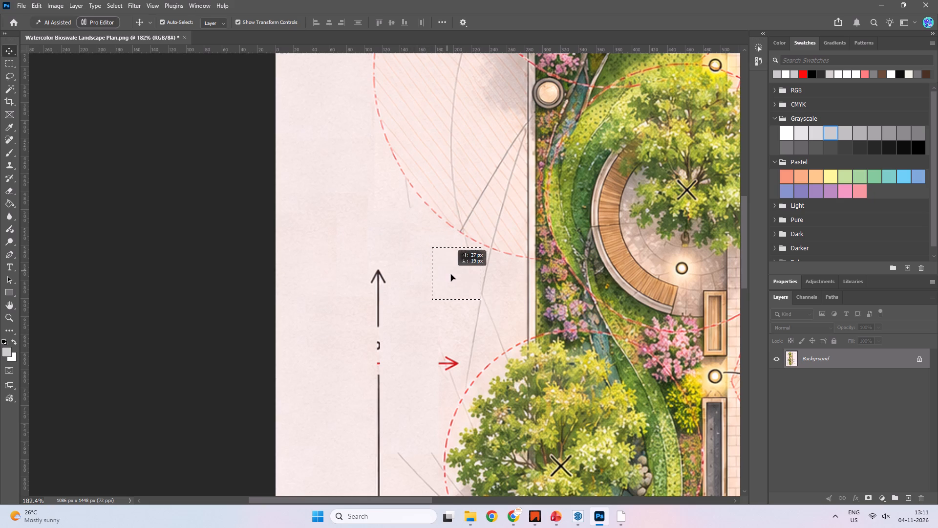
{"action": "left_click_drag", "start_coordinate": [451, 274], "coordinate": [456, 272], "text": "alt"}
{"action": "left_click_drag", "start_coordinate": [464, 273], "coordinate": [436, 262], "text": "alt"}
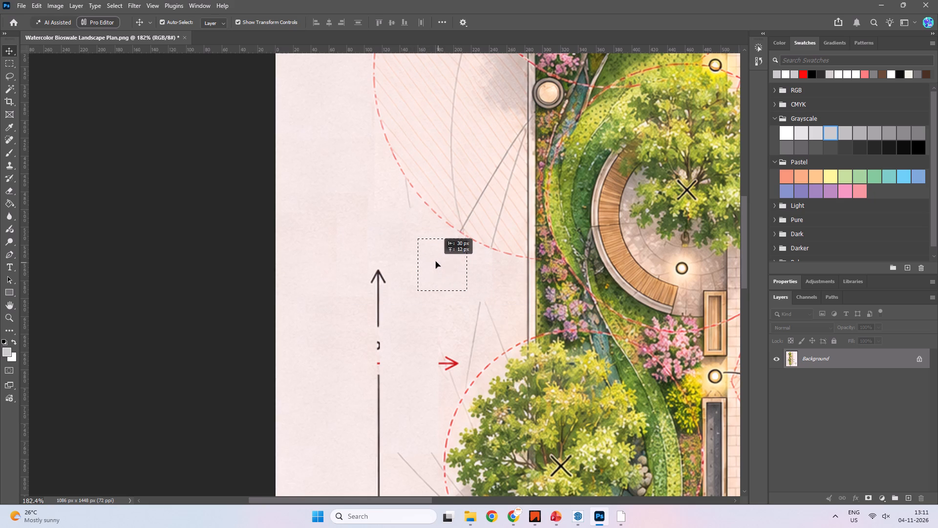
{"action": "left_click_drag", "start_coordinate": [436, 262], "coordinate": [439, 262], "text": "alt"}
Copy the small patch over the leftover red arrowhead and the grey lines just above and beside the lower tree's dashed circle.
{"action": "left_click_drag", "start_coordinate": [442, 260], "coordinate": [458, 319], "text": "alt"}
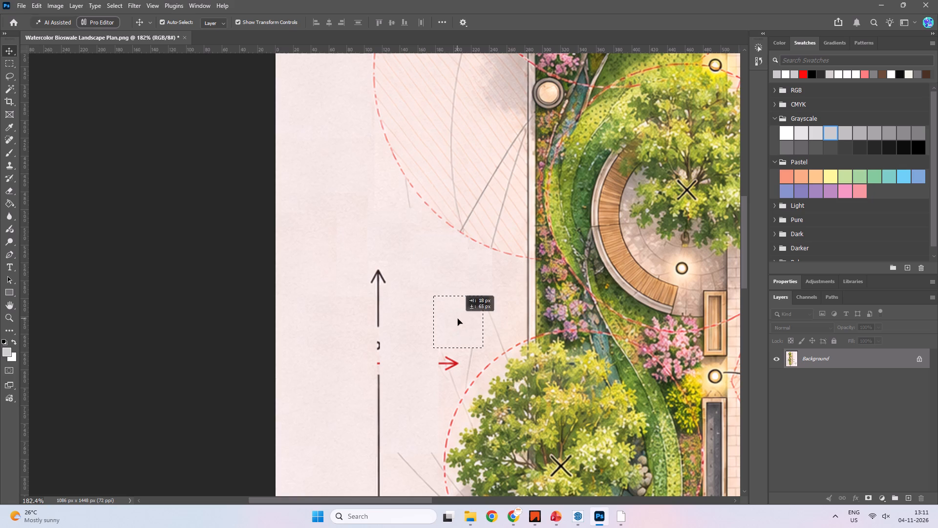
{"action": "left_click_drag", "start_coordinate": [458, 319], "coordinate": [481, 321], "text": "alt"}
{"action": "left_click_drag", "start_coordinate": [485, 316], "coordinate": [448, 337], "text": "alt"}
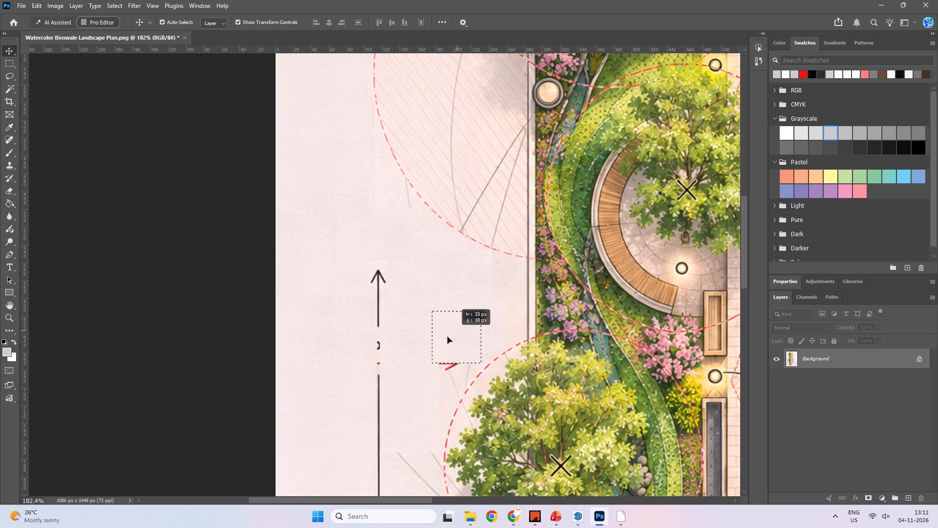
{"action": "left_click_drag", "start_coordinate": [448, 337], "coordinate": [439, 347], "text": "alt"}
{"action": "left_click_drag", "start_coordinate": [450, 344], "coordinate": [426, 339], "text": "alt"}
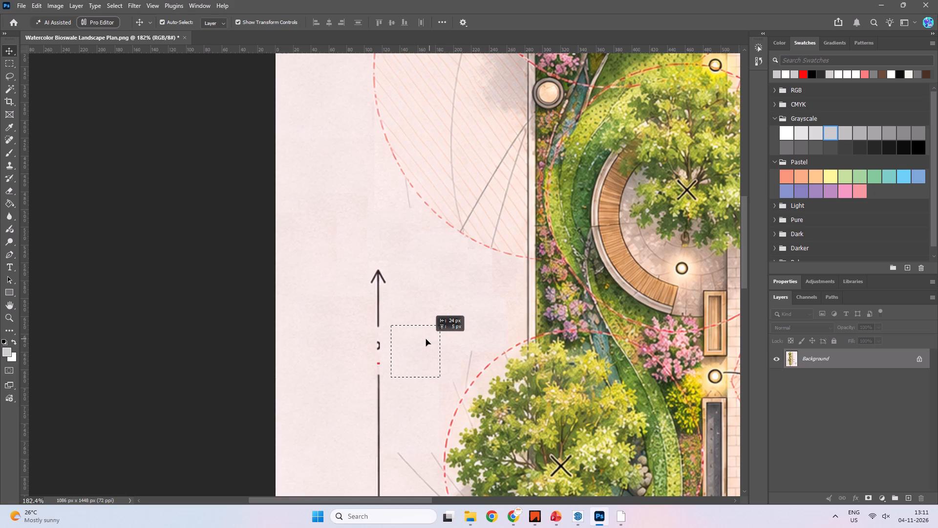
{"action": "left_click_drag", "start_coordinate": [426, 339], "coordinate": [465, 330], "text": "alt"}
{"action": "left_click_drag", "start_coordinate": [465, 333], "coordinate": [462, 338], "text": "alt"}
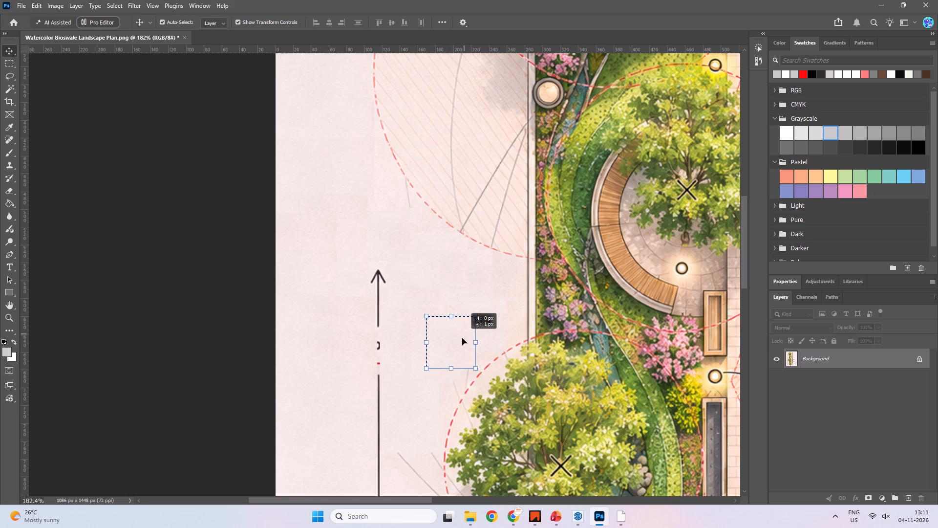
{"action": "left_click_drag", "start_coordinate": [462, 338], "coordinate": [459, 343], "text": "alt"}
{"action": "left_click_drag", "start_coordinate": [461, 343], "coordinate": [458, 351], "text": "alt"}
{"action": "left_click_drag", "start_coordinate": [462, 349], "coordinate": [457, 354], "text": "alt"}
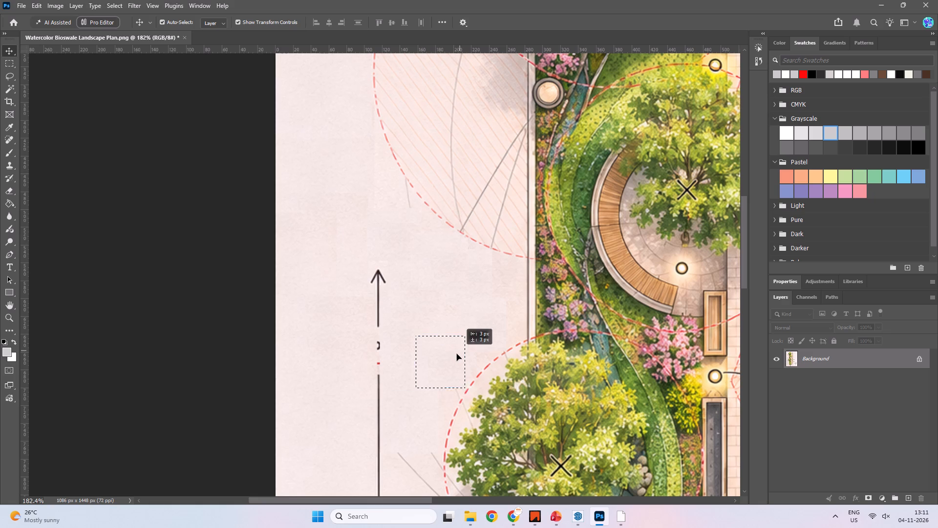
{"action": "left_click_drag", "start_coordinate": [457, 354], "coordinate": [455, 360], "text": "alt"}
Copy the small patch over the diagonal grey lines between the ROAD arrow shaft and the lower tree's canopy.
{"action": "key", "text": "space"}
{"action": "key", "text": "space"}
{"action": "key", "text": "space"}
{"action": "key", "text": "space"}
{"action": "key", "text": "space"}
{"action": "key", "text": "space"}
{"action": "key", "text": "space"}
{"action": "key", "text": "space"}
{"action": "key", "text": "space"}
{"action": "key", "text": "space"}
{"action": "key", "text": "space"}
{"action": "key", "text": "space"}
{"action": "key", "text": "space"}
{"action": "key", "text": "space"}
{"action": "left_click_drag", "start_coordinate": [441, 370], "coordinate": [421, 220]}
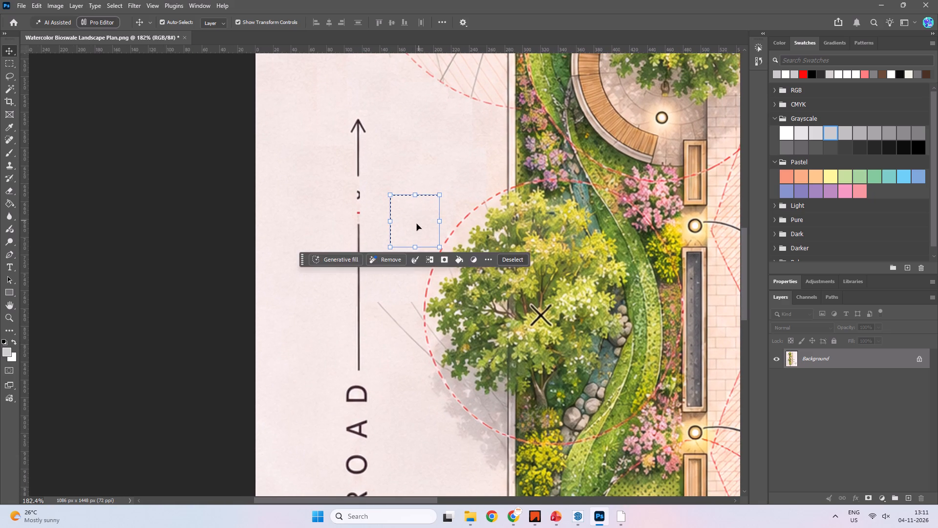
{"action": "left_click_drag", "start_coordinate": [417, 226], "coordinate": [400, 320], "text": "alt"}
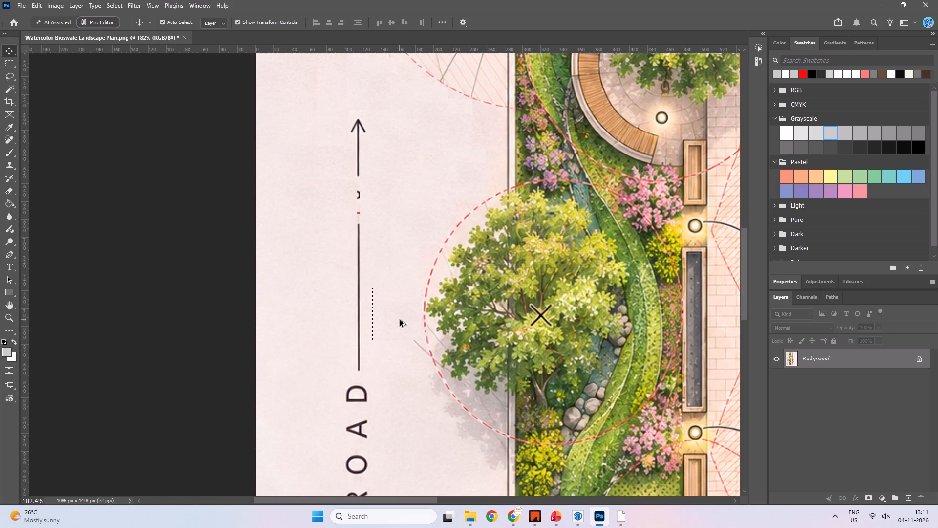
{"action": "left_click_drag", "start_coordinate": [396, 312], "coordinate": [399, 368], "text": "alt"}
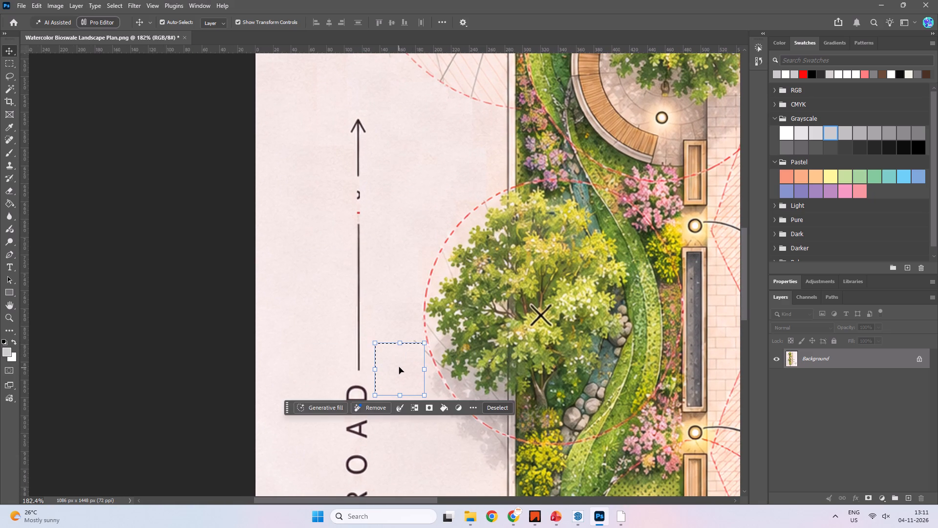
Copy the small blank patch over the leftover grey lines between the ROAD lettering and the lower tree's canopy.
{"action": "key", "text": "space"}
{"action": "key", "text": "space"}
{"action": "key", "text": "space"}
{"action": "key", "text": "space"}
{"action": "key", "text": "space"}
{"action": "left_click_drag", "start_coordinate": [415, 369], "coordinate": [368, 273]}
{"action": "left_click_drag", "start_coordinate": [373, 278], "coordinate": [372, 267], "text": "alt"}
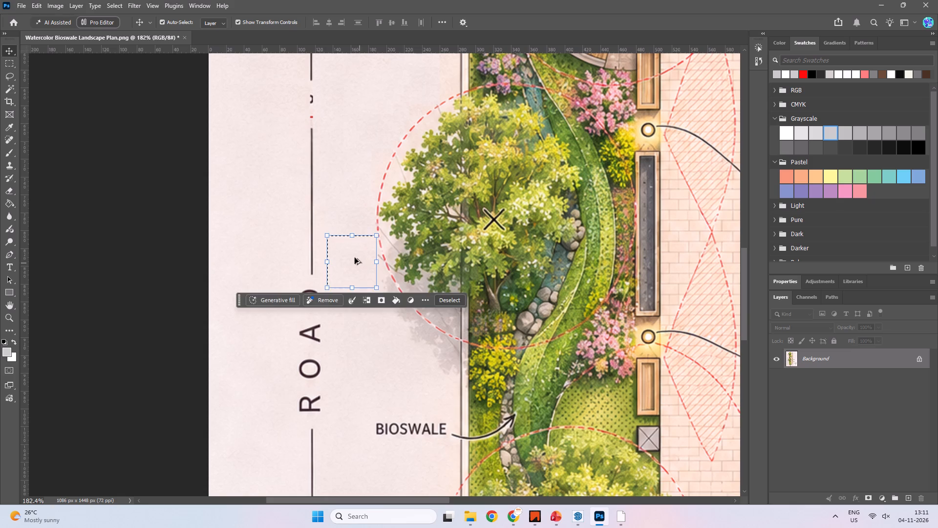
{"action": "left_click_drag", "start_coordinate": [355, 258], "coordinate": [361, 275], "text": "alt"}
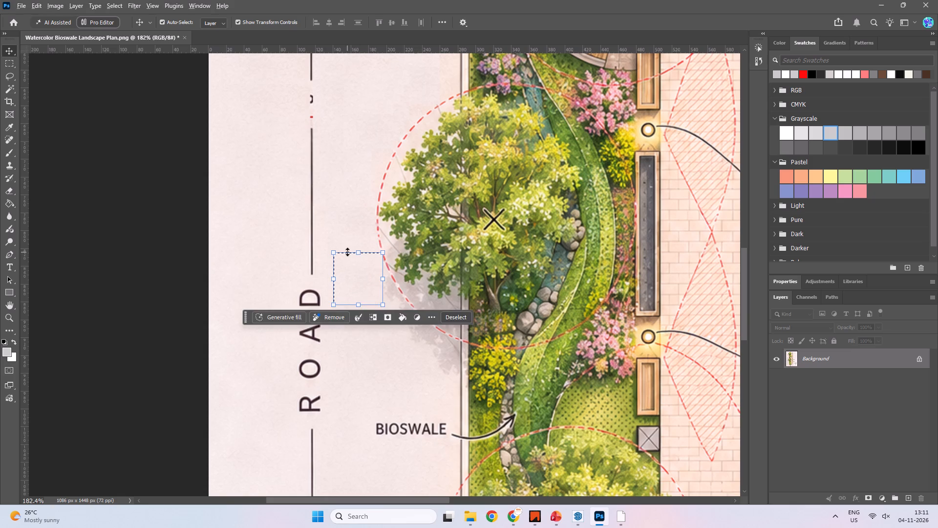
{"action": "left_click_drag", "start_coordinate": [347, 252], "coordinate": [354, 296], "text": "alt"}
{"action": "scroll", "coordinate": [373, 301], "scroll_direction": "down", "scroll_amount": 4, "text": "alt"}
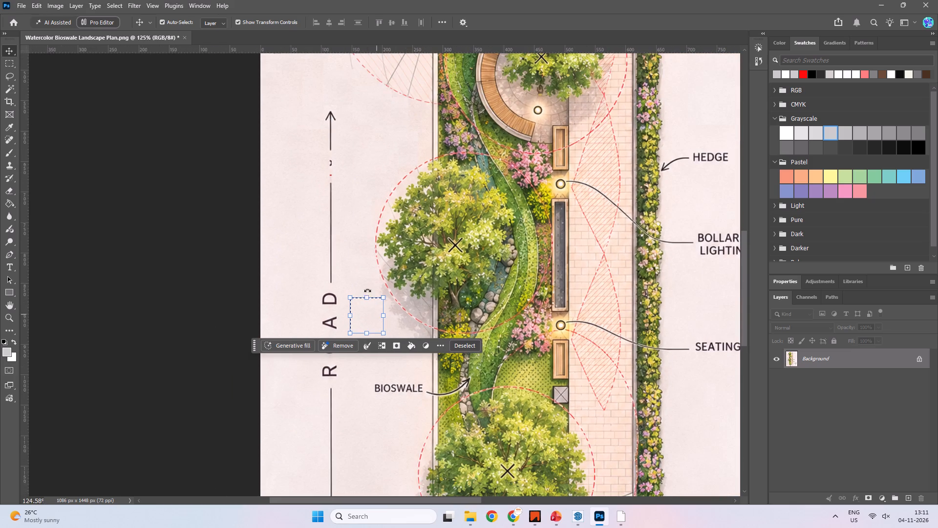
Copy the small blank patch over the stray marks above the ROAD arrow, just outside the hatched circle's dashed edge.
{"action": "key", "text": "space"}
{"action": "key", "text": "space"}
{"action": "key", "text": "space"}
{"action": "key", "text": "space"}
{"action": "key", "text": "space"}
{"action": "key", "text": "space"}
{"action": "key", "text": "space"}
{"action": "key", "text": "space"}
{"action": "key", "text": "space"}
{"action": "key", "text": "space"}
{"action": "key", "text": "space"}
{"action": "key", "text": "space"}
{"action": "left_click_drag", "start_coordinate": [349, 248], "coordinate": [352, 380]}
{"action": "key", "text": "space"}
{"action": "key", "text": "space"}
{"action": "left_click_drag", "start_coordinate": [362, 272], "coordinate": [363, 293]}
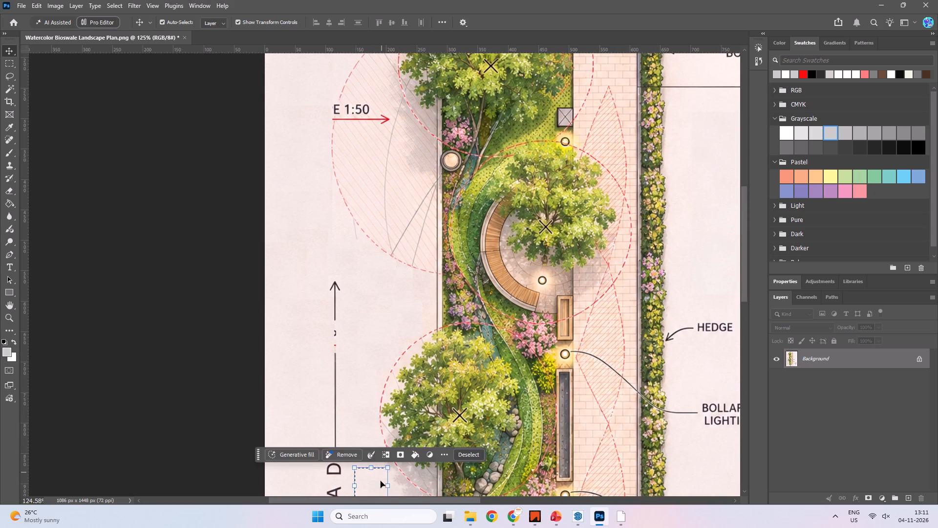
{"action": "left_click_drag", "start_coordinate": [376, 483], "coordinate": [345, 238], "text": "alt"}
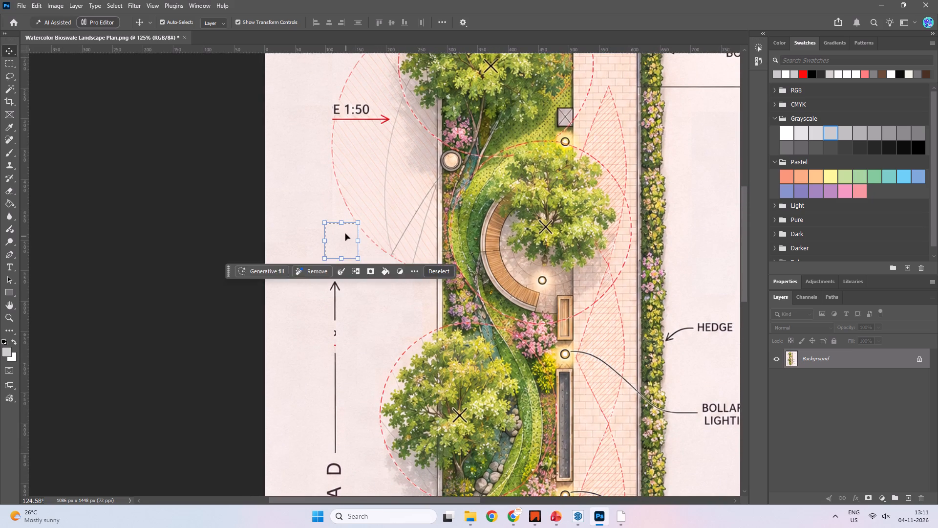
{"action": "key", "text": "space"}
{"action": "key", "text": "space"}
{"action": "key", "text": "space"}
{"action": "left_click_drag", "start_coordinate": [343, 234], "coordinate": [352, 297]}
{"action": "scroll", "coordinate": [361, 294], "scroll_direction": "up", "scroll_amount": 11, "text": "alt"}
{"action": "left_click_drag", "start_coordinate": [357, 299], "coordinate": [351, 297]}
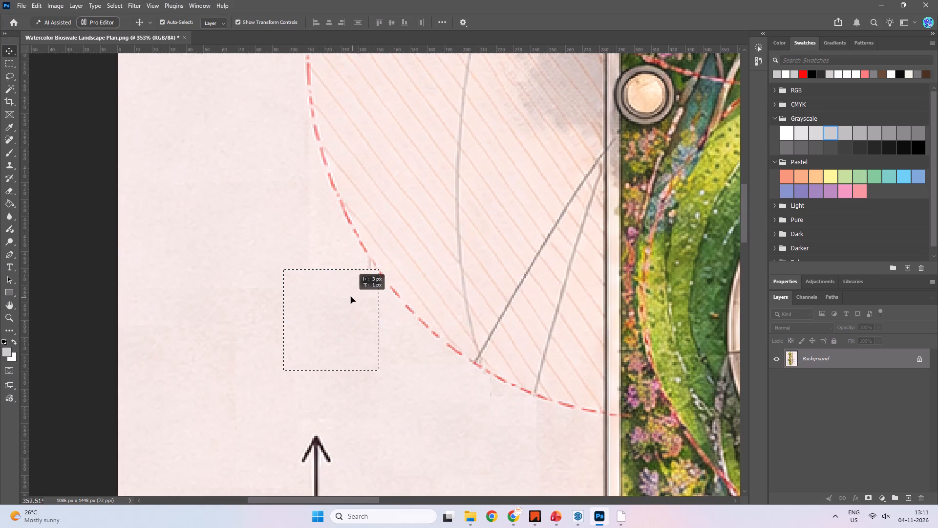
{"action": "left_click_drag", "start_coordinate": [351, 297], "coordinate": [348, 290]}
{"action": "scroll", "coordinate": [352, 291], "scroll_direction": "down", "scroll_amount": 7, "text": "alt"}
Select an intact section of the ROAD arrow shaft, copy it up over the broken part with the red remnants, and deselect it.
{"action": "key", "text": "space"}
{"action": "key", "text": "space"}
{"action": "key", "text": "space"}
{"action": "key", "text": "space"}
{"action": "key", "text": "space"}
{"action": "key", "text": "space"}
{"action": "key", "text": "space"}
{"action": "key", "text": "space"}
{"action": "key", "text": "space"}
{"action": "key", "text": "space"}
{"action": "key", "text": "space"}
{"action": "key", "text": "space"}
{"action": "key", "text": "space"}
{"action": "key", "text": "space"}
{"action": "key", "text": "space"}
{"action": "key", "text": "space"}
{"action": "key", "text": "space"}
{"action": "key", "text": "space"}
{"action": "key", "text": "space"}
{"action": "key", "text": "space"}
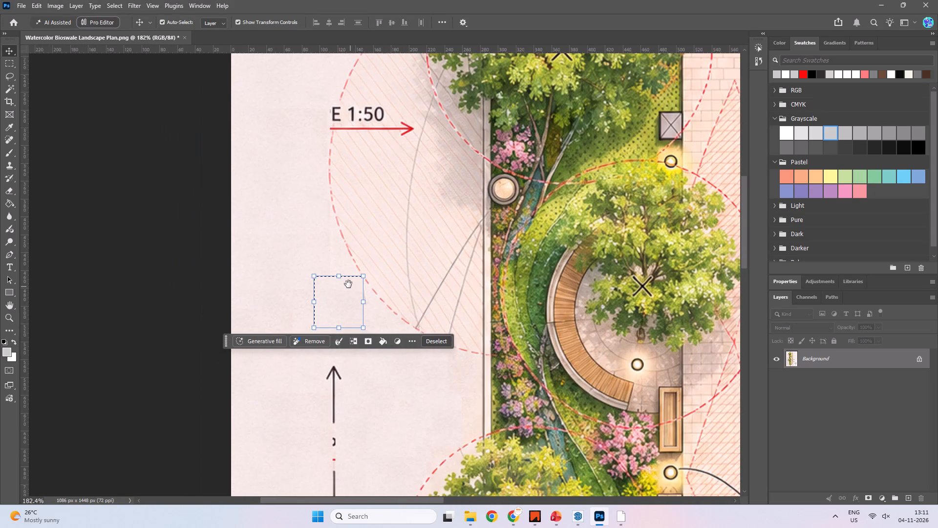
{"action": "left_click_drag", "start_coordinate": [348, 284], "coordinate": [356, 384]}
{"action": "scroll", "coordinate": [340, 351], "scroll_direction": "down", "scroll_amount": 10, "text": "alt"}
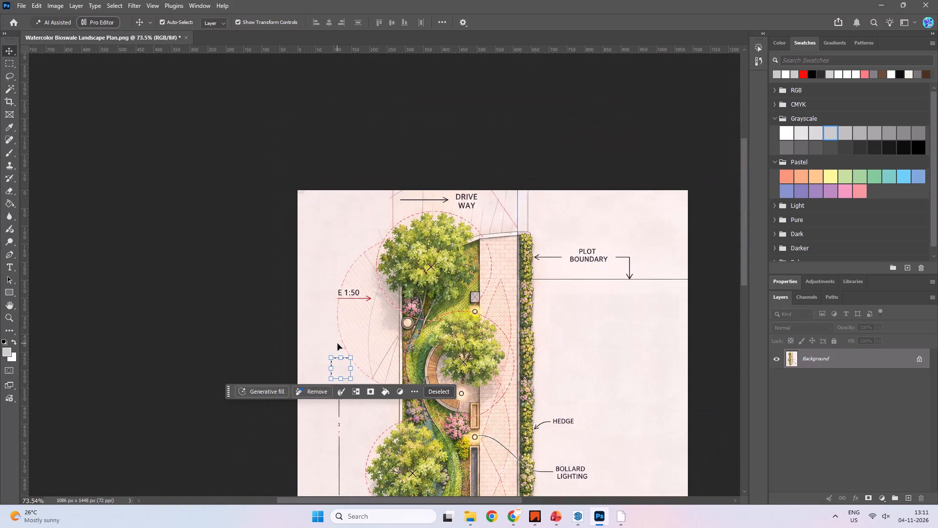
{"action": "key", "text": "space"}
{"action": "key", "text": "space"}
{"action": "key", "text": "space"}
{"action": "key", "text": "space"}
{"action": "key", "text": "space"}
{"action": "key", "text": "space"}
{"action": "key", "text": "space"}
{"action": "key", "text": "space"}
{"action": "key", "text": "space"}
{"action": "key", "text": "space"}
{"action": "key", "text": "space"}
{"action": "key", "text": "space"}
{"action": "key", "text": "space"}
{"action": "key", "text": "space"}
{"action": "key", "text": "space"}
{"action": "left_click_drag", "start_coordinate": [347, 351], "coordinate": [354, 172]}
{"action": "scroll", "coordinate": [349, 257], "scroll_direction": "up", "scroll_amount": 6, "text": "alt"}
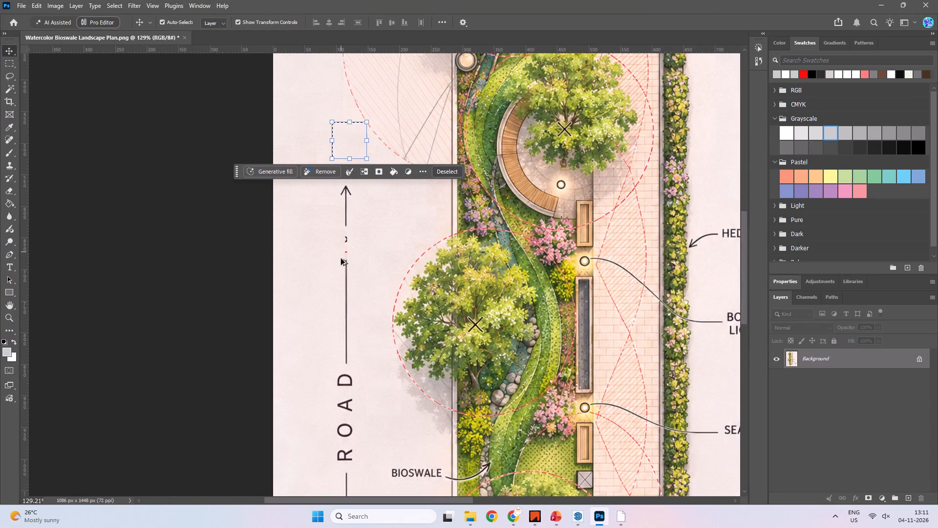
{"action": "key", "text": "m"}
{"action": "left_click_drag", "start_coordinate": [321, 265], "coordinate": [370, 316]}
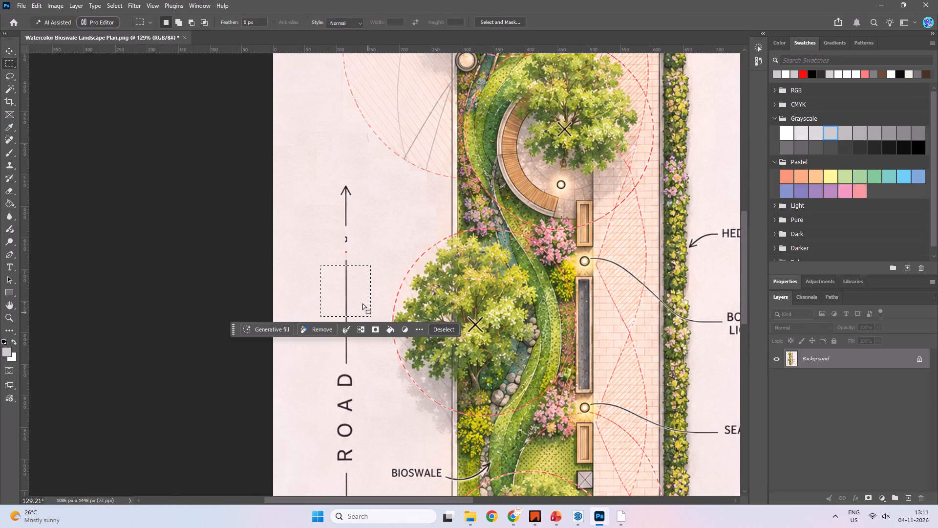
{"action": "key", "text": "v"}
{"action": "left_click_drag", "start_coordinate": [357, 291], "coordinate": [359, 239], "text": "alt"}
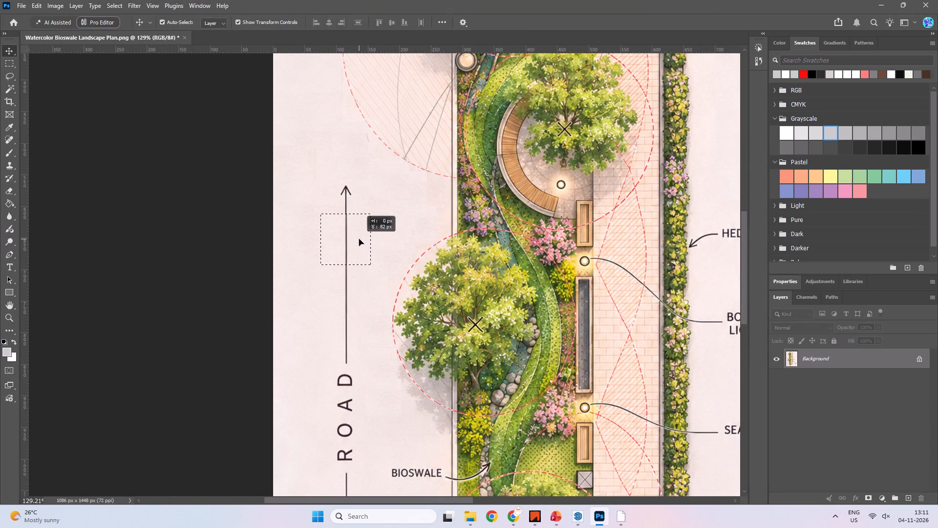
{"action": "left_click_drag", "start_coordinate": [359, 239], "coordinate": [358, 239], "text": "alt"}
{"action": "left_click", "coordinate": [316, 260]}
{"action": "left_click", "coordinate": [318, 311]}
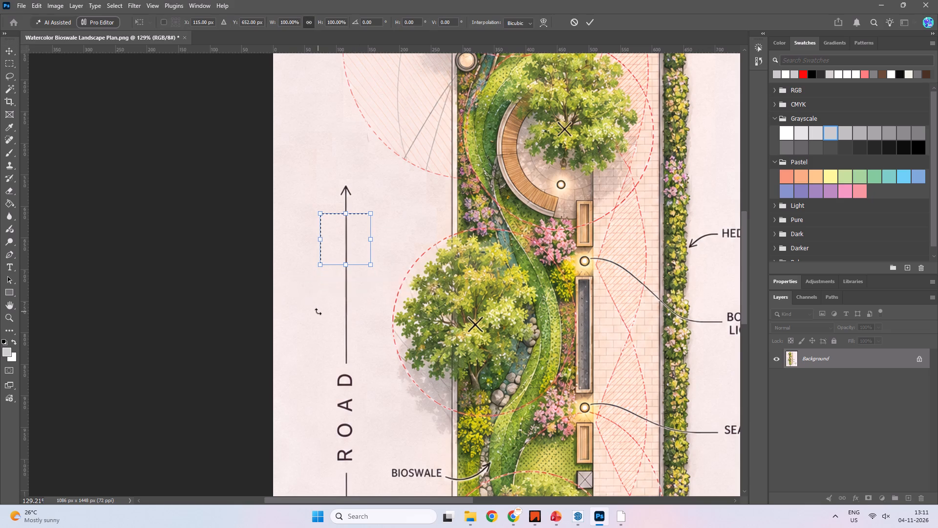
{"action": "left_click", "coordinate": [594, 18]}
{"action": "left_click", "coordinate": [393, 232]}
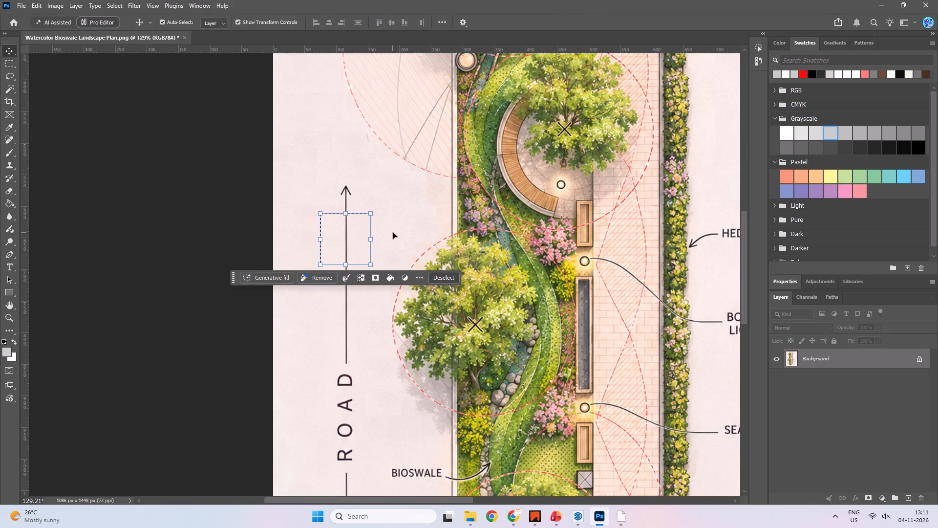
{"action": "key", "text": "m"}
{"action": "left_click", "coordinate": [393, 232]}
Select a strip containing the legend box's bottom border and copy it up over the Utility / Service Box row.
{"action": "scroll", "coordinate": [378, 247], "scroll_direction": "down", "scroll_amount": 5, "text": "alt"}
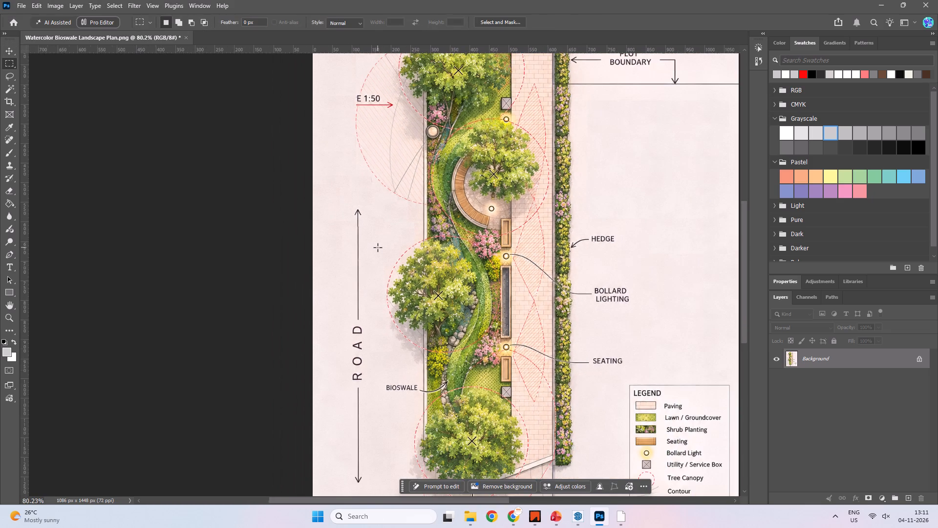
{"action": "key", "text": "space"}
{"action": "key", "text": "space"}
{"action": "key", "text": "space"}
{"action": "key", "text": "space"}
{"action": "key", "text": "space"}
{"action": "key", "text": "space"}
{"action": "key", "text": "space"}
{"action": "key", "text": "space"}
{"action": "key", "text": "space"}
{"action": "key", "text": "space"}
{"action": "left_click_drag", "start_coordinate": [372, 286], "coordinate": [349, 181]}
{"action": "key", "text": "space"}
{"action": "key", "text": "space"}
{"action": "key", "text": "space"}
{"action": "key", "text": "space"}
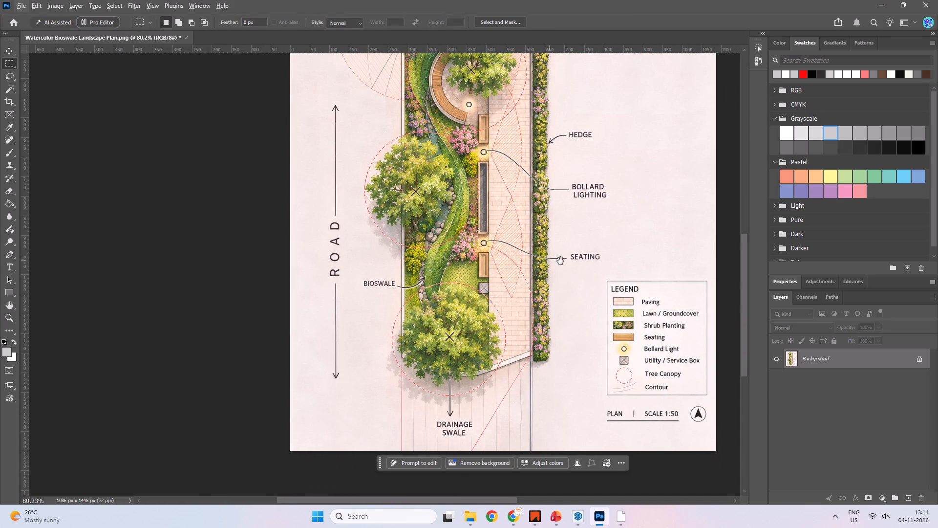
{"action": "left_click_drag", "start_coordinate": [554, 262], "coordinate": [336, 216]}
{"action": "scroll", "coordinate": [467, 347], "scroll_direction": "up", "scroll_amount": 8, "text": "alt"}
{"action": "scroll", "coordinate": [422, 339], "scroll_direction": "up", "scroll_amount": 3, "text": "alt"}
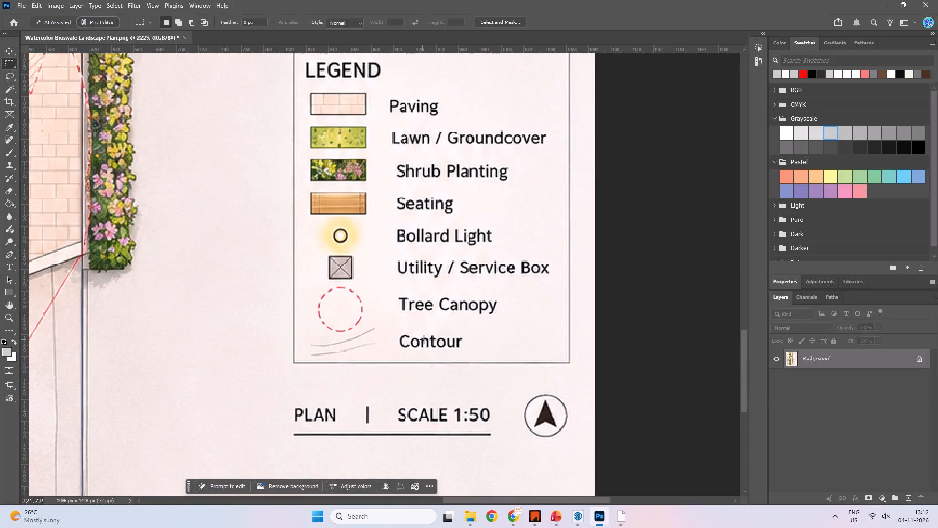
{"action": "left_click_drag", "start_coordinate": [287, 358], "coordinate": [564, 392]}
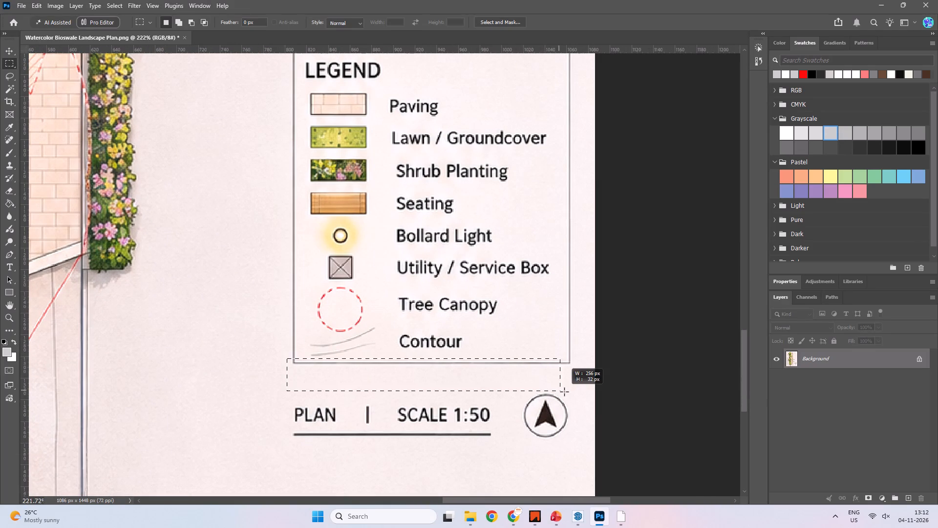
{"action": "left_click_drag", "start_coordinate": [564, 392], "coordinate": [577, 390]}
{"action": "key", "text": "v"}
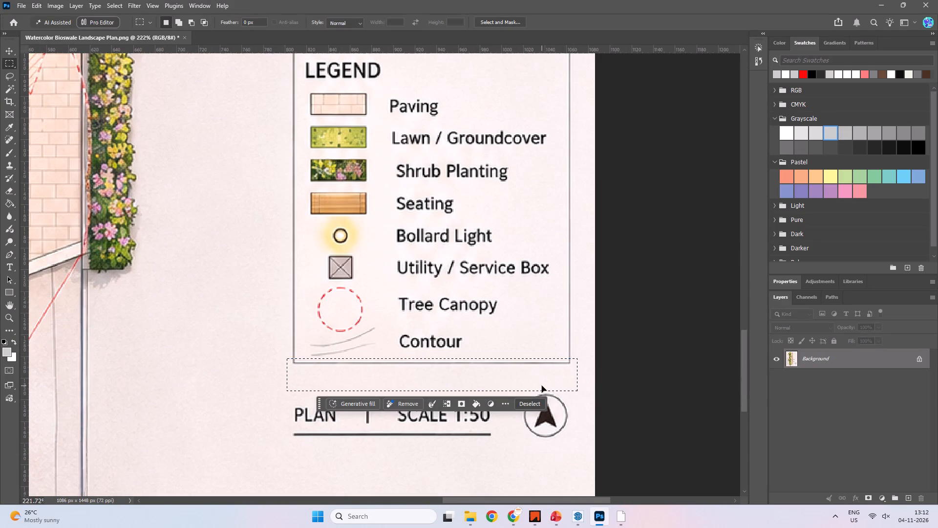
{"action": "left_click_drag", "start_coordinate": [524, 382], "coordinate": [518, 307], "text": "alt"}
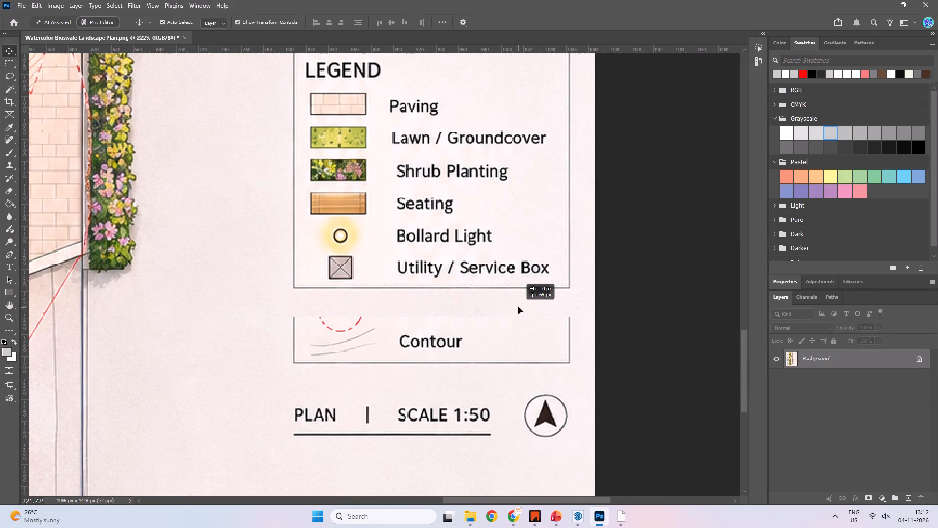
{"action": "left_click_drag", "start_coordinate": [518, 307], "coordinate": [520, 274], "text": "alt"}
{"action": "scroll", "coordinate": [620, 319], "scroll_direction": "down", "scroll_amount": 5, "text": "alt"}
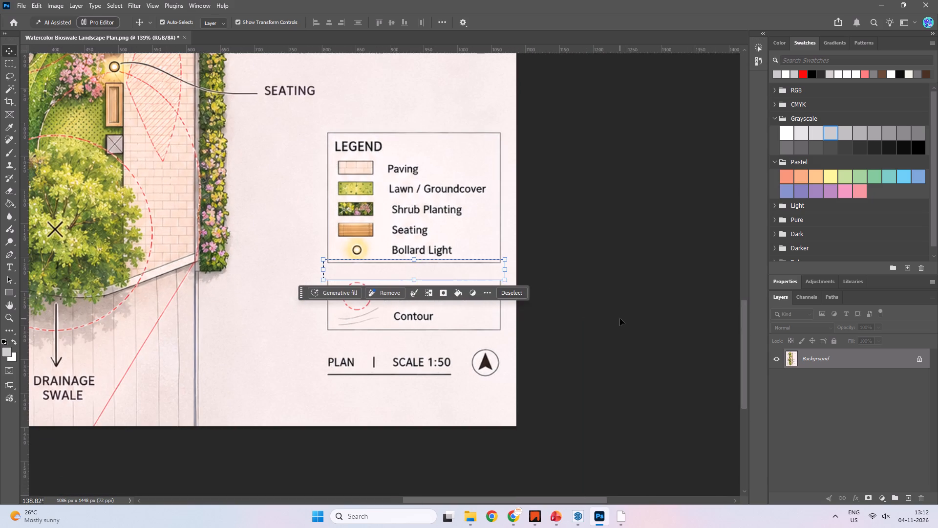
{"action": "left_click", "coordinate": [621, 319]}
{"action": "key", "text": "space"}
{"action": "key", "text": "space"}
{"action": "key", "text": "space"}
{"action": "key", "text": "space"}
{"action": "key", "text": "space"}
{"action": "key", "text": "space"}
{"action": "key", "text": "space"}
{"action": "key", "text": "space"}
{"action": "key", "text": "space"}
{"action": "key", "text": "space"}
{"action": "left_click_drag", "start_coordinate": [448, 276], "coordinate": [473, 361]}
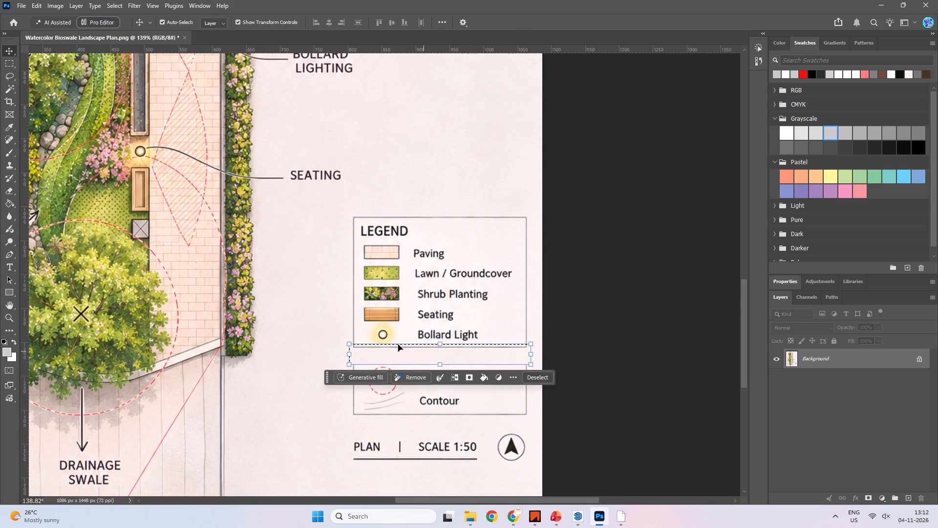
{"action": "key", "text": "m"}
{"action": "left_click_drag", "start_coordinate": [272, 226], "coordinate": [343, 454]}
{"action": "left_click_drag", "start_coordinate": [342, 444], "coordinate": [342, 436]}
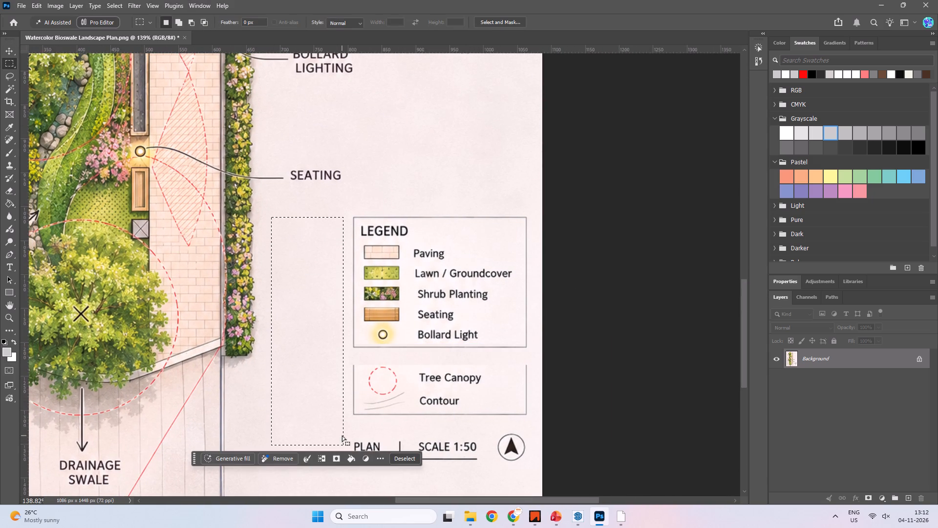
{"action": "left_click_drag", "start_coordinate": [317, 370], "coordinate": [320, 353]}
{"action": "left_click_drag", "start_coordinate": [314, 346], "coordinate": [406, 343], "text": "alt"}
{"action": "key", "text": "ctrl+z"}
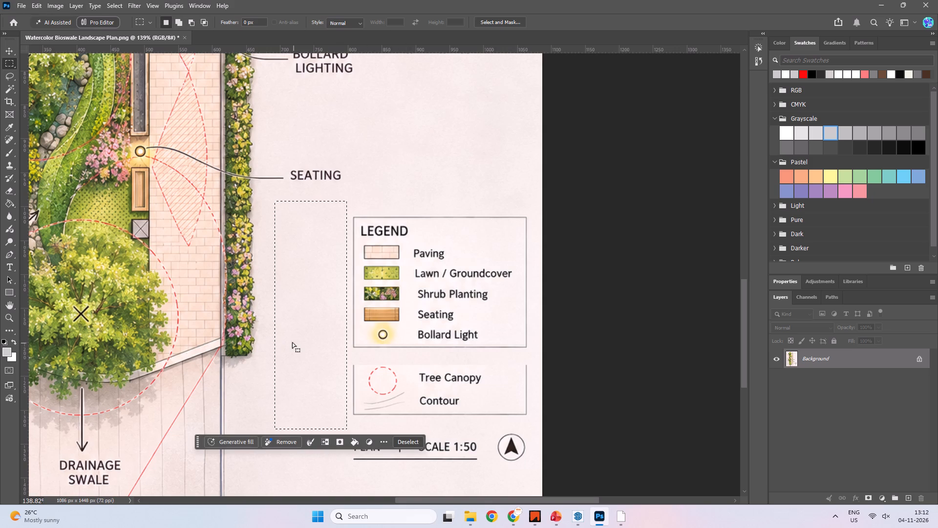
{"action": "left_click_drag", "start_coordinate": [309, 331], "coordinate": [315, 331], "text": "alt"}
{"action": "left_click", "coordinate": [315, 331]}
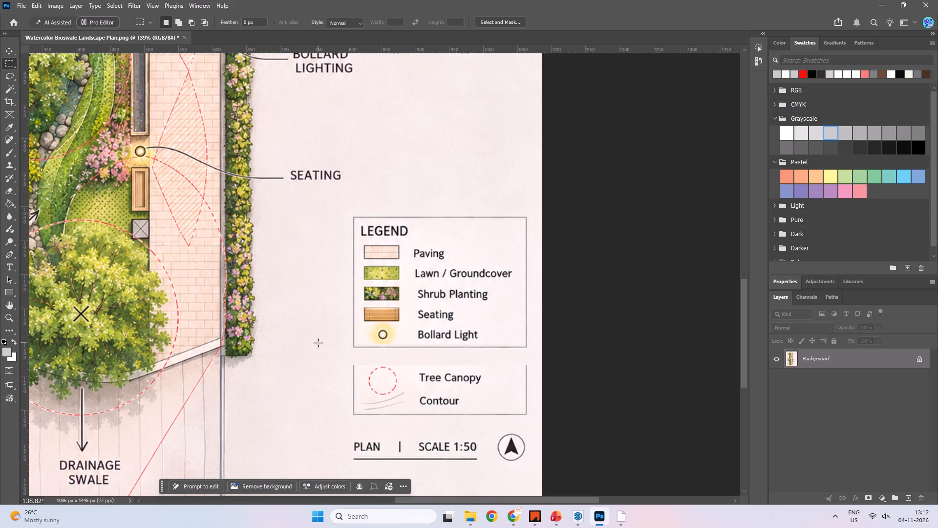
Select a tall blank background strip beside the legend, copy it side by side over the whole legend box, and deselect it.
{"action": "left_click_drag", "start_coordinate": [277, 203], "coordinate": [356, 407]}
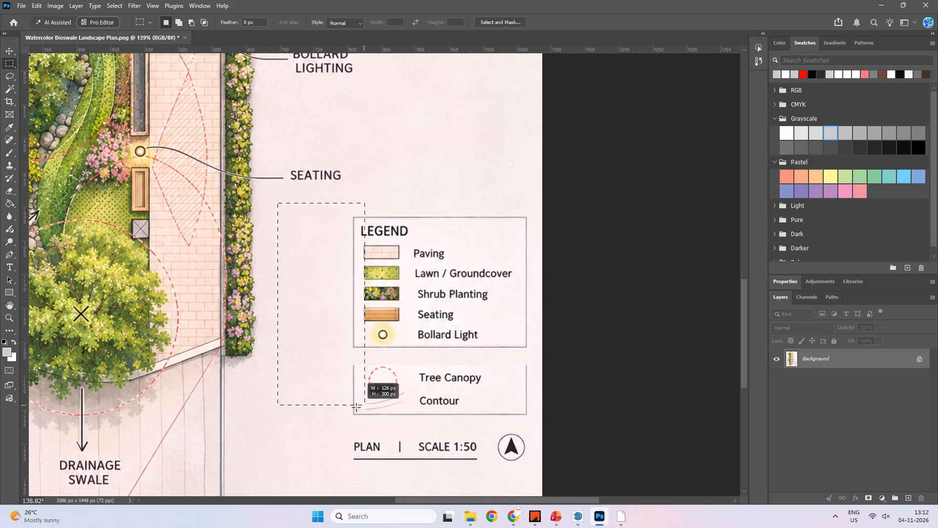
{"action": "left_click_drag", "start_coordinate": [356, 407], "coordinate": [345, 424]}
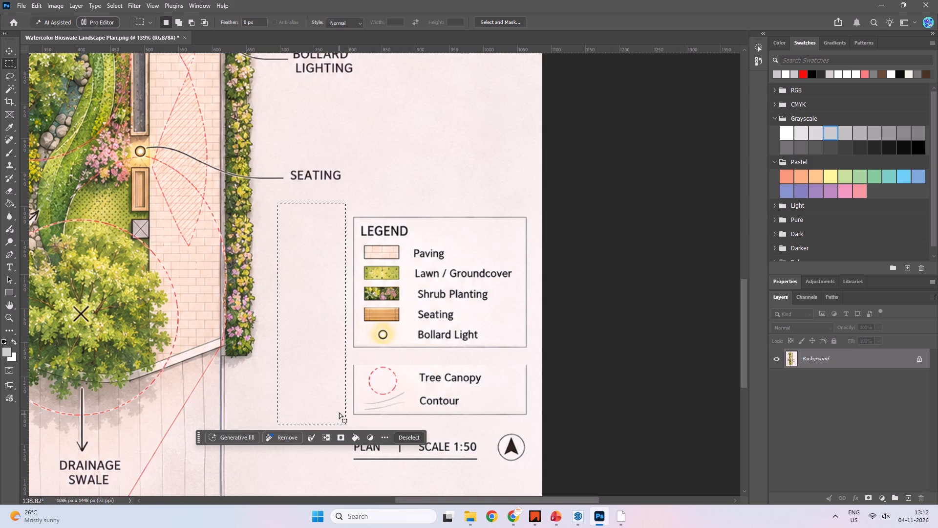
{"action": "key", "text": "v"}
{"action": "left_click_drag", "start_coordinate": [311, 364], "coordinate": [387, 367], "text": "alt"}
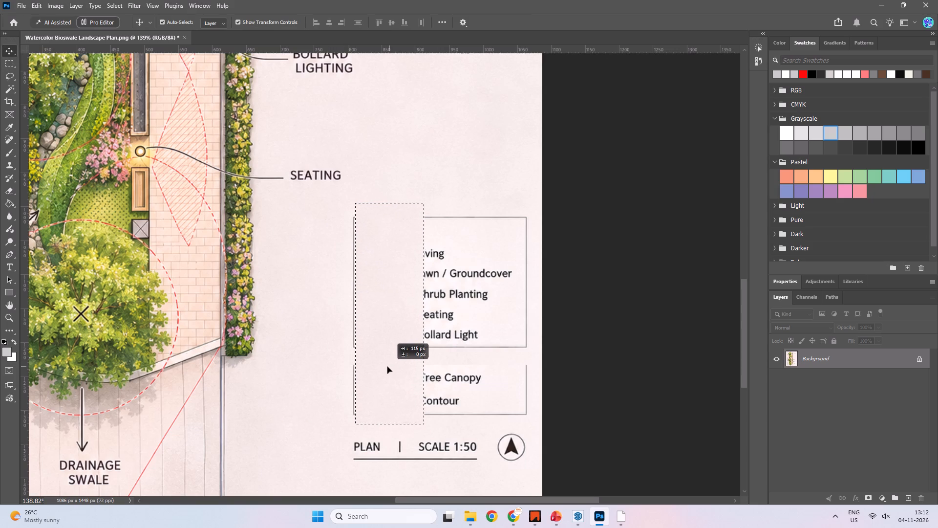
{"action": "left_click_drag", "start_coordinate": [387, 367], "coordinate": [386, 366], "text": "alt"}
{"action": "left_click_drag", "start_coordinate": [388, 363], "coordinate": [447, 363], "text": "alt+shift"}
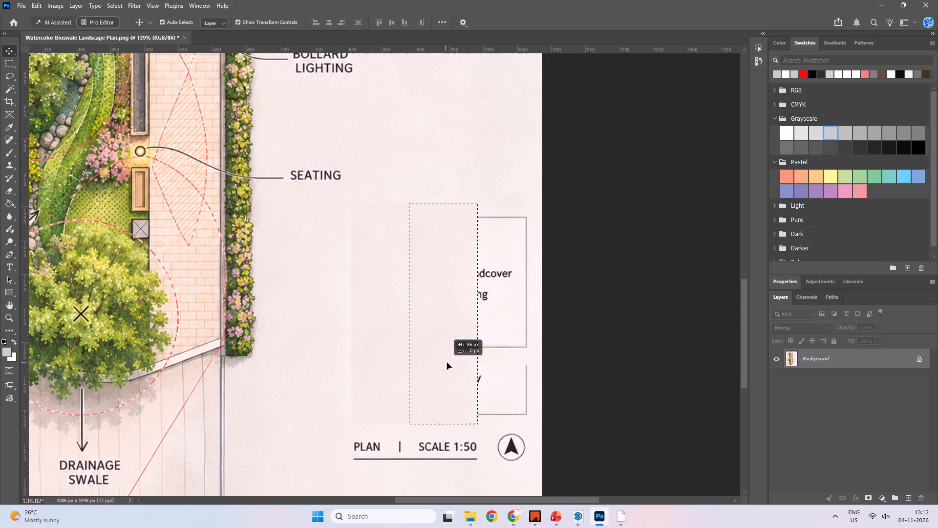
{"action": "left_click_drag", "start_coordinate": [447, 363], "coordinate": [451, 363], "text": "alt+shift"}
{"action": "left_click_drag", "start_coordinate": [448, 362], "coordinate": [499, 364], "text": "alt+shift"}
{"action": "left_click", "coordinate": [592, 366]}
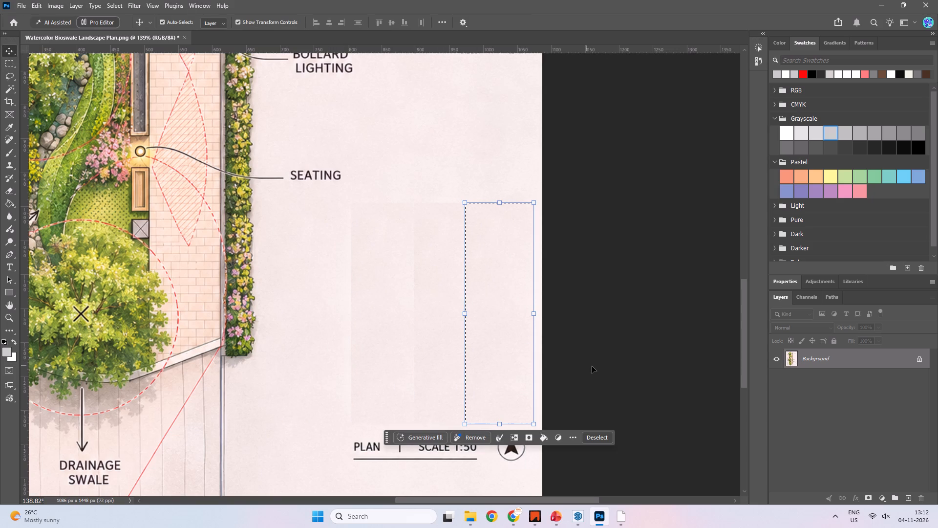
{"action": "key", "text": "m"}
{"action": "left_click", "coordinate": [596, 361]}
Select a large blank background area beside the hedge labels and copy it down over the PLAN | SCALE 1:50 title and north arrow.
{"action": "scroll", "coordinate": [576, 371], "scroll_direction": "down", "scroll_amount": 5, "text": "alt"}
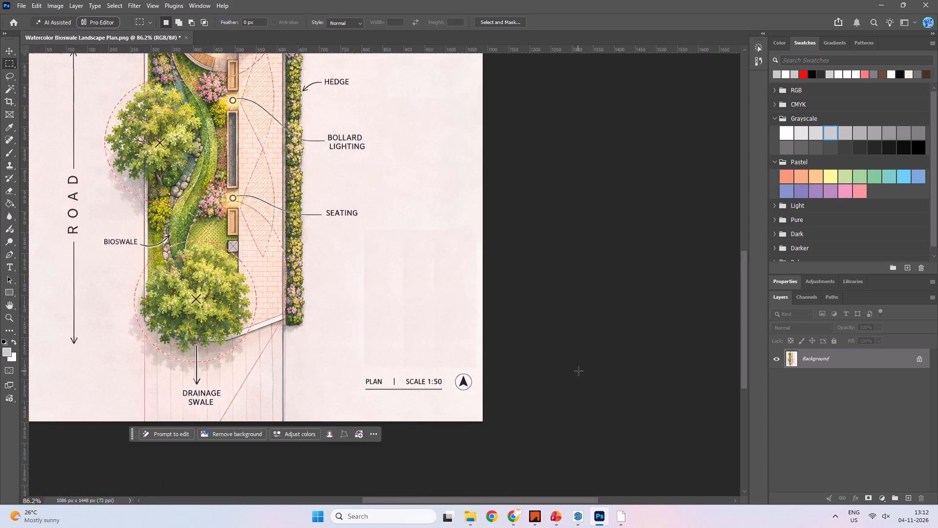
{"action": "scroll", "coordinate": [579, 371], "scroll_direction": "down", "scroll_amount": 3, "text": "alt"}
{"action": "key", "text": "space"}
{"action": "key", "text": "space"}
{"action": "key", "text": "space"}
{"action": "key", "text": "space"}
{"action": "key", "text": "space"}
{"action": "left_click_drag", "start_coordinate": [527, 319], "coordinate": [553, 421]}
{"action": "scroll", "coordinate": [551, 403], "scroll_direction": "down", "scroll_amount": 3, "text": "alt"}
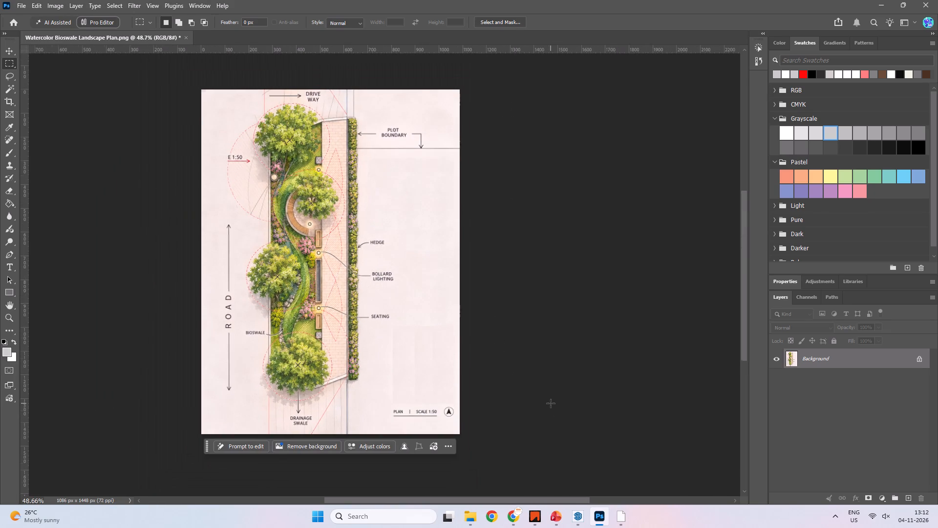
{"action": "left_click_drag", "start_coordinate": [380, 398], "coordinate": [467, 424], "text": "alt"}
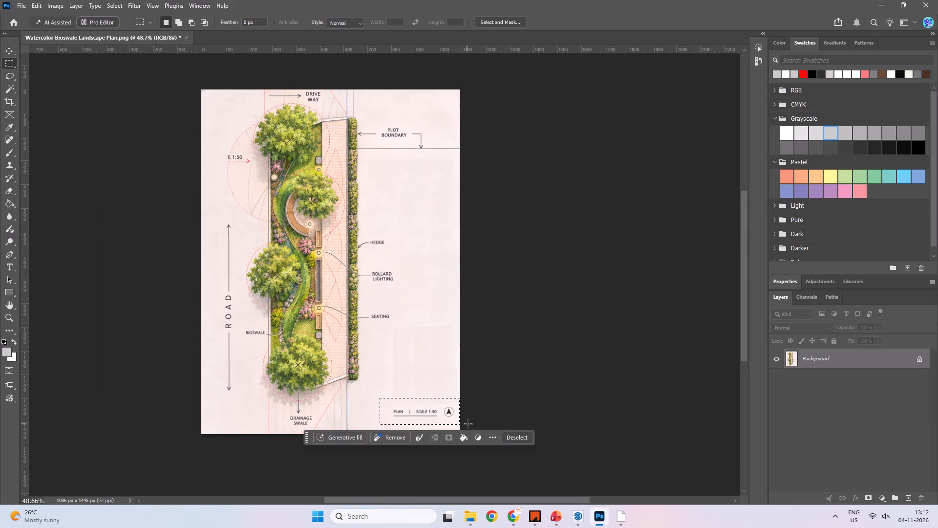
{"action": "left_click", "coordinate": [519, 419]}
{"action": "left_click_drag", "start_coordinate": [396, 188], "coordinate": [462, 336]}
{"action": "key", "text": "v"}
{"action": "left_click_drag", "start_coordinate": [429, 260], "coordinate": [429, 308], "text": "alt"}
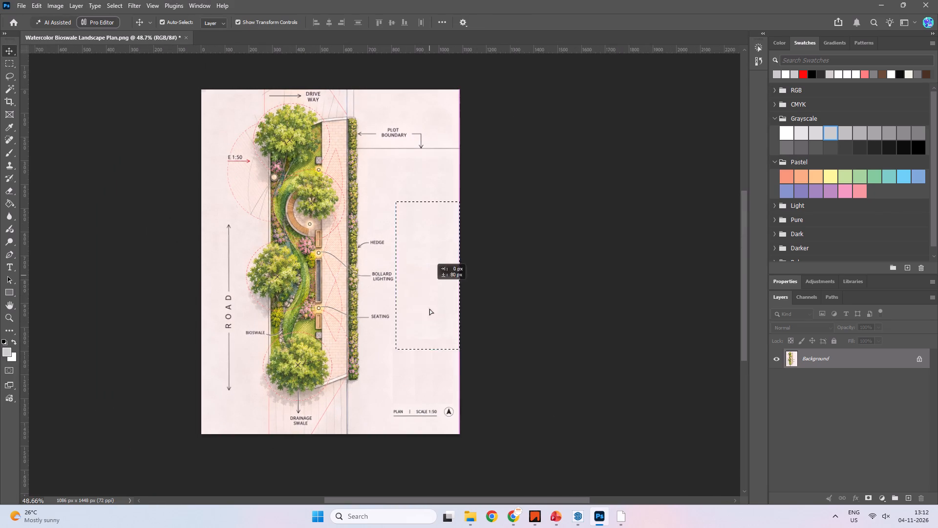
{"action": "left_click_drag", "start_coordinate": [429, 308], "coordinate": [430, 386], "text": "alt"}
Copy the blank patch over the leftover title and north arrow fragments until the lower corner is clean, and deselect it.
{"action": "key", "text": "space"}
{"action": "key", "text": "space"}
{"action": "key", "text": "space"}
{"action": "key", "text": "space"}
{"action": "key", "text": "space"}
{"action": "key", "text": "space"}
{"action": "key", "text": "space"}
{"action": "key", "text": "space"}
{"action": "key", "text": "space"}
{"action": "key", "text": "space"}
{"action": "key", "text": "space"}
{"action": "key", "text": "space"}
{"action": "key", "text": "space"}
{"action": "left_click_drag", "start_coordinate": [547, 380], "coordinate": [577, 308]}
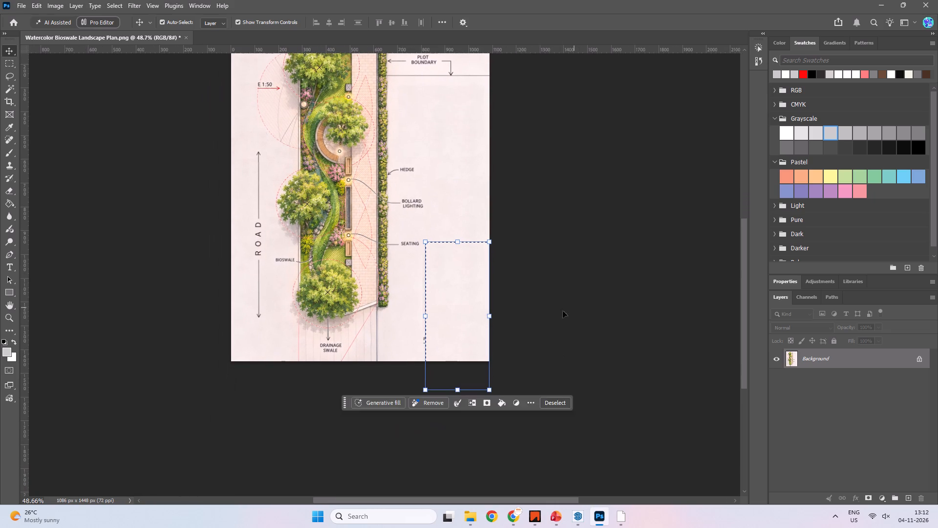
{"action": "left_click", "coordinate": [573, 317]}
{"action": "scroll", "coordinate": [471, 328], "scroll_direction": "up", "scroll_amount": 5, "text": "alt"}
{"action": "left_click_drag", "start_coordinate": [469, 273], "coordinate": [427, 349]}
{"action": "left_click_drag", "start_coordinate": [421, 330], "coordinate": [446, 269], "text": "alt"}
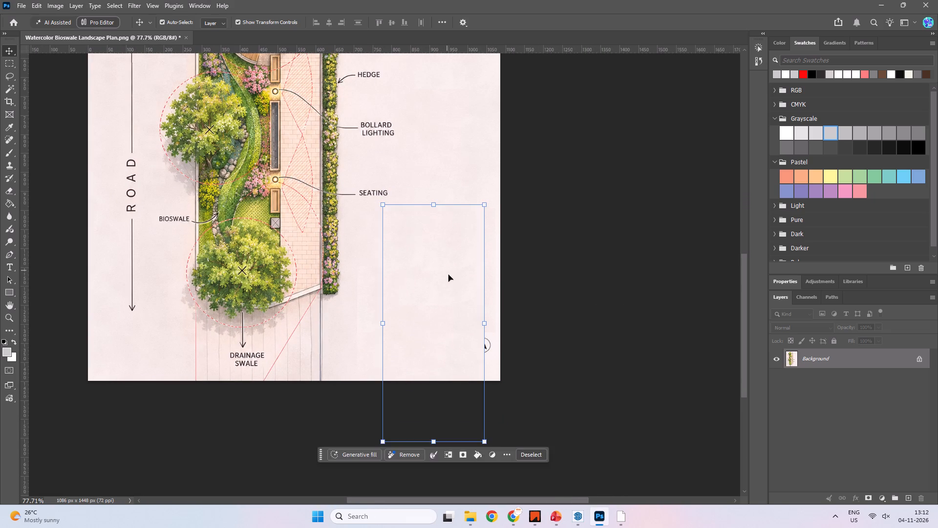
{"action": "left_click_drag", "start_coordinate": [440, 296], "coordinate": [469, 299], "text": "alt"}
{"action": "left_click", "coordinate": [541, 311]}
{"action": "key", "text": "m"}
{"action": "left_click", "coordinate": [575, 308]}
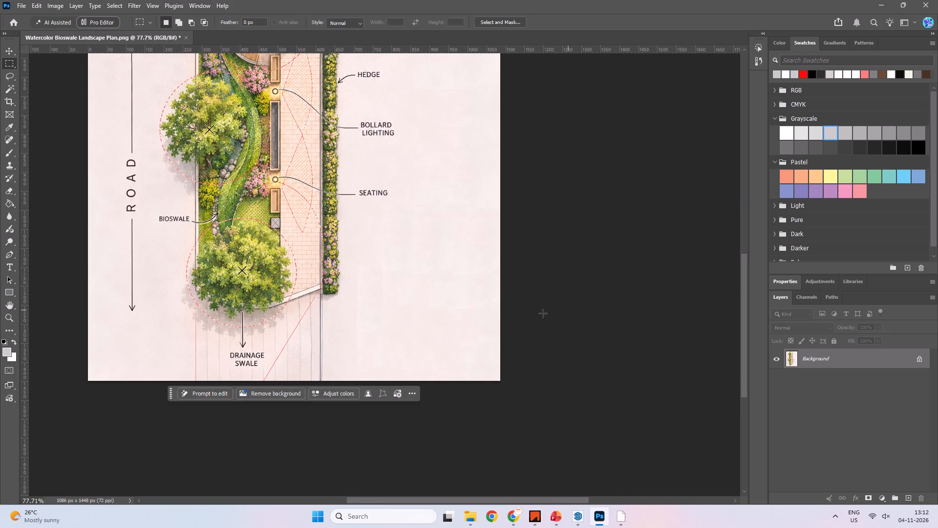
Save the cleaned plan image.
{"action": "key", "text": "space"}
{"action": "key", "text": "space"}
{"action": "key", "text": "space"}
{"action": "key", "text": "space"}
{"action": "left_click_drag", "start_coordinate": [461, 255], "coordinate": [483, 349]}
{"action": "scroll", "coordinate": [460, 348], "scroll_direction": "down", "scroll_amount": 4, "text": "alt"}
{"action": "key", "text": "space"}
{"action": "key", "text": "space"}
{"action": "key", "text": "space"}
{"action": "key", "text": "space"}
{"action": "key", "text": "space"}
{"action": "key", "text": "space"}
{"action": "key", "text": "space"}
{"action": "key", "text": "space"}
{"action": "key", "text": "space"}
{"action": "key", "text": "space"}
{"action": "key", "text": "space"}
{"action": "key", "text": "space"}
{"action": "key", "text": "space"}
{"action": "key", "text": "space"}
{"action": "key", "text": "space"}
{"action": "key", "text": "space"}
{"action": "key", "text": "space"}
{"action": "key", "text": "space"}
{"action": "key", "text": "space"}
{"action": "key", "text": "space"}
{"action": "left_click_drag", "start_coordinate": [465, 244], "coordinate": [474, 310]}
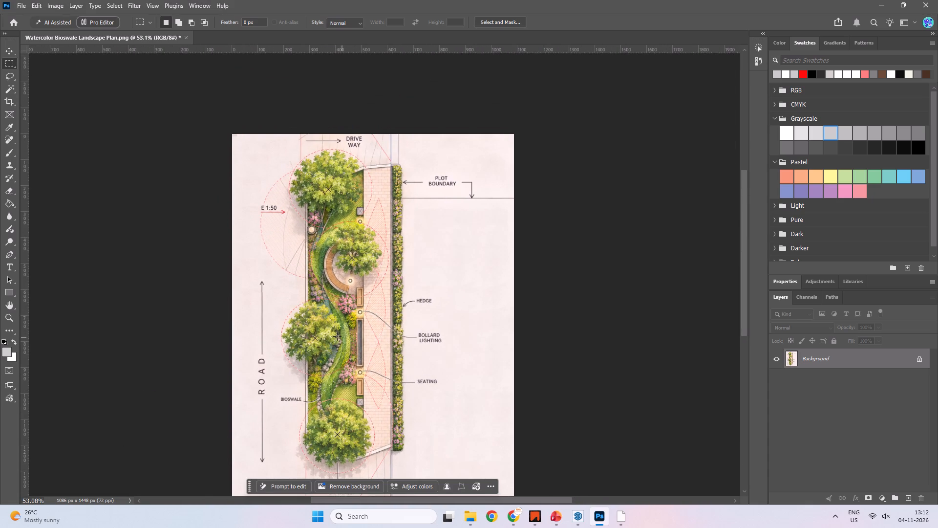
{"action": "key", "text": "space"}
{"action": "key", "text": "space"}
{"action": "key", "text": "space"}
{"action": "key", "text": "space"}
{"action": "key", "text": "space"}
{"action": "key", "text": "space"}
{"action": "key", "text": "space"}
{"action": "key", "text": "space"}
{"action": "key", "text": "space"}
{"action": "key", "text": "space"}
{"action": "key", "text": "space"}
{"action": "key", "text": "space"}
{"action": "key", "text": "space"}
{"action": "key", "text": "space"}
{"action": "key", "text": "space"}
{"action": "key", "text": "space"}
{"action": "key", "text": "space"}
{"action": "key", "text": "space"}
{"action": "key", "text": "space"}
{"action": "key", "text": "space"}
{"action": "left_click_drag", "start_coordinate": [265, 324], "coordinate": [331, 276]}
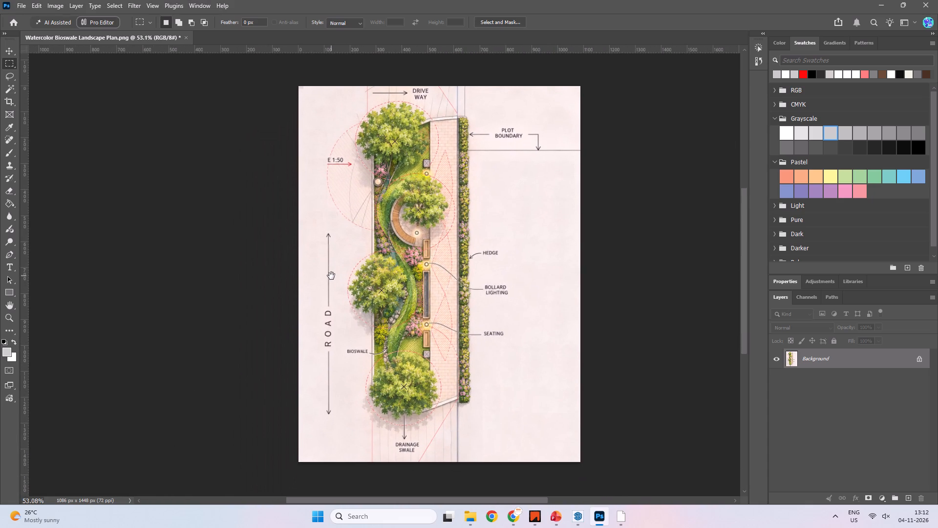
{"action": "left_click_drag", "start_coordinate": [331, 276], "coordinate": [320, 376]}
{"action": "key", "text": "ctrl+s"}
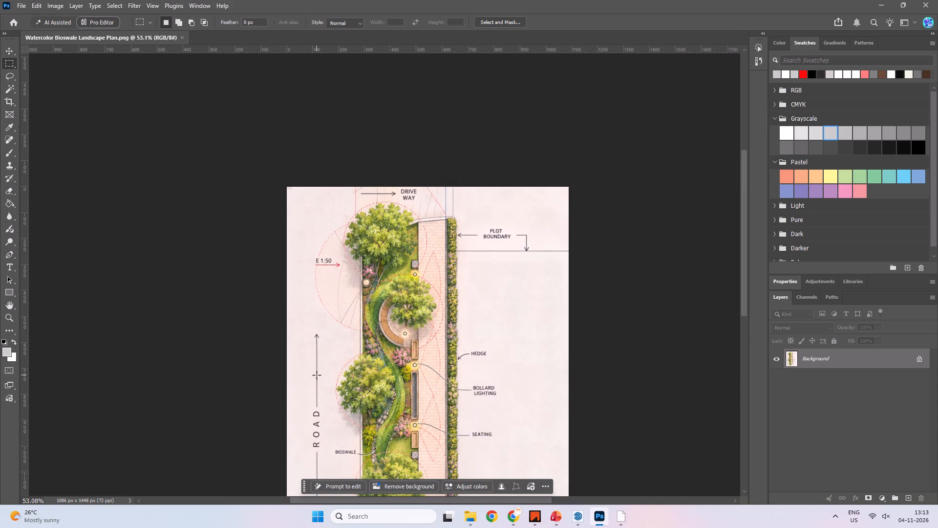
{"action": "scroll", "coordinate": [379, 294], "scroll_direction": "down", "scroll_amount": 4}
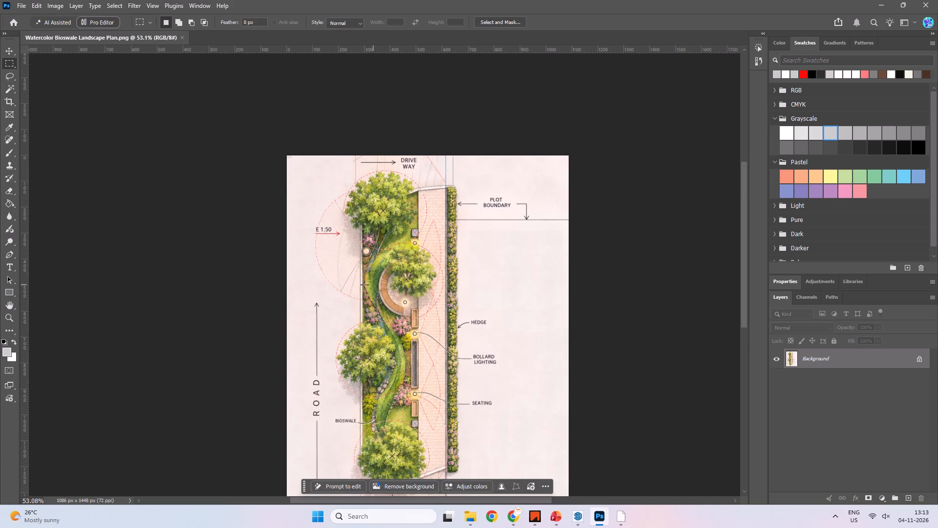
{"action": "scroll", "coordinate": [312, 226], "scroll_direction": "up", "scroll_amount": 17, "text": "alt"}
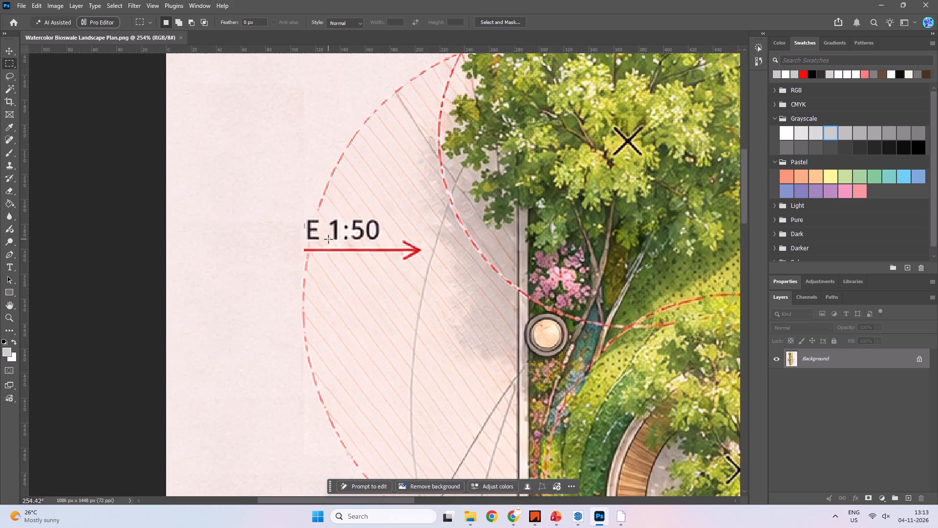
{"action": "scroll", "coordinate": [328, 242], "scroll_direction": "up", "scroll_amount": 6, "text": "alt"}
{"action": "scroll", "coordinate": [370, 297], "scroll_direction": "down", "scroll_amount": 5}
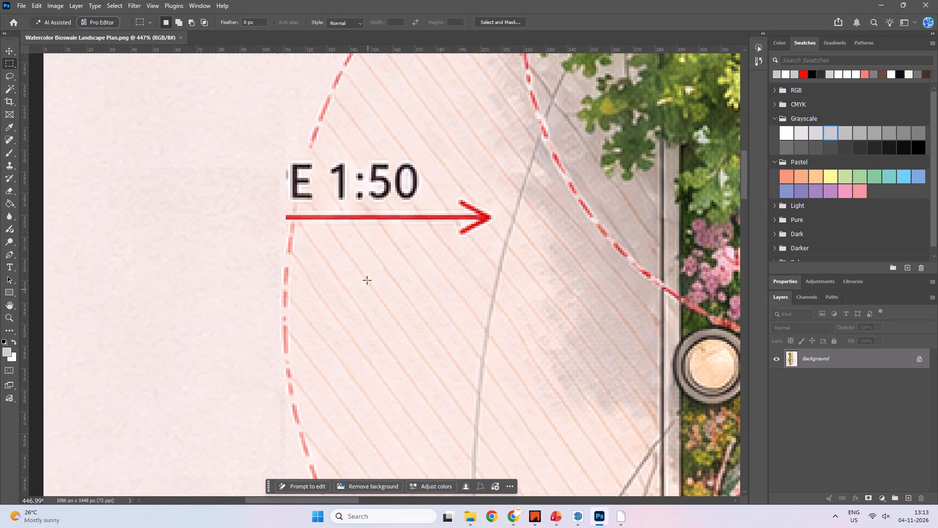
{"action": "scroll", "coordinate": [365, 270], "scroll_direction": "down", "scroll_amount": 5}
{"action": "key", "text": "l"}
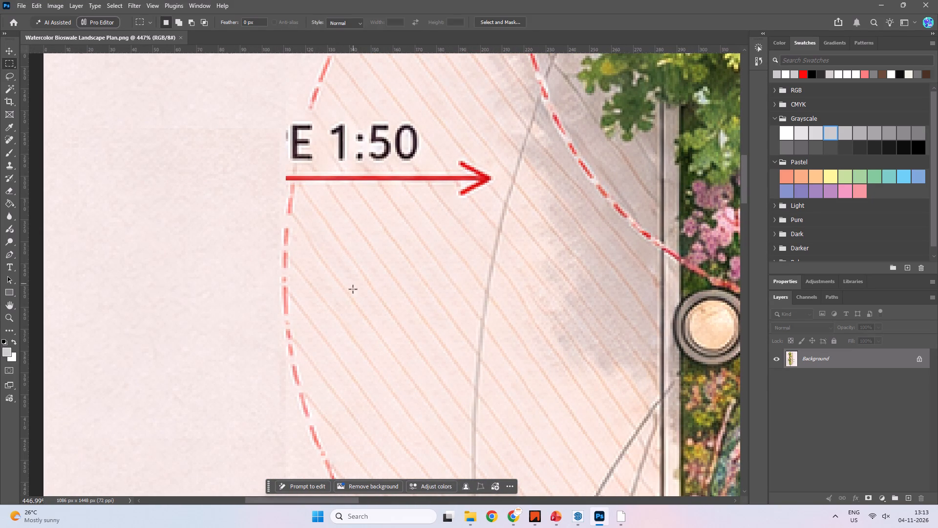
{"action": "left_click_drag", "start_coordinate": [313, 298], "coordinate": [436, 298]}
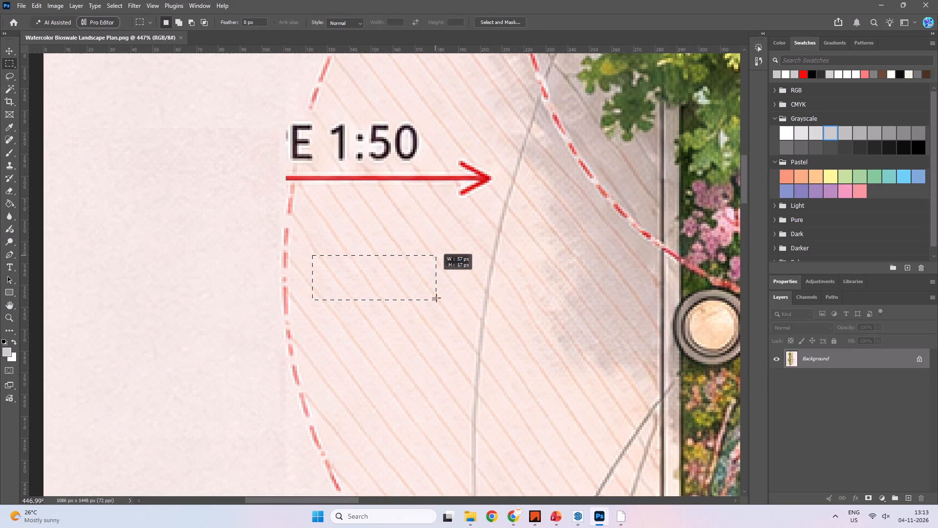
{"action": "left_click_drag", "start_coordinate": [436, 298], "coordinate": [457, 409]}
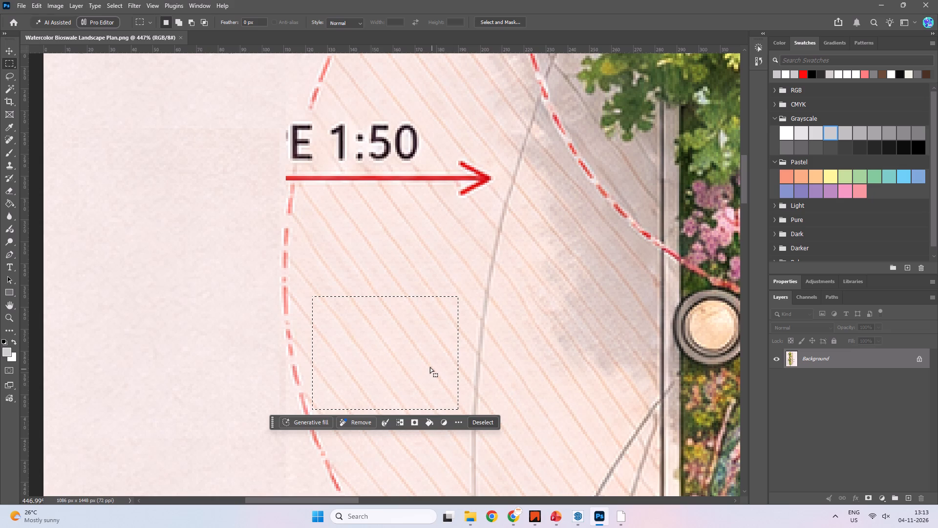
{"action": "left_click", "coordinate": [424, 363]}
Lasso an oval patch of clean hatching below the red arrow and copy it over the 1:50 text and most of the arrow.
{"action": "key", "text": "l"}
{"action": "left_click_drag", "start_coordinate": [321, 346], "coordinate": [317, 299]}
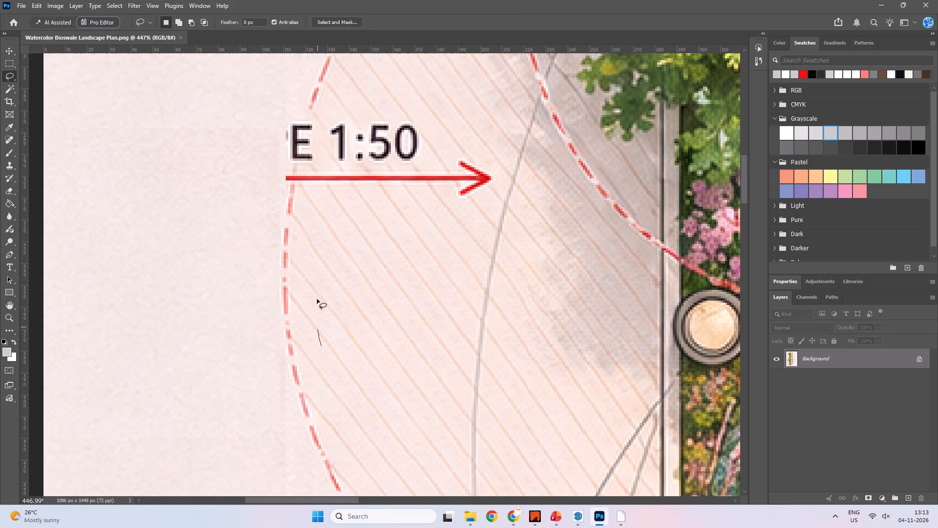
{"action": "left_click_drag", "start_coordinate": [317, 299], "coordinate": [323, 371]}
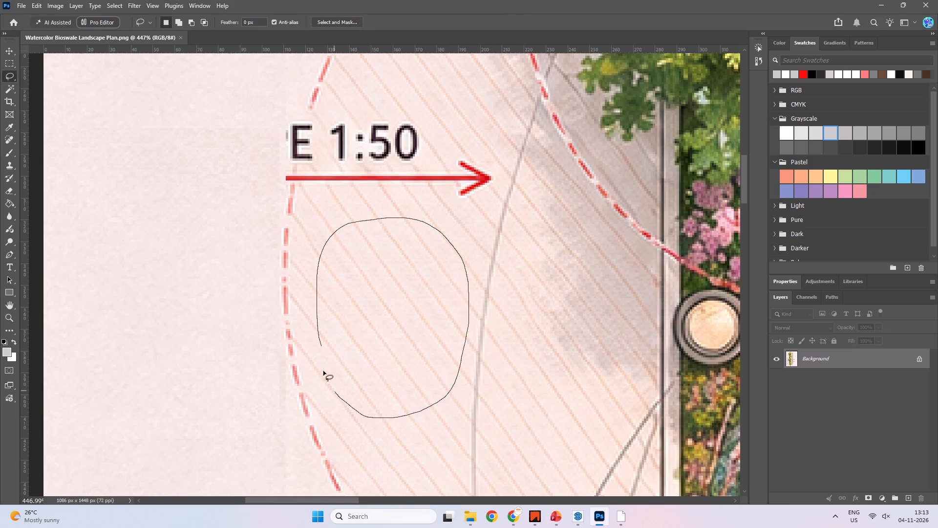
{"action": "left_click_drag", "start_coordinate": [323, 371], "coordinate": [320, 336]}
{"action": "key", "text": "v"}
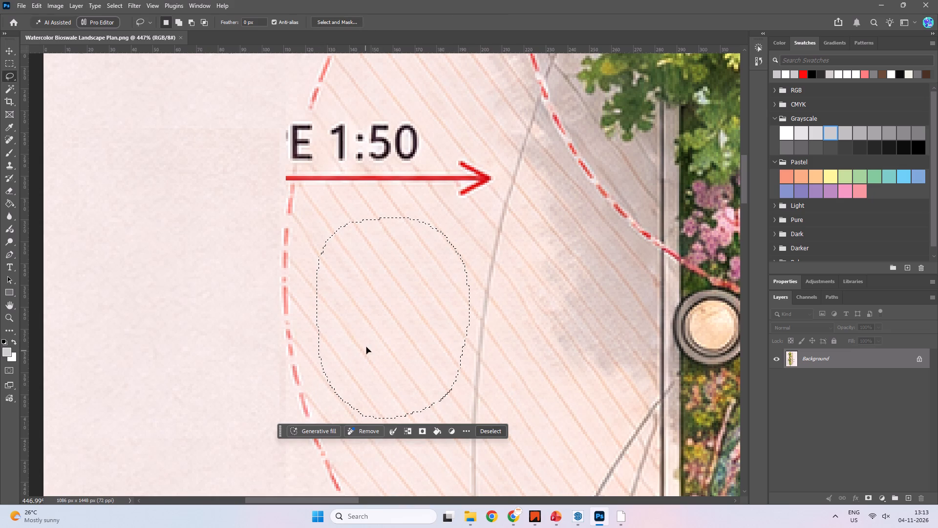
{"action": "left_click_drag", "start_coordinate": [371, 334], "coordinate": [390, 187], "text": "alt"}
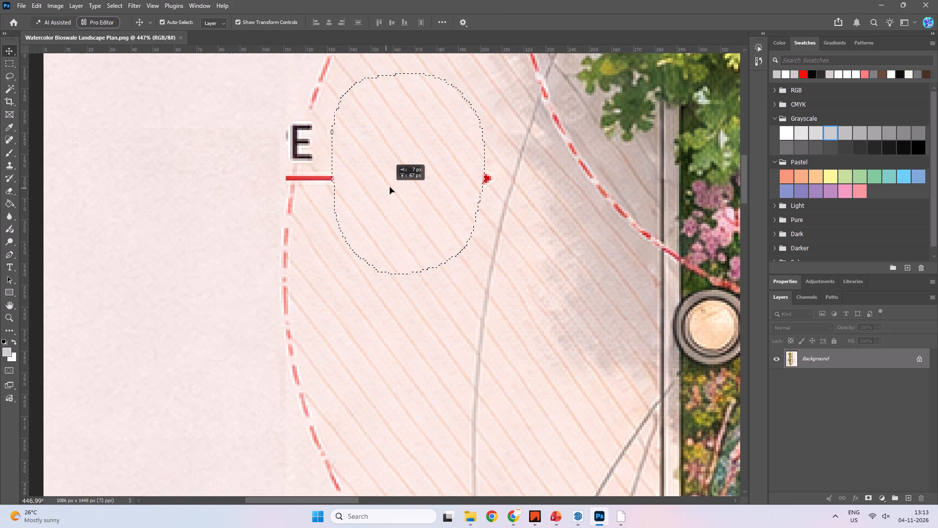
{"action": "left_click_drag", "start_coordinate": [390, 187], "coordinate": [400, 183], "text": "alt"}
Shift copies of the hatching patch towards the E, aligning the hatch lines over more of the red arrow shaft, and deselect.
{"action": "key", "text": "space"}
{"action": "key", "text": "space"}
{"action": "key", "text": "space"}
{"action": "key", "text": "space"}
{"action": "key", "text": "space"}
{"action": "key", "text": "space"}
{"action": "key", "text": "space"}
{"action": "key", "text": "space"}
{"action": "key", "text": "space"}
{"action": "key", "text": "space"}
{"action": "key", "text": "space"}
{"action": "key", "text": "space"}
{"action": "left_click_drag", "start_coordinate": [399, 174], "coordinate": [384, 282]}
{"action": "left_click_drag", "start_coordinate": [410, 276], "coordinate": [378, 289], "text": "alt"}
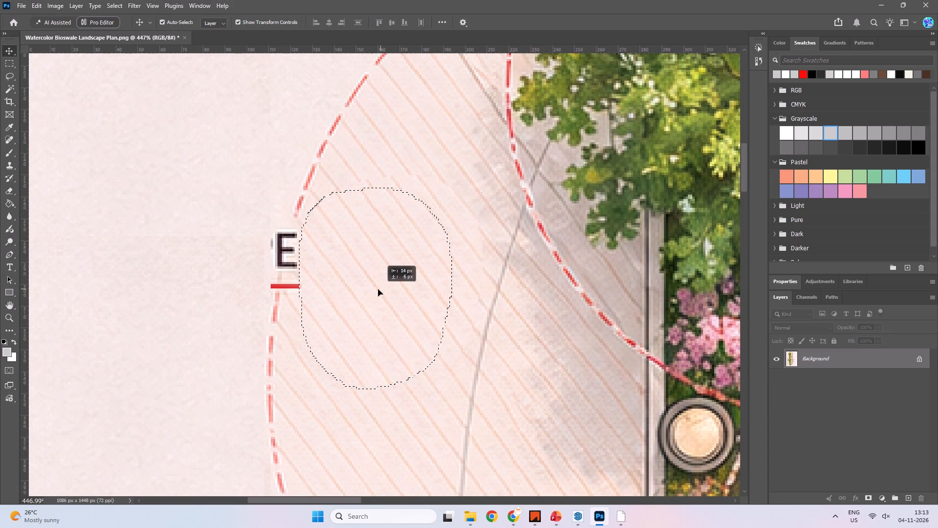
{"action": "left_click_drag", "start_coordinate": [378, 289], "coordinate": [376, 288], "text": "alt"}
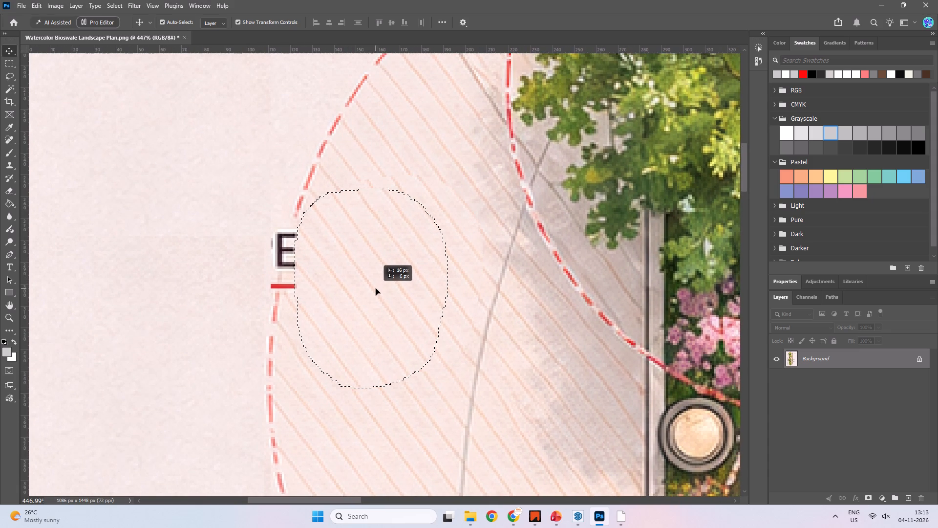
{"action": "left_click_drag", "start_coordinate": [376, 288], "coordinate": [370, 297], "text": "alt"}
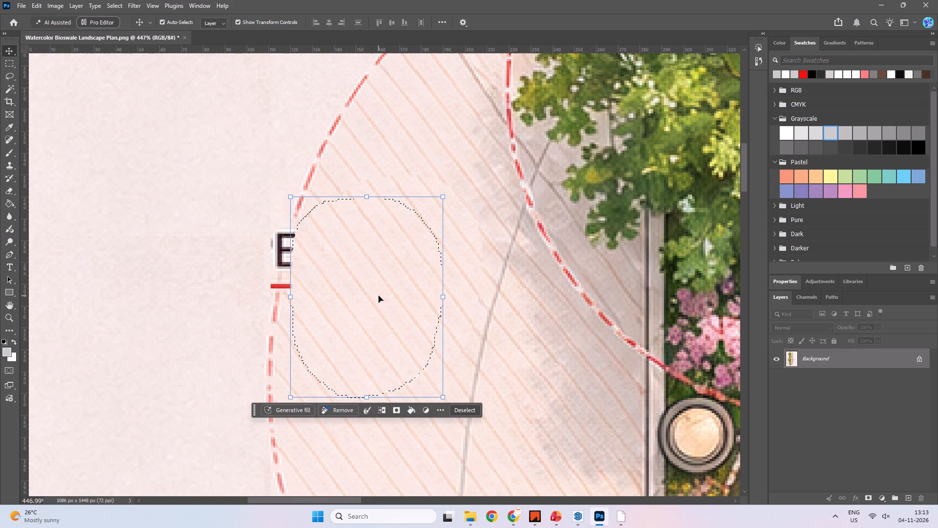
{"action": "left_click_drag", "start_coordinate": [381, 293], "coordinate": [377, 296]}
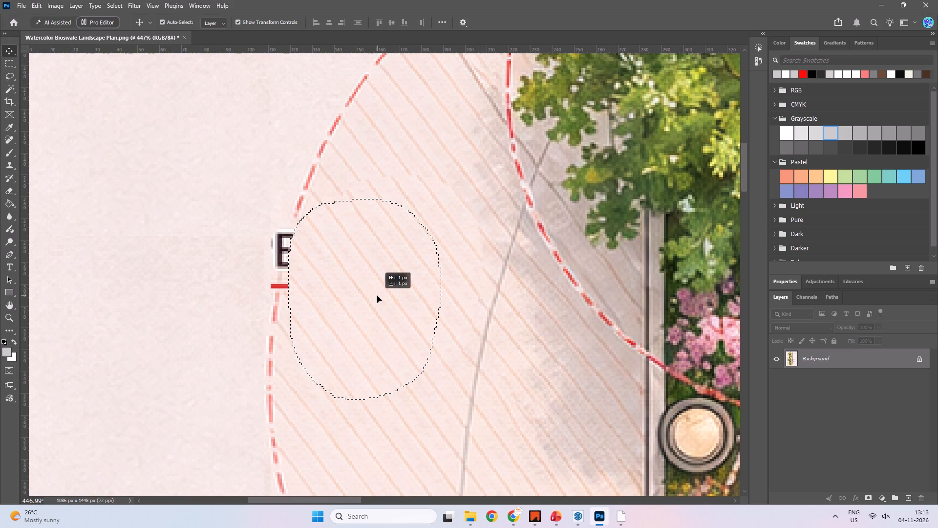
{"action": "left_click_drag", "start_coordinate": [377, 296], "coordinate": [376, 296]}
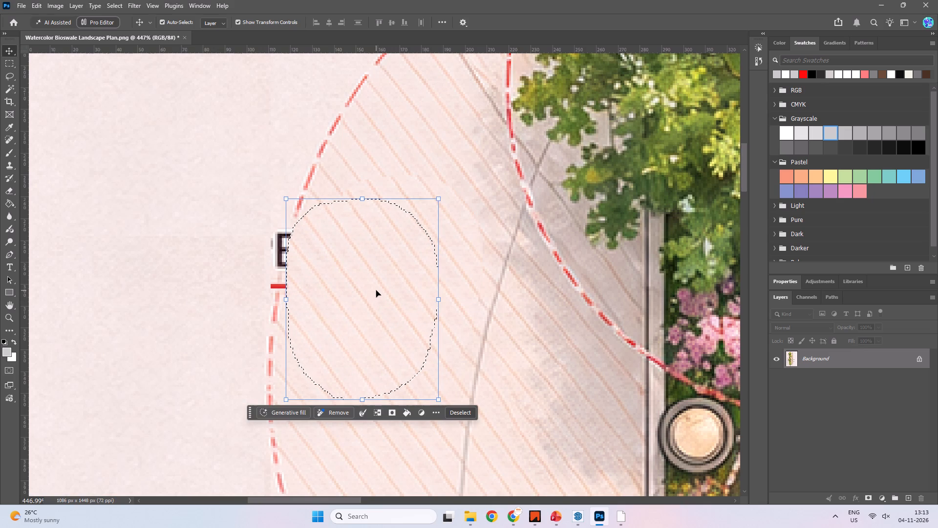
{"action": "left_click", "coordinate": [372, 292], "text": "alt"}
{"action": "left_click", "coordinate": [207, 242]}
{"action": "key", "text": "space"}
{"action": "key", "text": "space"}
{"action": "key", "text": "space"}
{"action": "left_click_drag", "start_coordinate": [228, 202], "coordinate": [261, 271]}
{"action": "key", "text": "m"}
{"action": "left_click", "coordinate": [248, 265]}
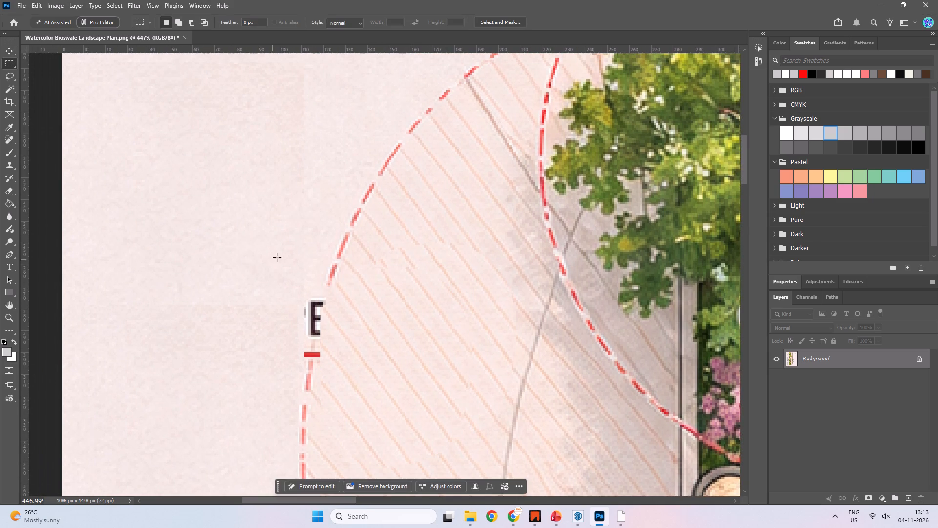
Lasso a section of the red dashed boundary above the E and copy it over the E and the red arrow remnant.
{"action": "key", "text": "space"}
{"action": "key", "text": "space"}
{"action": "key", "text": "space"}
{"action": "key", "text": "space"}
{"action": "key", "text": "space"}
{"action": "left_click_drag", "start_coordinate": [271, 256], "coordinate": [270, 273]}
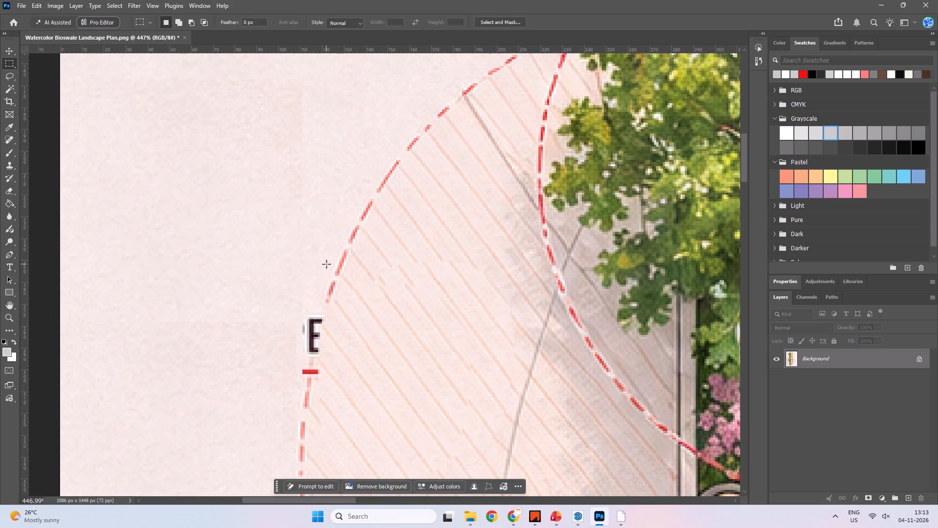
{"action": "key", "text": "l"}
{"action": "left_click_drag", "start_coordinate": [353, 272], "coordinate": [348, 270]}
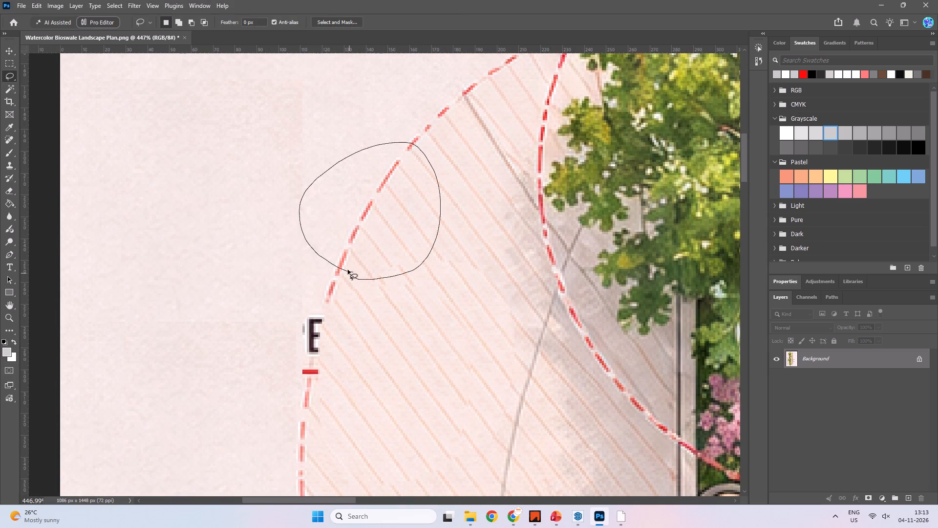
{"action": "left_click_drag", "start_coordinate": [348, 270], "coordinate": [348, 267]}
{"action": "left_click_drag", "start_coordinate": [375, 232], "coordinate": [354, 250], "text": "alt"}
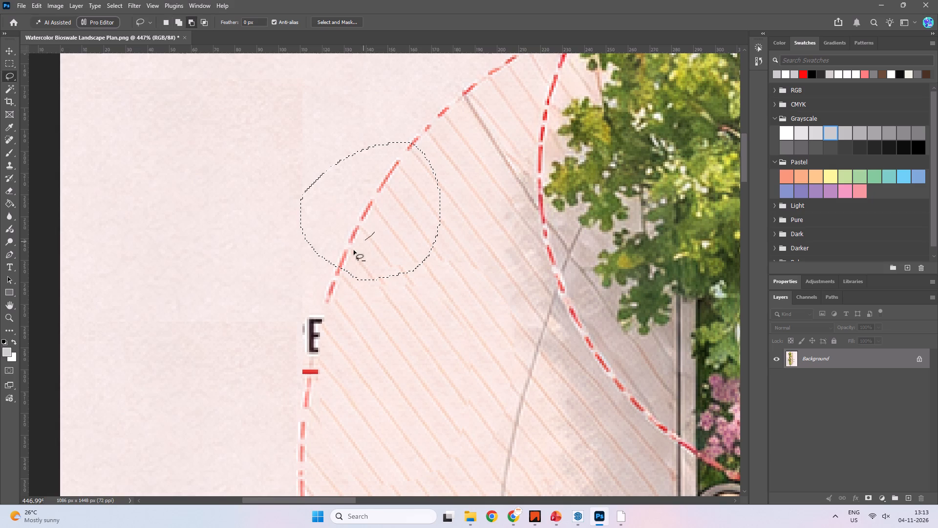
{"action": "left_click_drag", "start_coordinate": [354, 250], "coordinate": [343, 266], "text": "alt"}
{"action": "key", "text": "ctrl+z"}
{"action": "key", "text": "v"}
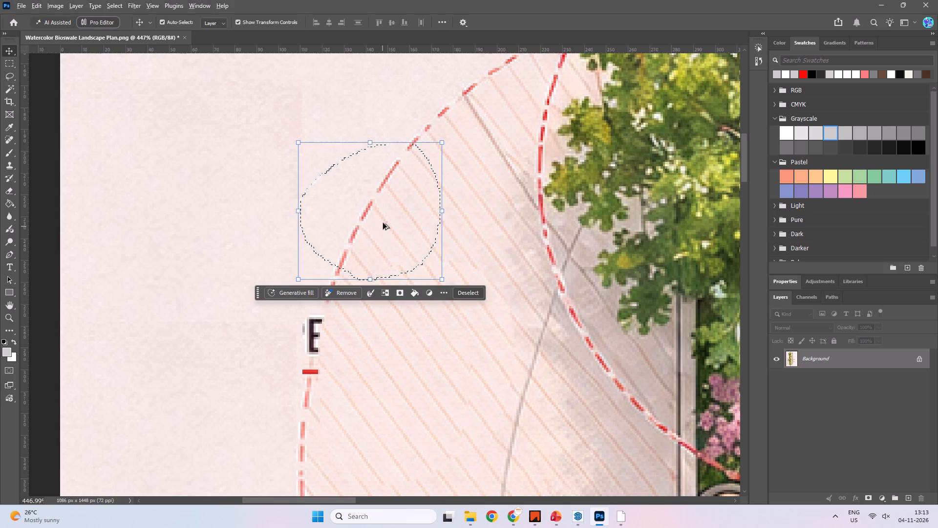
{"action": "left_click_drag", "start_coordinate": [383, 223], "coordinate": [327, 353], "text": "alt"}
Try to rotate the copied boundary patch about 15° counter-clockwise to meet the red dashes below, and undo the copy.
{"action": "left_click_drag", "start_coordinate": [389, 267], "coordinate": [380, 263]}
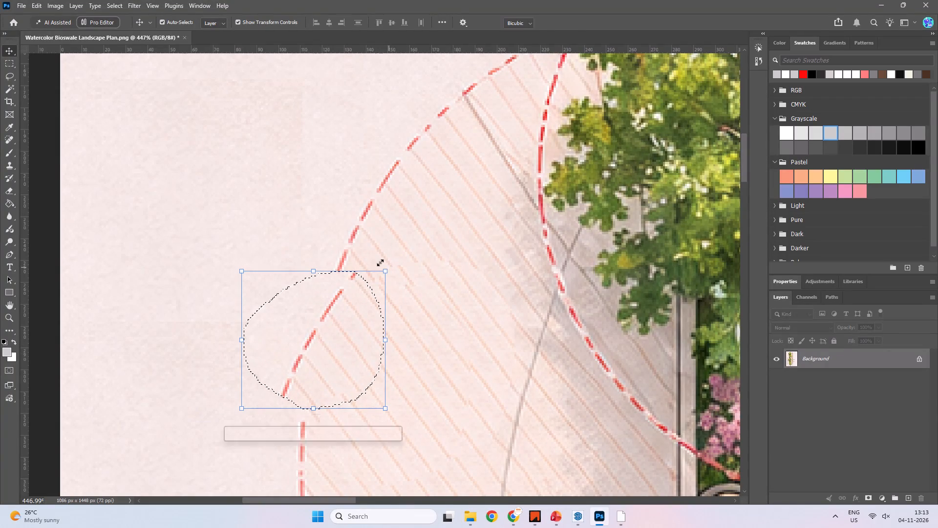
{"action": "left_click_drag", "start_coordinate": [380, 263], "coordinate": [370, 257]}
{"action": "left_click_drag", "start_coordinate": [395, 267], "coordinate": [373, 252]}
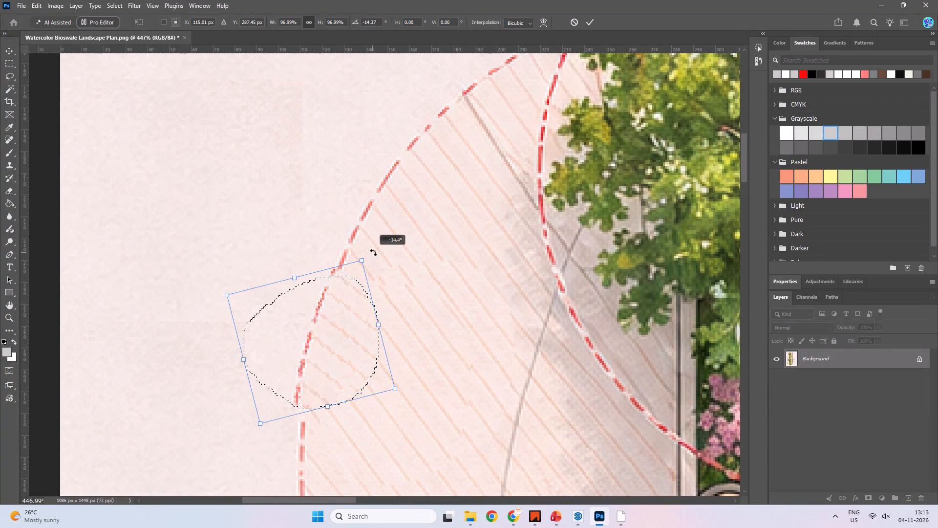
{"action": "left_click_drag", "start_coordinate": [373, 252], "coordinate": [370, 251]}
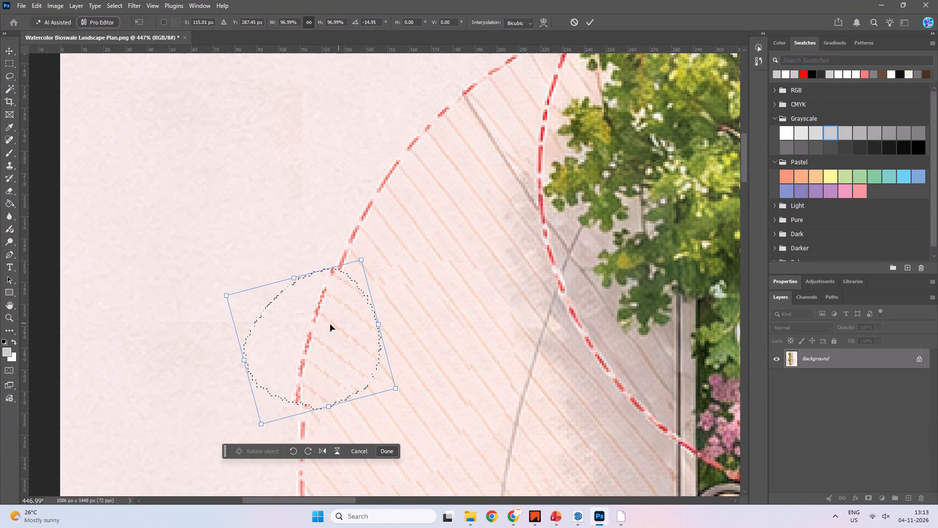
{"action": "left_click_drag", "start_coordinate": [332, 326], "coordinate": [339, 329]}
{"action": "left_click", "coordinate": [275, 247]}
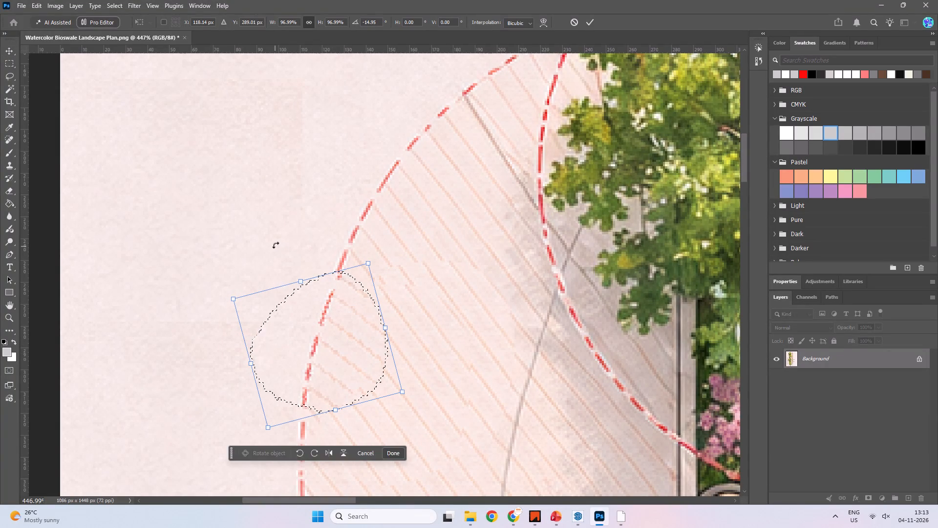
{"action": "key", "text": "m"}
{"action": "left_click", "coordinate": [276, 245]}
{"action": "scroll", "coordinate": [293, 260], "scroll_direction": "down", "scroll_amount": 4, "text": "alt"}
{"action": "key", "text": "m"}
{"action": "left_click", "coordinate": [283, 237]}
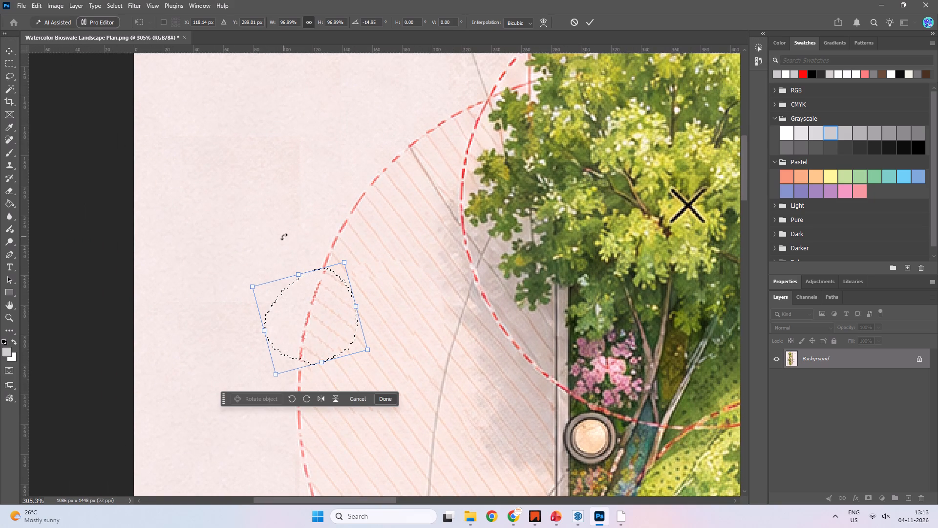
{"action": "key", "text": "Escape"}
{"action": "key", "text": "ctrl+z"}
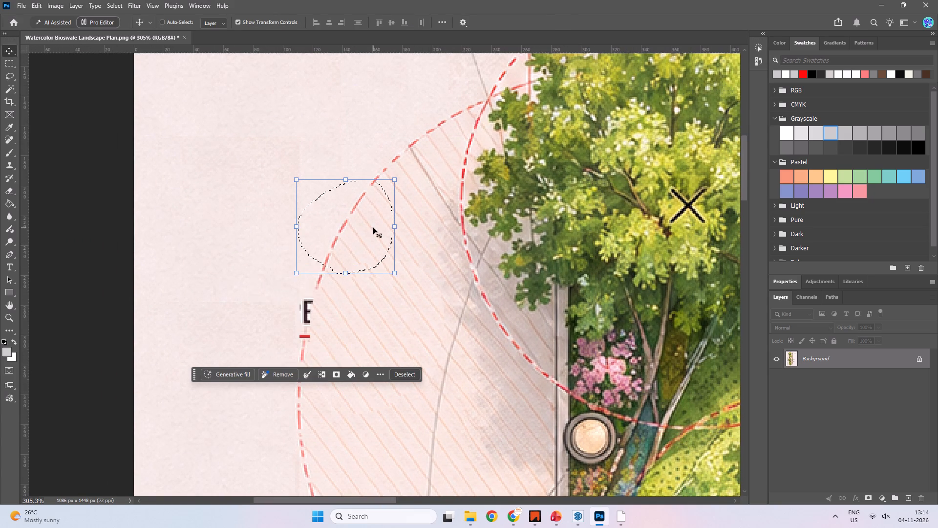
Copy the lassoed boundary section over the E and red arrow remnant again, rotate it counter-clockwise to follow the curve, and deselect.
{"action": "left_click_drag", "start_coordinate": [366, 224], "coordinate": [330, 317], "text": "alt"}
{"action": "left_click_drag", "start_coordinate": [369, 261], "coordinate": [350, 247]}
{"action": "left_click", "coordinate": [590, 22]}
{"action": "left_click", "coordinate": [279, 203]}
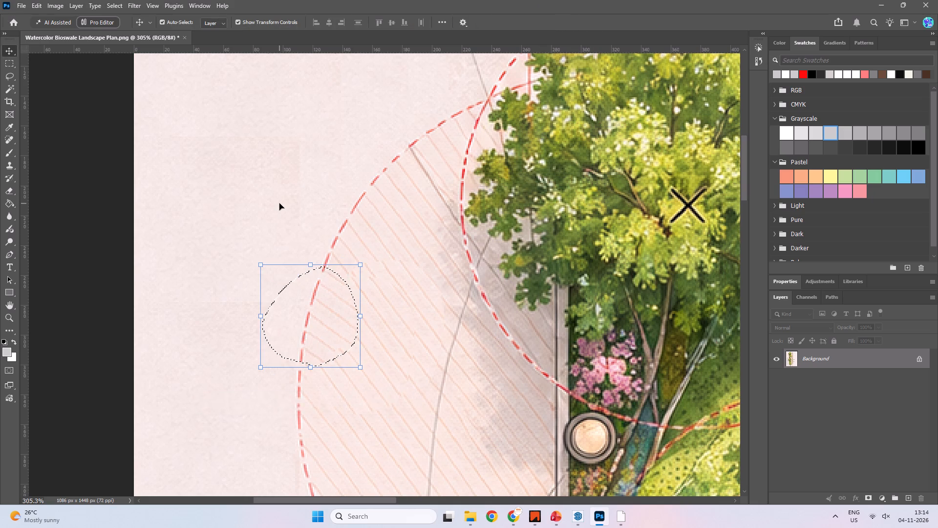
{"action": "key", "text": "m"}
{"action": "left_click", "coordinate": [297, 197]}
Lasso an oval patch of clean hatching inside the lower dashed boundary and copy it over the mismatched hatch lines above.
{"action": "key", "text": "space"}
{"action": "key", "text": "space"}
{"action": "key", "text": "space"}
{"action": "key", "text": "space"}
{"action": "key", "text": "space"}
{"action": "key", "text": "space"}
{"action": "key", "text": "space"}
{"action": "left_click_drag", "start_coordinate": [321, 253], "coordinate": [308, 149]}
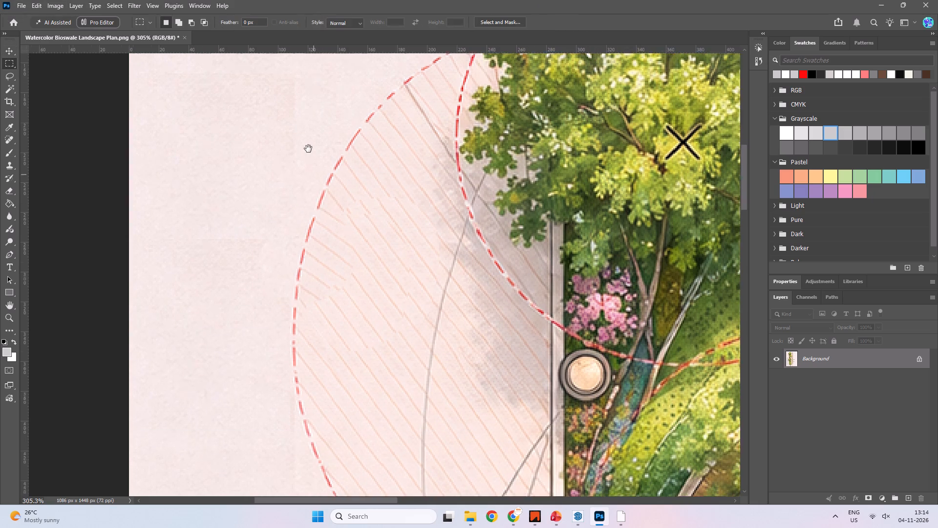
{"action": "left_click_drag", "start_coordinate": [308, 149], "coordinate": [308, 148]}
{"action": "key", "text": "space"}
{"action": "key", "text": "space"}
{"action": "key", "text": "space"}
{"action": "key", "text": "space"}
{"action": "key", "text": "space"}
{"action": "left_click_drag", "start_coordinate": [310, 232], "coordinate": [294, 177]}
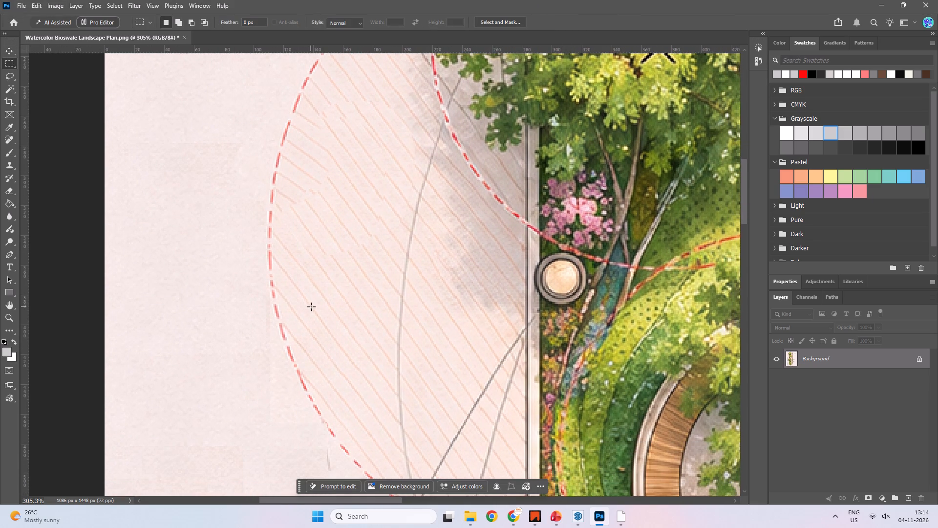
{"action": "key", "text": "l"}
{"action": "key", "text": "space"}
{"action": "key", "text": "space"}
{"action": "key", "text": "space"}
{"action": "key", "text": "space"}
{"action": "key", "text": "space"}
{"action": "key", "text": "space"}
{"action": "key", "text": "space"}
{"action": "key", "text": "space"}
{"action": "key", "text": "space"}
{"action": "key", "text": "space"}
{"action": "key", "text": "space"}
{"action": "key", "text": "space"}
{"action": "key", "text": "space"}
{"action": "key", "text": "space"}
{"action": "key", "text": "space"}
{"action": "key", "text": "space"}
{"action": "key", "text": "space"}
{"action": "key", "text": "space"}
{"action": "key", "text": "space"}
{"action": "key", "text": "space"}
{"action": "left_click_drag", "start_coordinate": [340, 254], "coordinate": [327, 399]}
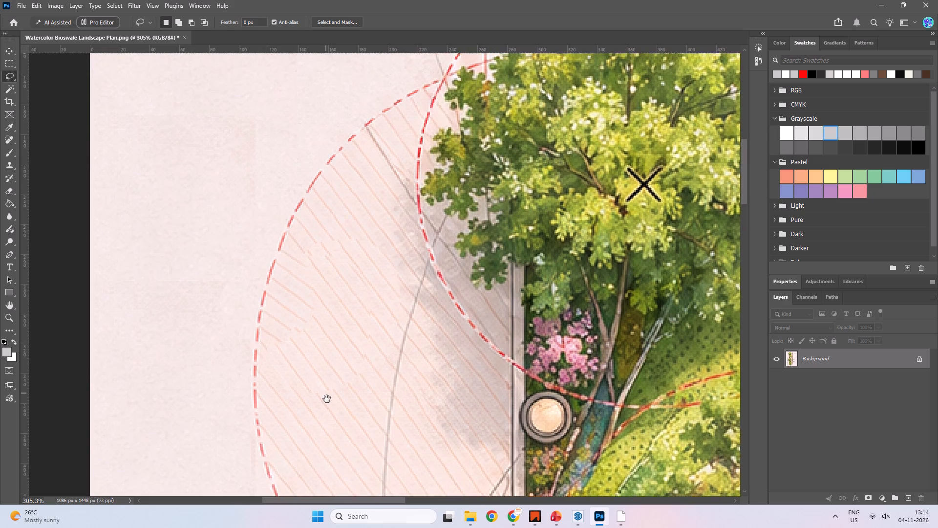
{"action": "left_click_drag", "start_coordinate": [327, 399], "coordinate": [309, 256]}
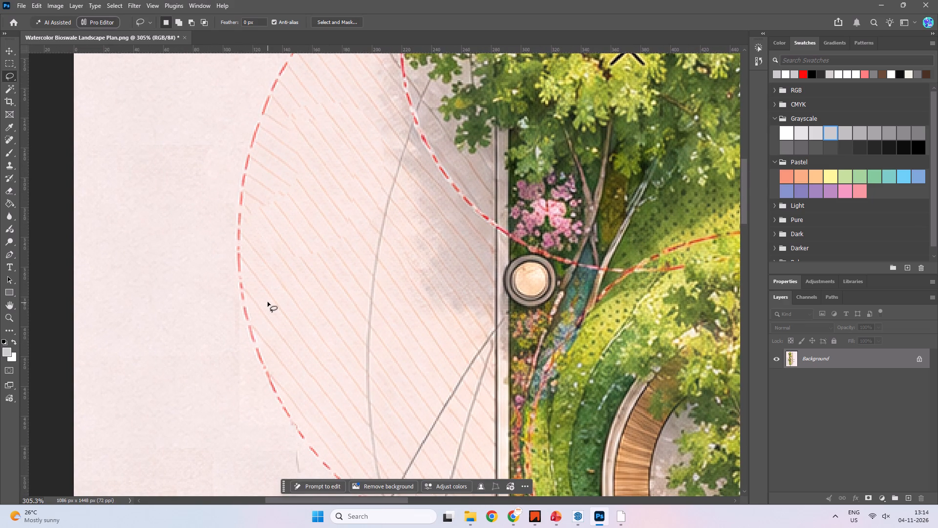
{"action": "left_click_drag", "start_coordinate": [279, 279], "coordinate": [351, 268]}
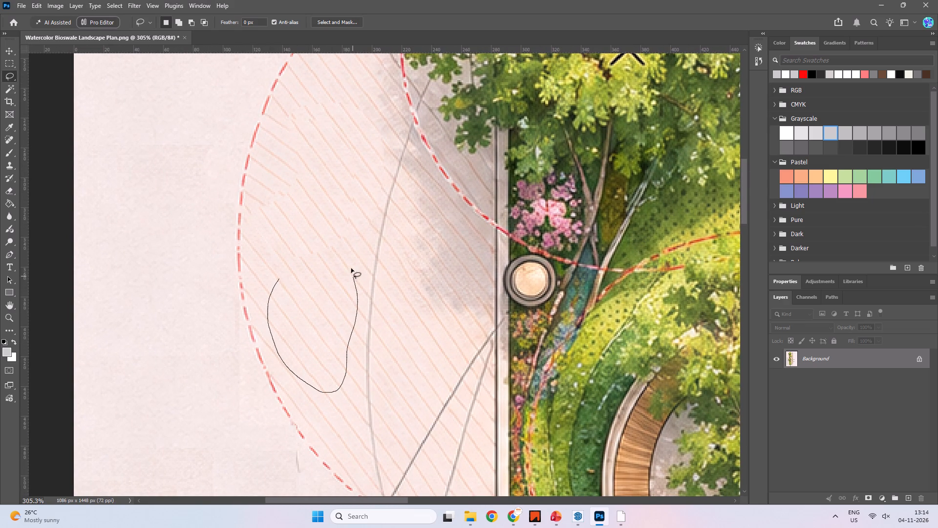
{"action": "left_click_drag", "start_coordinate": [351, 268], "coordinate": [276, 284]}
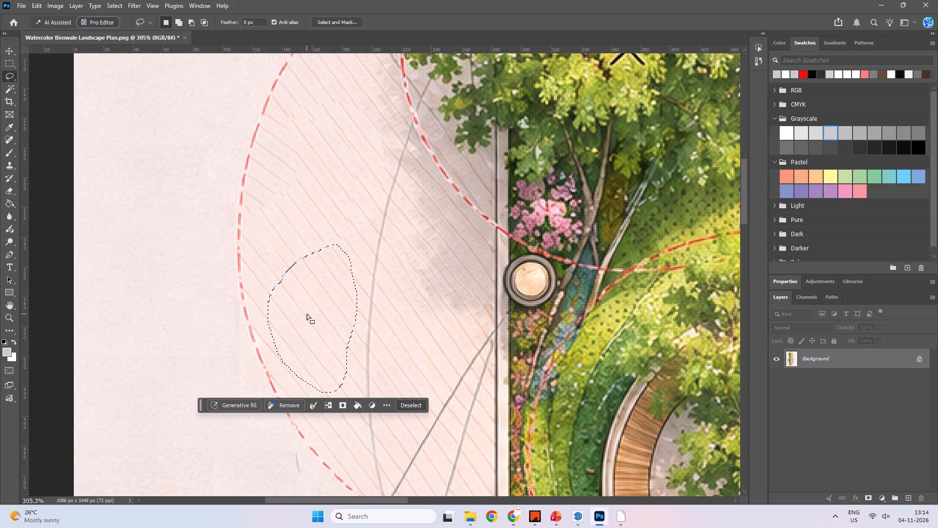
{"action": "key", "text": "v"}
{"action": "left_click_drag", "start_coordinate": [308, 315], "coordinate": [285, 191], "text": "alt"}
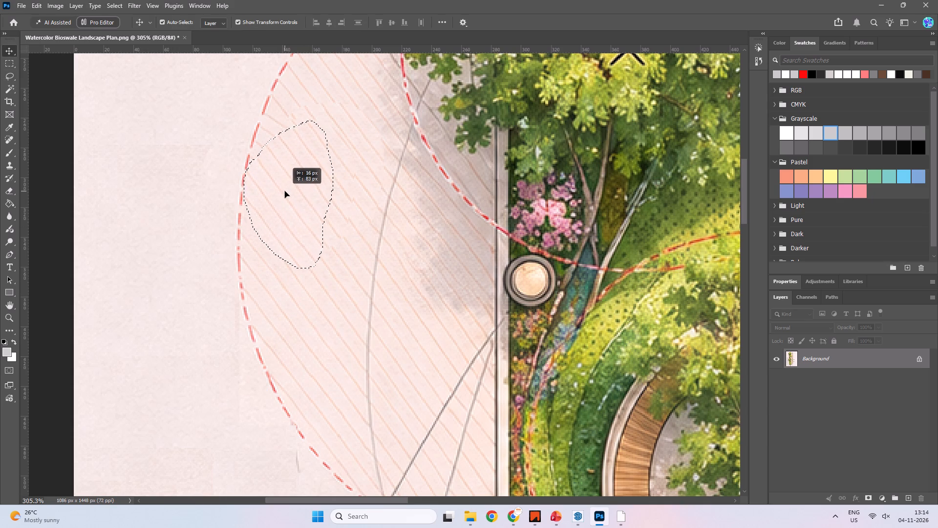
{"action": "left_click_drag", "start_coordinate": [285, 191], "coordinate": [292, 196], "text": "alt"}
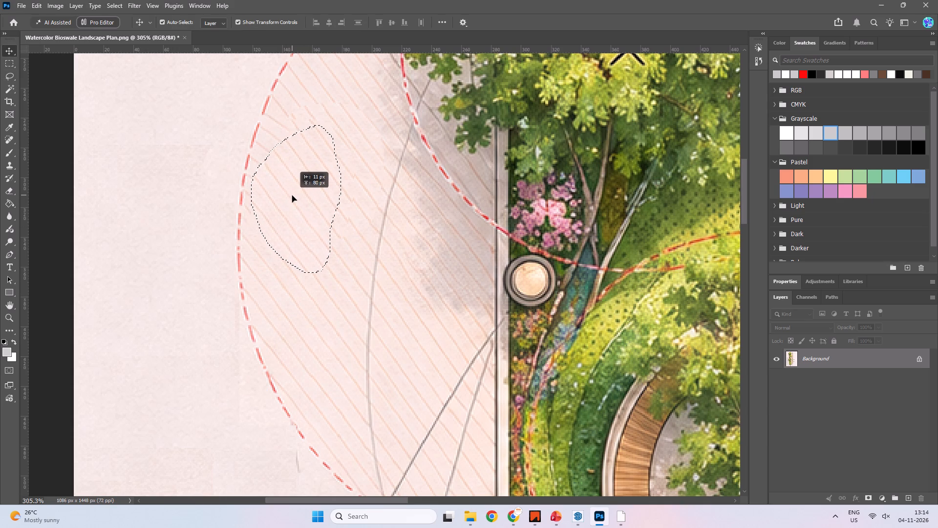
{"action": "left_click_drag", "start_coordinate": [292, 196], "coordinate": [295, 196], "text": "alt"}
Copy the hatching patch over the upper part of the curved grey line, rotate it slightly to match the hatch, and deselect.
{"action": "left_click_drag", "start_coordinate": [297, 198], "coordinate": [352, 194], "text": "alt"}
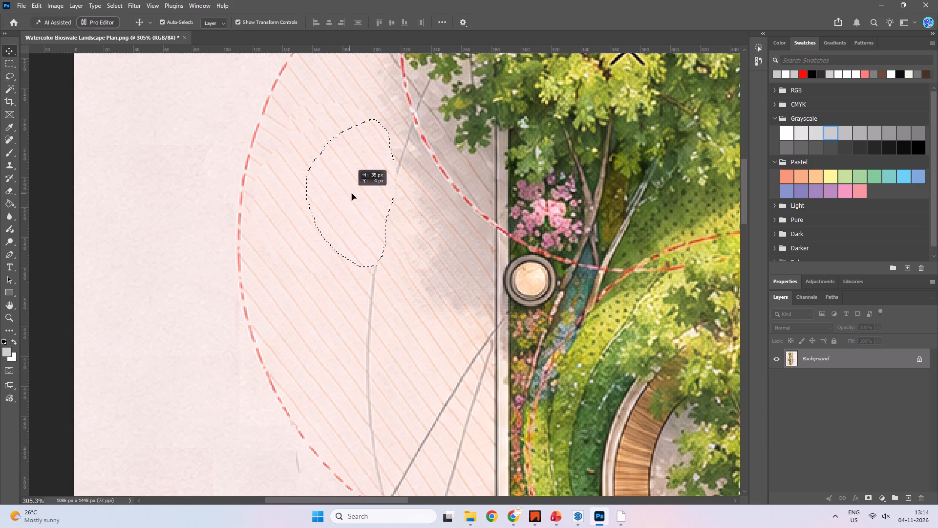
{"action": "left_click_drag", "start_coordinate": [352, 194], "coordinate": [361, 207], "text": "alt"}
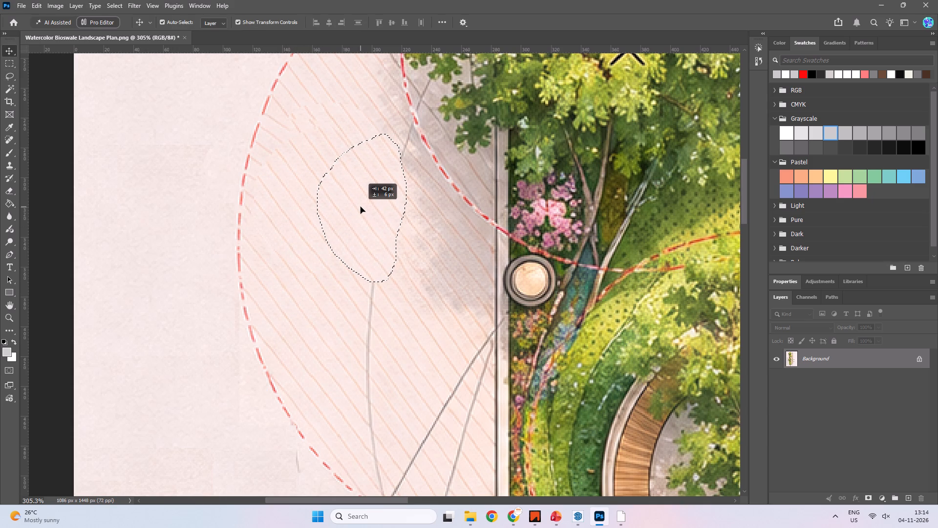
{"action": "left_click_drag", "start_coordinate": [361, 207], "coordinate": [362, 204], "text": "alt"}
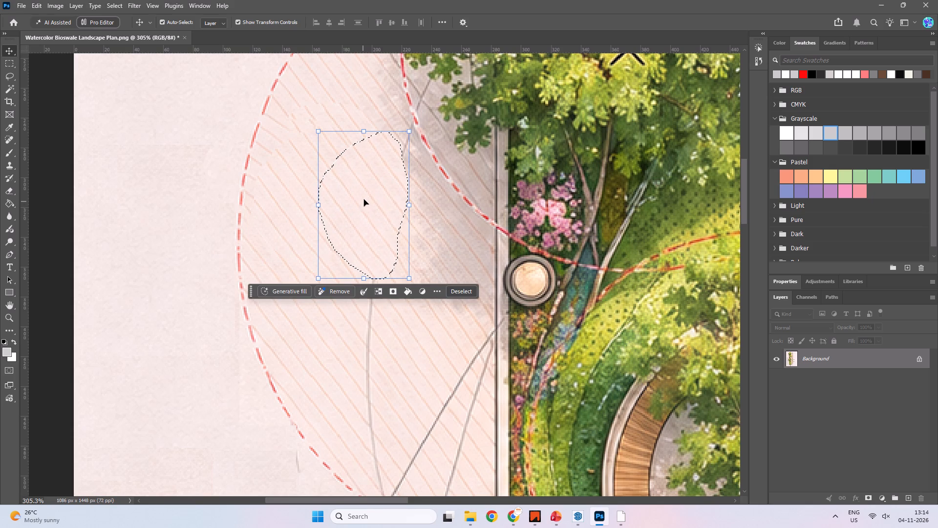
{"action": "left_click_drag", "start_coordinate": [417, 127], "coordinate": [422, 130]}
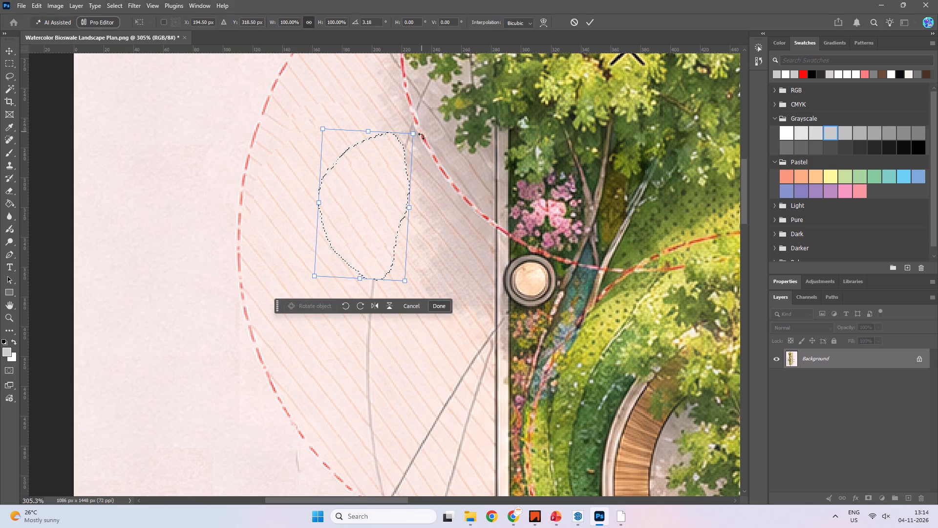
{"action": "left_click", "coordinate": [361, 179]}
{"action": "left_click_drag", "start_coordinate": [362, 183], "coordinate": [364, 184]}
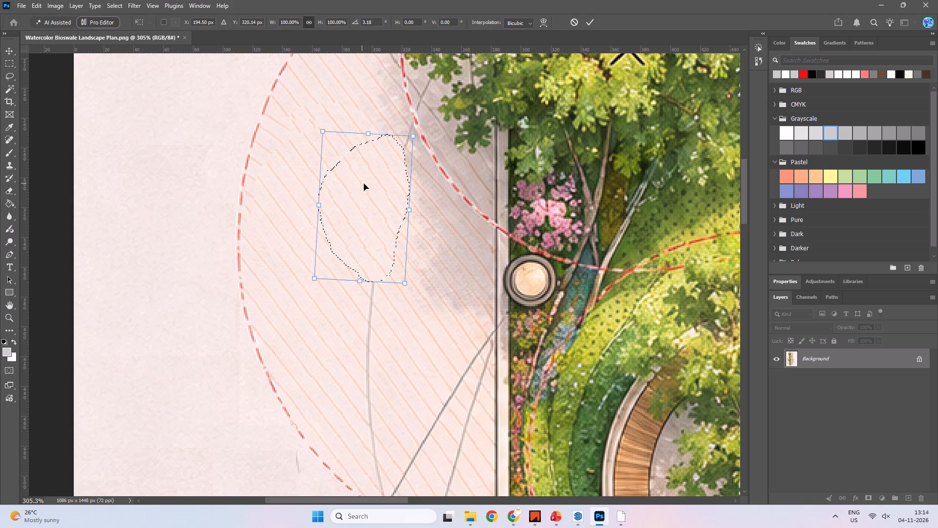
{"action": "left_click_drag", "start_coordinate": [364, 184], "coordinate": [366, 183]}
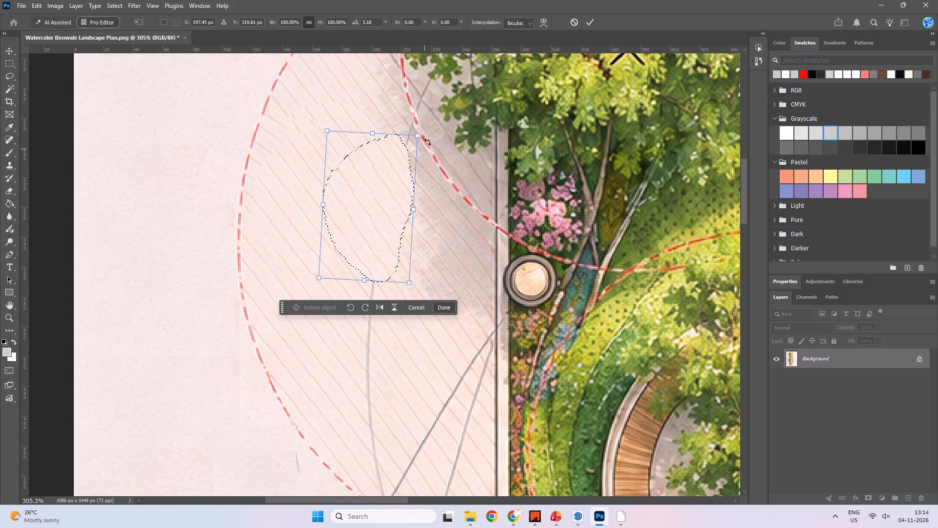
{"action": "left_click", "coordinate": [430, 133]}
{"action": "left_click_drag", "start_coordinate": [386, 156], "coordinate": [385, 157]}
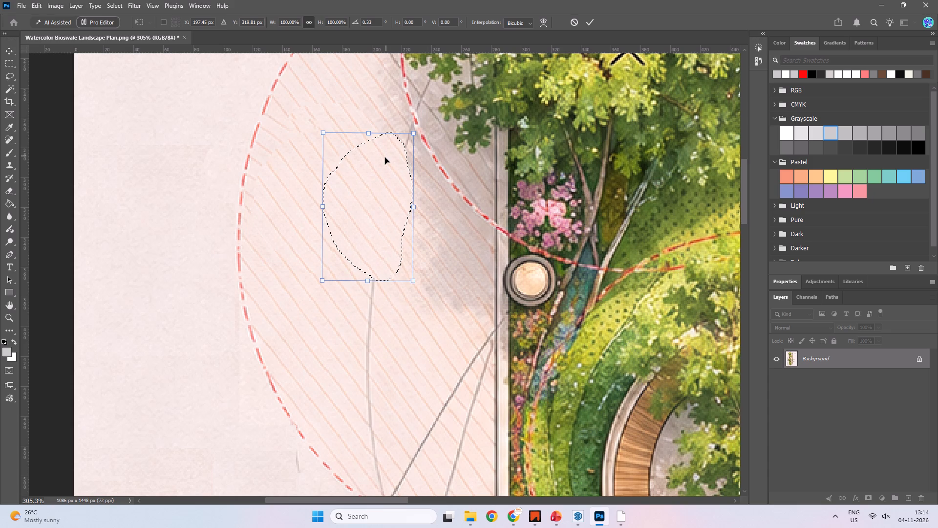
{"action": "left_click_drag", "start_coordinate": [385, 157], "coordinate": [384, 160]}
{"action": "left_click", "coordinate": [397, 218]}
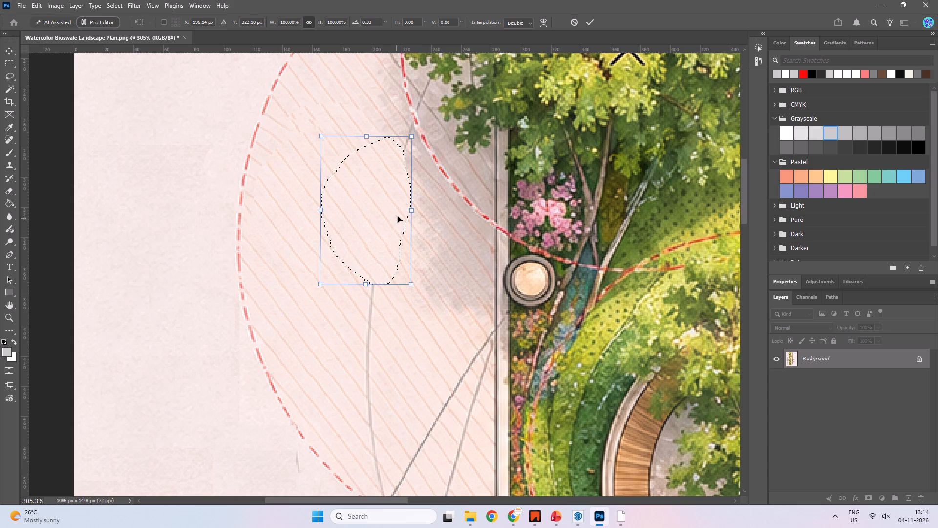
{"action": "left_click", "coordinate": [589, 24]}
{"action": "left_click", "coordinate": [437, 208]}
{"action": "left_click", "coordinate": [205, 182]}
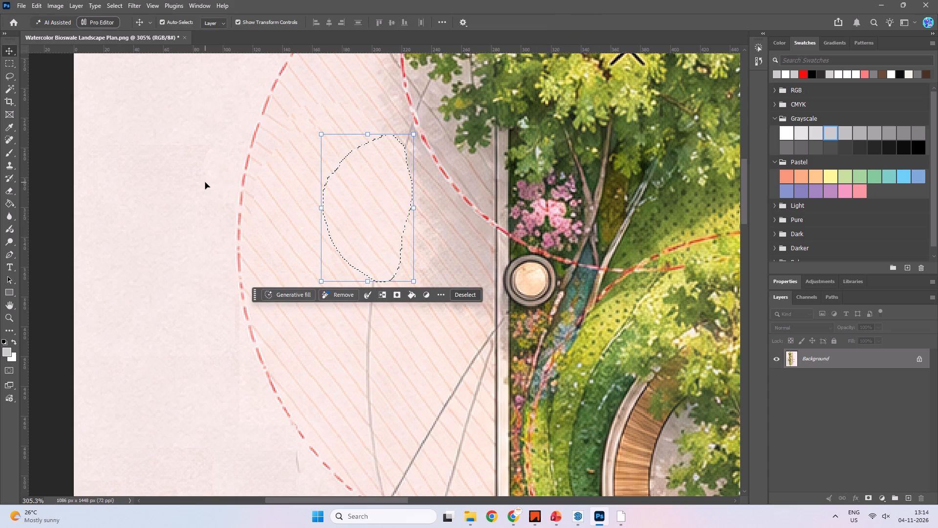
{"action": "key", "text": "m"}
{"action": "left_click", "coordinate": [207, 169]}
Examine the whole plan for remaining labels and stray lines, from the driveway end down to the drainage swale.
{"action": "scroll", "coordinate": [224, 188], "scroll_direction": "down", "scroll_amount": 5, "text": "alt"}
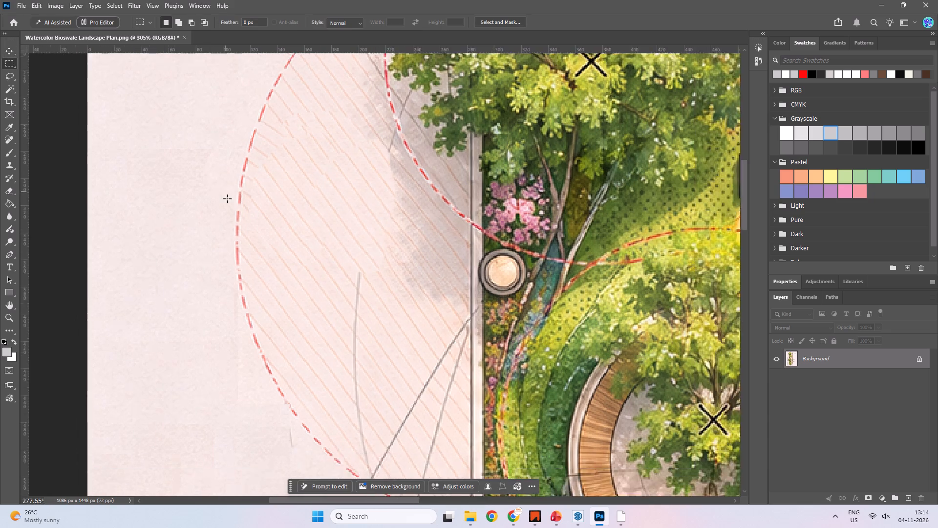
{"action": "scroll", "coordinate": [229, 185], "scroll_direction": "down", "scroll_amount": 1}
{"action": "key", "text": "space"}
{"action": "key", "text": "space"}
{"action": "key", "text": "space"}
{"action": "key", "text": "space"}
{"action": "key", "text": "space"}
{"action": "key", "text": "space"}
{"action": "key", "text": "space"}
{"action": "key", "text": "space"}
{"action": "key", "text": "space"}
{"action": "key", "text": "space"}
{"action": "key", "text": "space"}
{"action": "key", "text": "space"}
{"action": "key", "text": "space"}
{"action": "left_click_drag", "start_coordinate": [243, 170], "coordinate": [256, 335]}
{"action": "scroll", "coordinate": [265, 282], "scroll_direction": "down", "scroll_amount": 10}
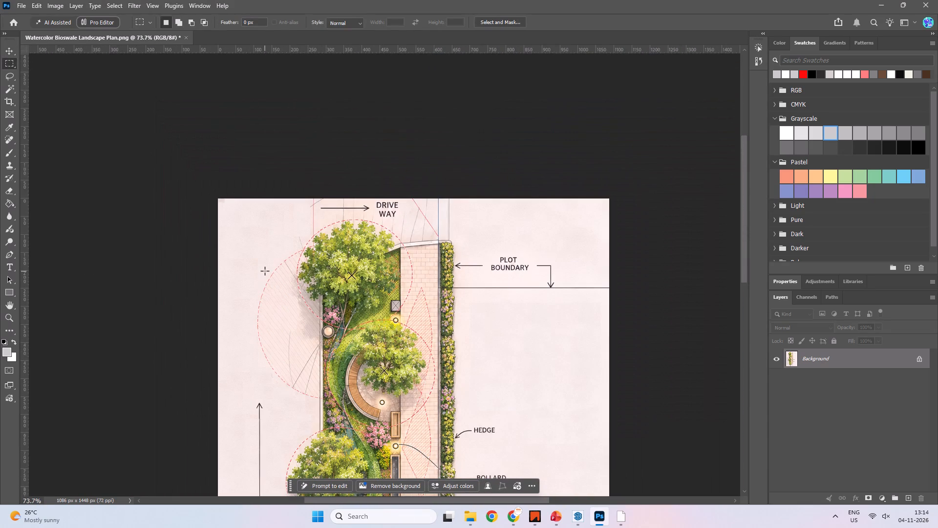
{"action": "key", "text": "space"}
{"action": "key", "text": "space"}
{"action": "key", "text": "space"}
{"action": "key", "text": "space"}
{"action": "key", "text": "space"}
{"action": "key", "text": "space"}
{"action": "key", "text": "space"}
{"action": "left_click_drag", "start_coordinate": [267, 321], "coordinate": [213, 185]}
{"action": "key", "text": "space"}
{"action": "key", "text": "space"}
{"action": "key", "text": "space"}
{"action": "key", "text": "space"}
{"action": "key", "text": "space"}
{"action": "key", "text": "space"}
{"action": "key", "text": "space"}
{"action": "left_click_drag", "start_coordinate": [235, 281], "coordinate": [233, 184]}
{"action": "scroll", "coordinate": [255, 220], "scroll_direction": "down", "scroll_amount": 3, "text": "alt"}
{"action": "key", "text": "space"}
{"action": "key", "text": "space"}
{"action": "key", "text": "space"}
{"action": "key", "text": "space"}
{"action": "key", "text": "space"}
{"action": "key", "text": "space"}
{"action": "left_click_drag", "start_coordinate": [323, 288], "coordinate": [357, 252]}
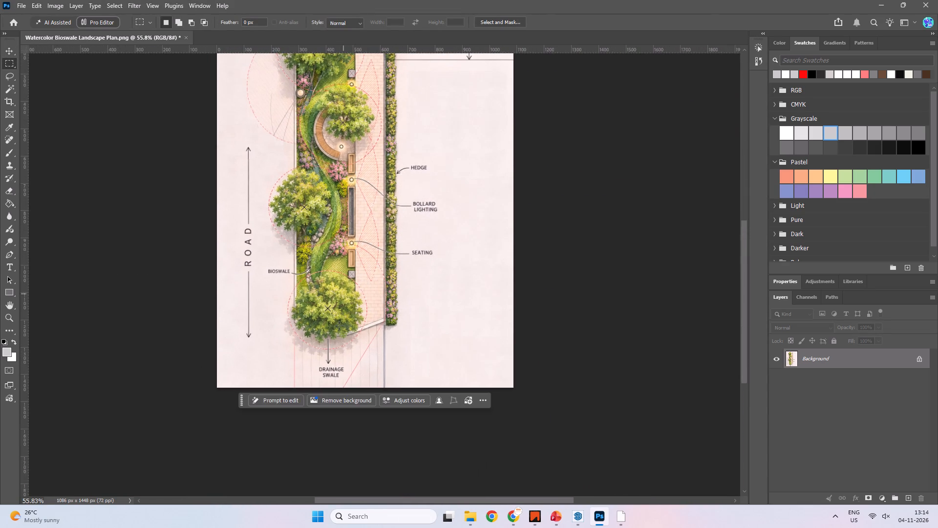
{"action": "scroll", "coordinate": [323, 409], "scroll_direction": "up", "scroll_amount": 6, "text": "alt"}
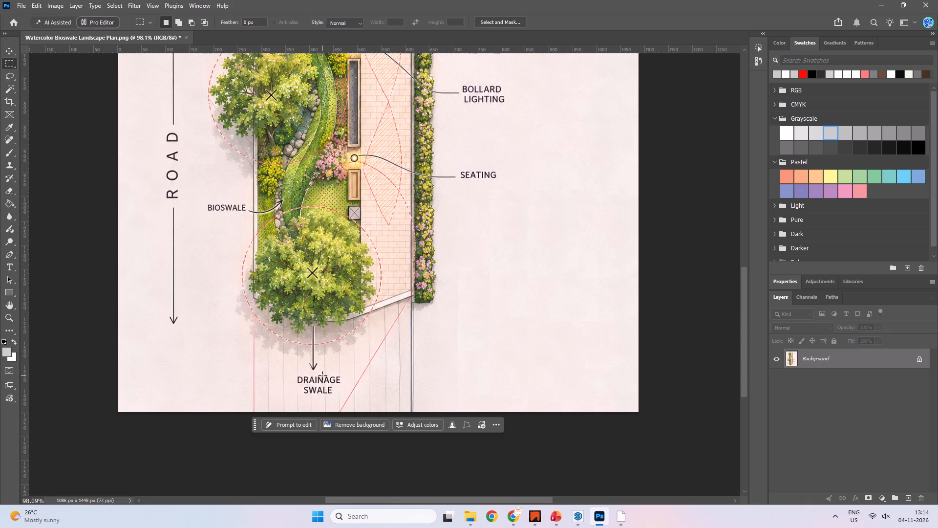
Examine the cleaned bioswale plan from the drainage swale up to the plot boundary, including the whole sheet at once.
{"action": "key", "text": "space"}
{"action": "key", "text": "space"}
{"action": "key", "text": "space"}
{"action": "key", "text": "space"}
{"action": "key", "text": "space"}
{"action": "key", "text": "space"}
{"action": "key", "text": "space"}
{"action": "key", "text": "space"}
{"action": "key", "text": "space"}
{"action": "key", "text": "space"}
{"action": "key", "text": "space"}
{"action": "key", "text": "space"}
{"action": "key", "text": "space"}
{"action": "key", "text": "space"}
{"action": "key", "text": "space"}
{"action": "key", "text": "space"}
{"action": "key", "text": "space"}
{"action": "key", "text": "space"}
{"action": "key", "text": "space"}
{"action": "key", "text": "space"}
{"action": "left_click_drag", "start_coordinate": [264, 241], "coordinate": [273, 365]}
{"action": "key", "text": "space"}
{"action": "key", "text": "space"}
{"action": "key", "text": "space"}
{"action": "key", "text": "space"}
{"action": "key", "text": "space"}
{"action": "key", "text": "space"}
{"action": "key", "text": "space"}
{"action": "key", "text": "space"}
{"action": "key", "text": "space"}
{"action": "key", "text": "space"}
{"action": "key", "text": "space"}
{"action": "key", "text": "space"}
{"action": "key", "text": "space"}
{"action": "key", "text": "space"}
{"action": "key", "text": "space"}
{"action": "key", "text": "space"}
{"action": "key", "text": "space"}
{"action": "key", "text": "space"}
{"action": "key", "text": "space"}
{"action": "key", "text": "space"}
{"action": "left_click_drag", "start_coordinate": [294, 226], "coordinate": [288, 275]}
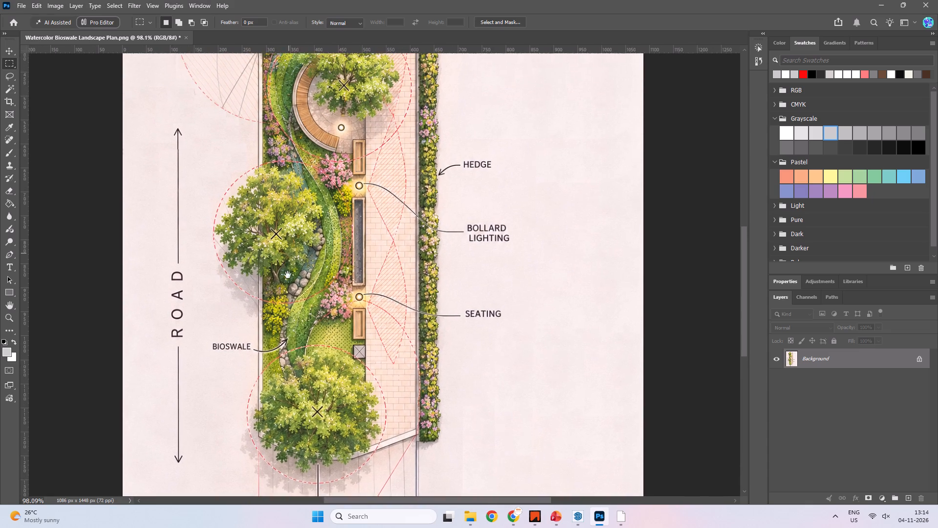
{"action": "left_click_drag", "start_coordinate": [288, 275], "coordinate": [283, 392]}
{"action": "left_click_drag", "start_coordinate": [274, 237], "coordinate": [286, 211]}
{"action": "scroll", "coordinate": [286, 218], "scroll_direction": "down", "scroll_amount": 5}
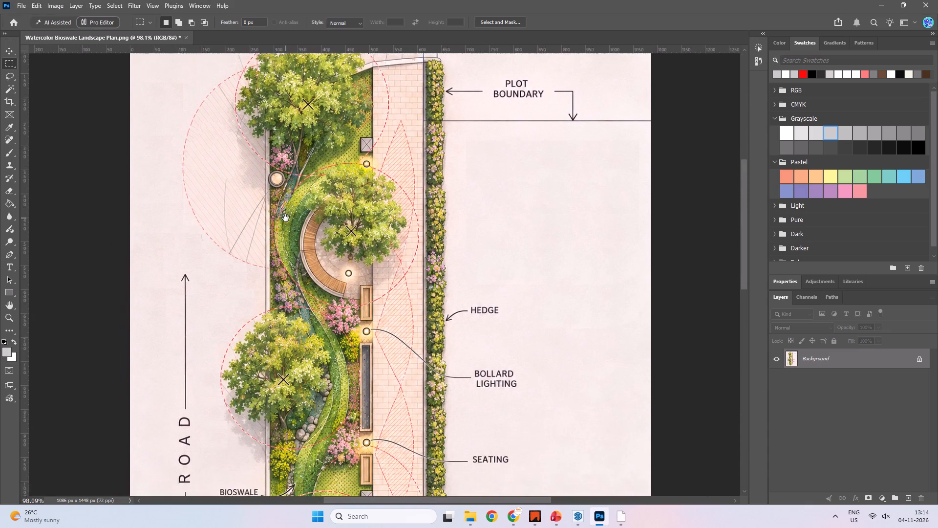
{"action": "scroll", "coordinate": [288, 217], "scroll_direction": "down", "scroll_amount": 3, "text": "alt"}
{"action": "scroll", "coordinate": [273, 177], "scroll_direction": "up", "scroll_amount": 3}
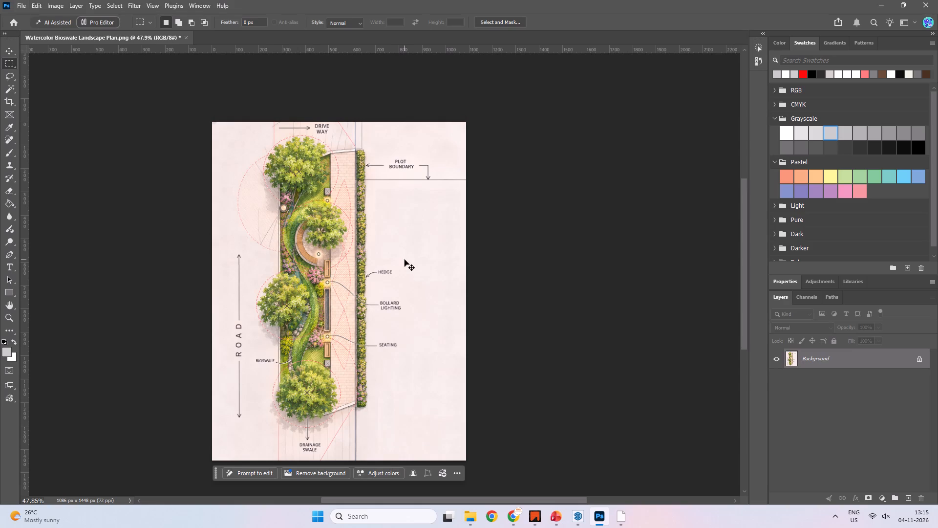
Save a copy over Watercolor Bioswale Landscape Plan.png in Downloads, using the large file size (fastest saving) PNG option.
{"action": "left_click", "coordinate": [19, 2]}
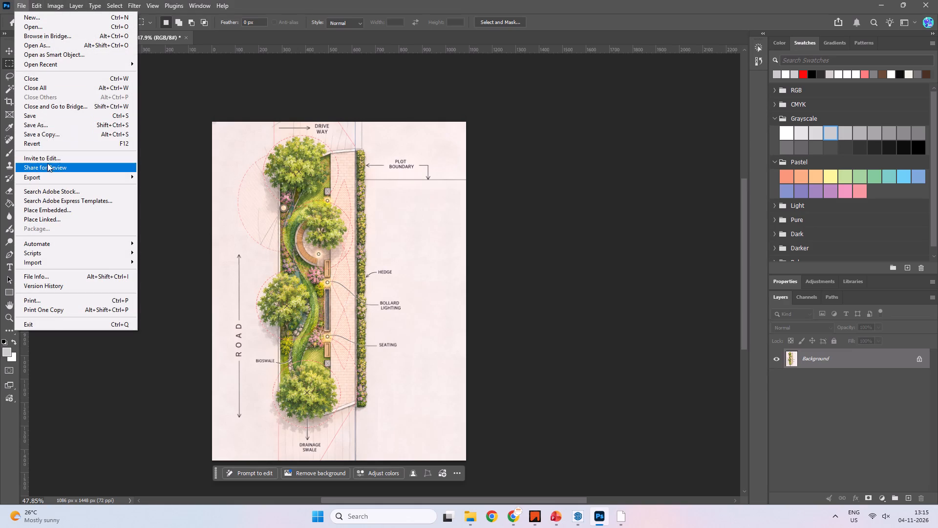
{"action": "left_click", "coordinate": [49, 134]}
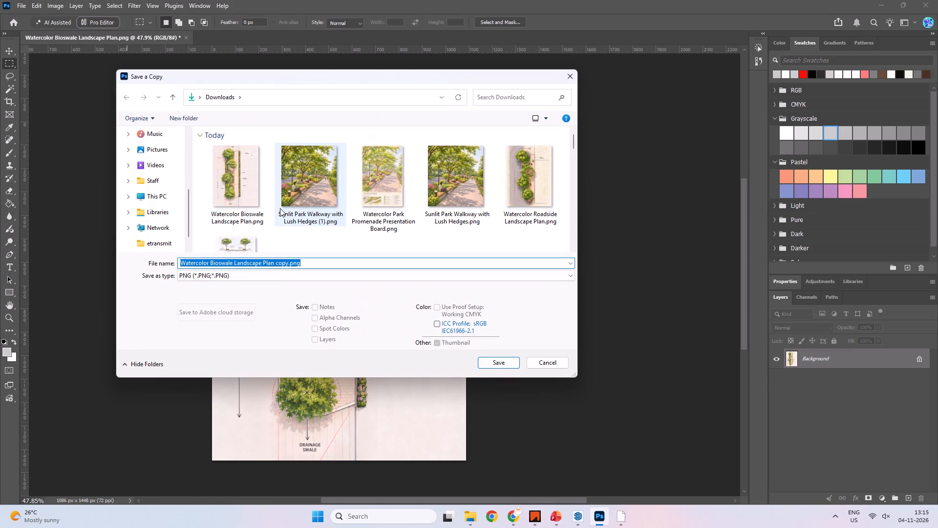
{"action": "left_click", "coordinate": [227, 176]}
{"action": "left_click", "coordinate": [488, 358]}
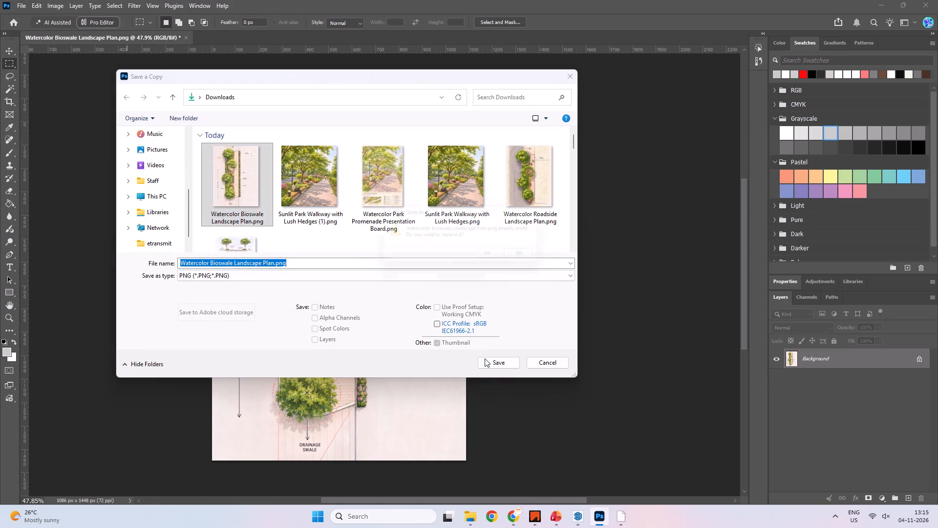
{"action": "left_click", "coordinate": [494, 271]}
{"action": "left_click", "coordinate": [495, 263]}
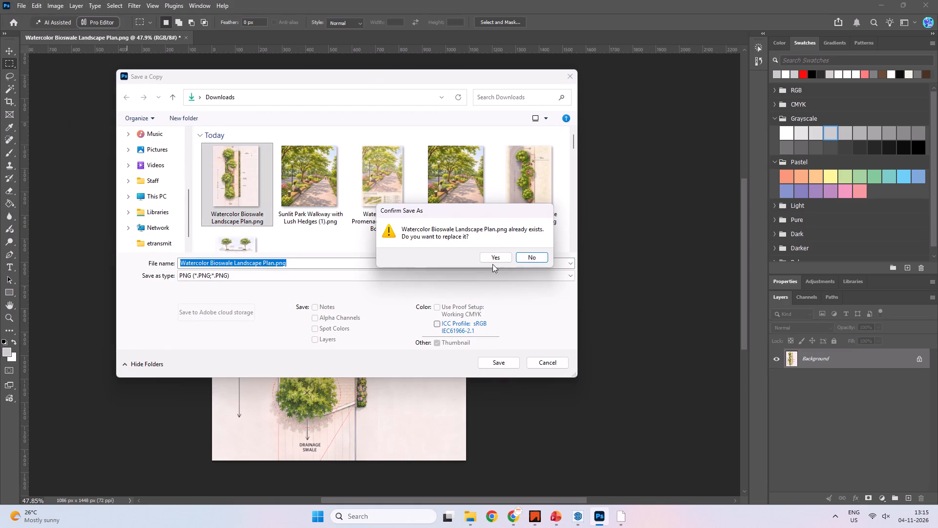
{"action": "key", "text": "Escape"}
{"action": "left_click", "coordinate": [497, 254]}
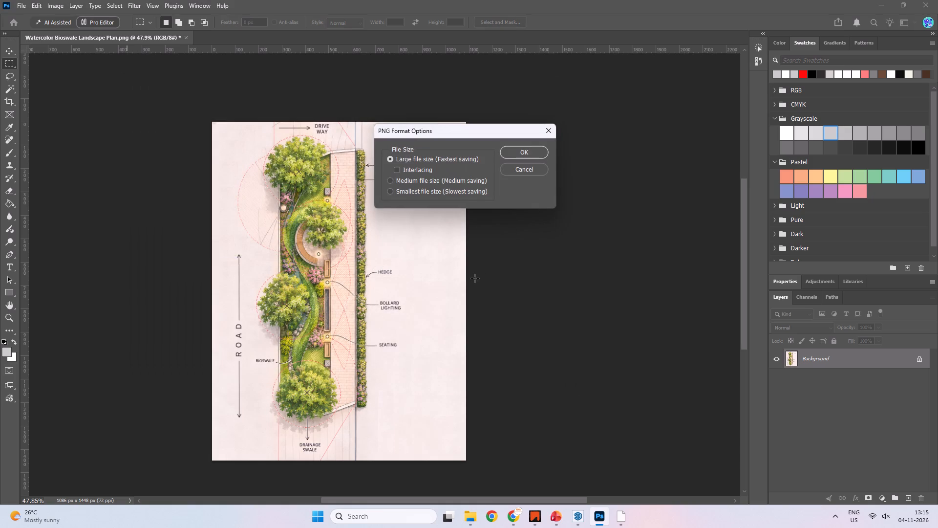
{"action": "left_click", "coordinate": [531, 155]}
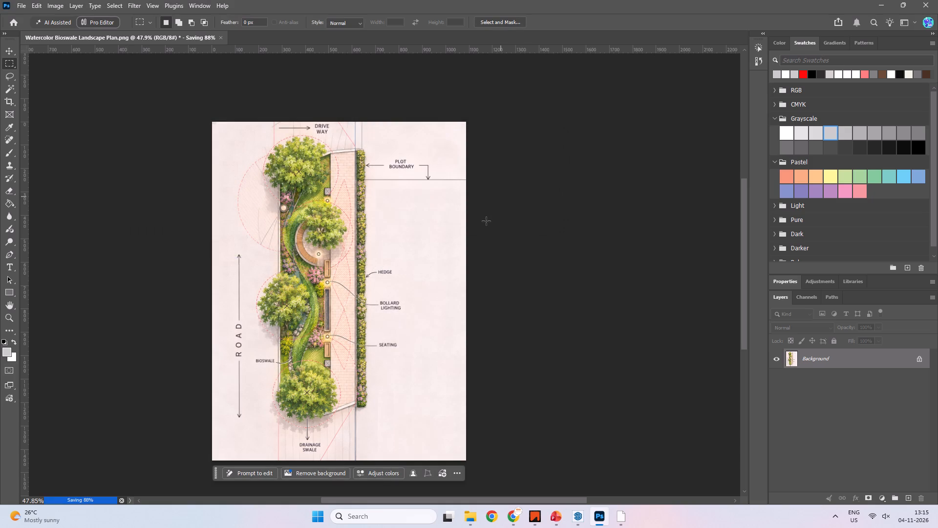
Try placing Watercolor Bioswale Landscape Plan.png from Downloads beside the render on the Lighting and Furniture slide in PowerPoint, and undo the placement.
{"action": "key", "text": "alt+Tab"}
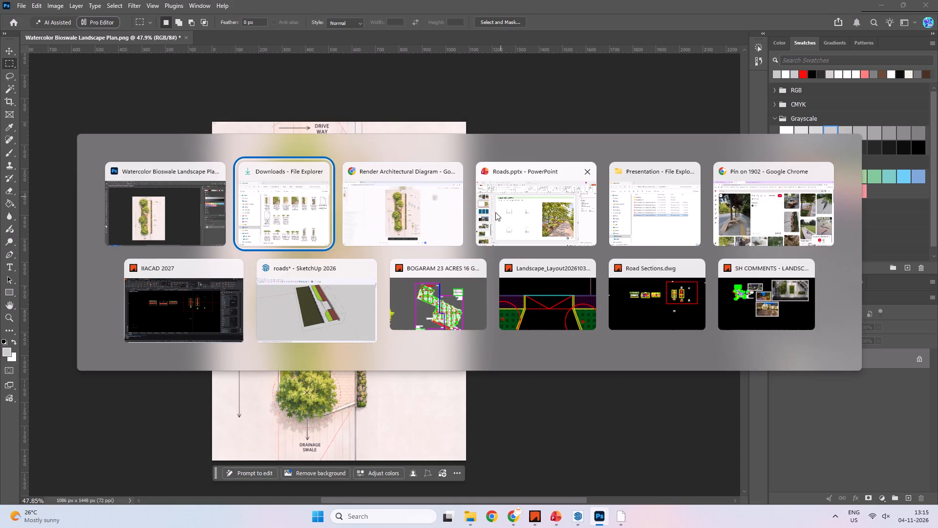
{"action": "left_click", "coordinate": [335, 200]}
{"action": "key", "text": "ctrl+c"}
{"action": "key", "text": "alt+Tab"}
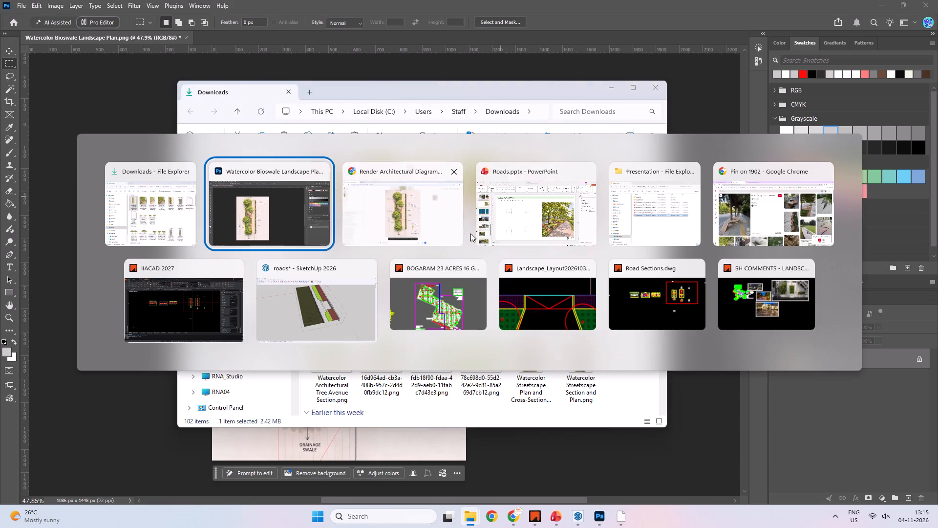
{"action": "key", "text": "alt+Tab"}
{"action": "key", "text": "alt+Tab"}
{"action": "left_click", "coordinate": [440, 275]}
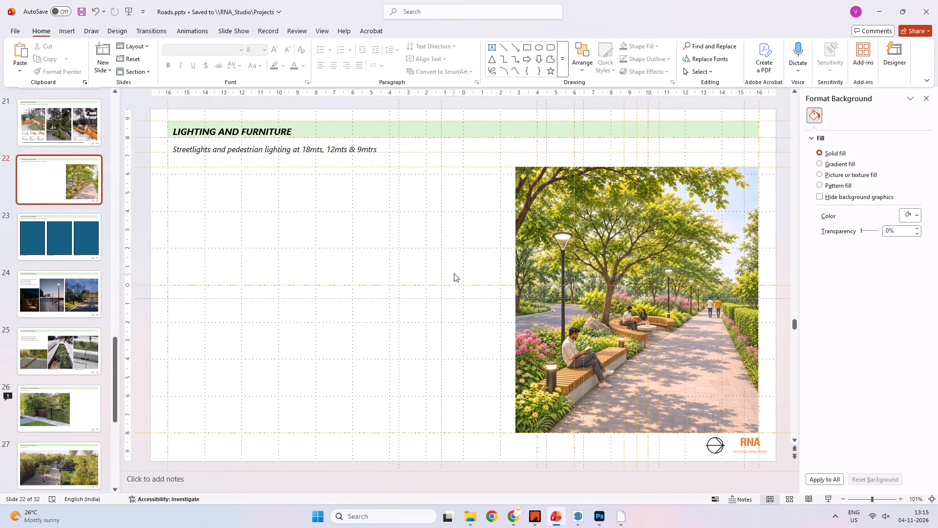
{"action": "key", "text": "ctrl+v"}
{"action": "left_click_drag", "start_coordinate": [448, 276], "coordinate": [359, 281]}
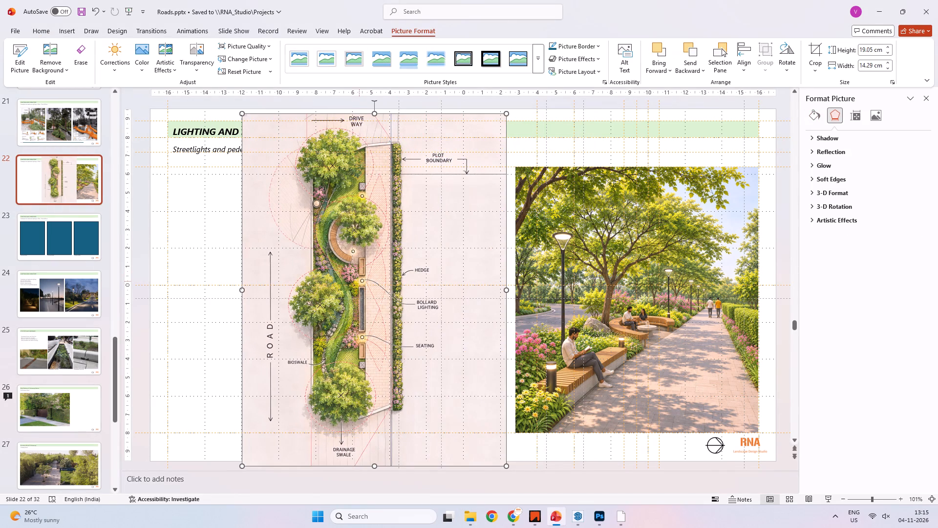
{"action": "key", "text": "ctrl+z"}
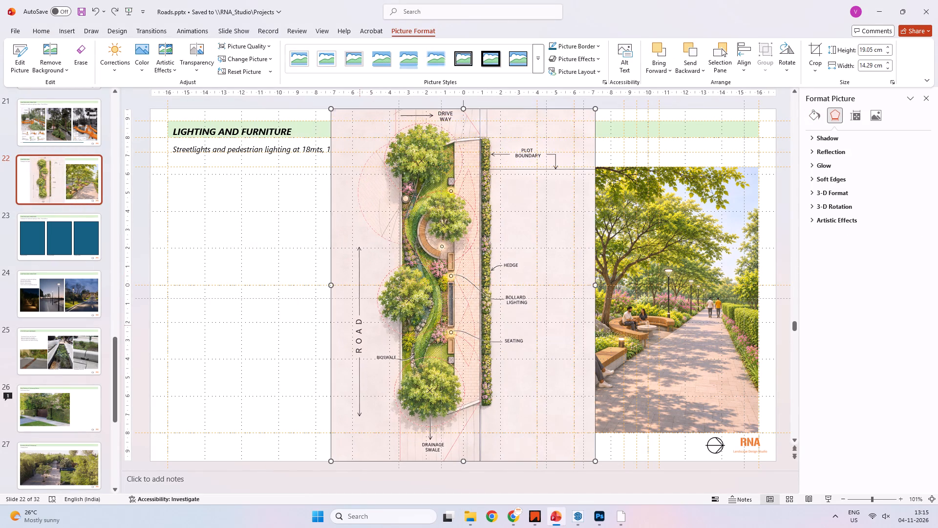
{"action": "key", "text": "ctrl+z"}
Back in Photoshop, examine the seating, bollard lighting, hedge and bioswale areas of the plan up close.
{"action": "key", "text": "alt+Tab"}
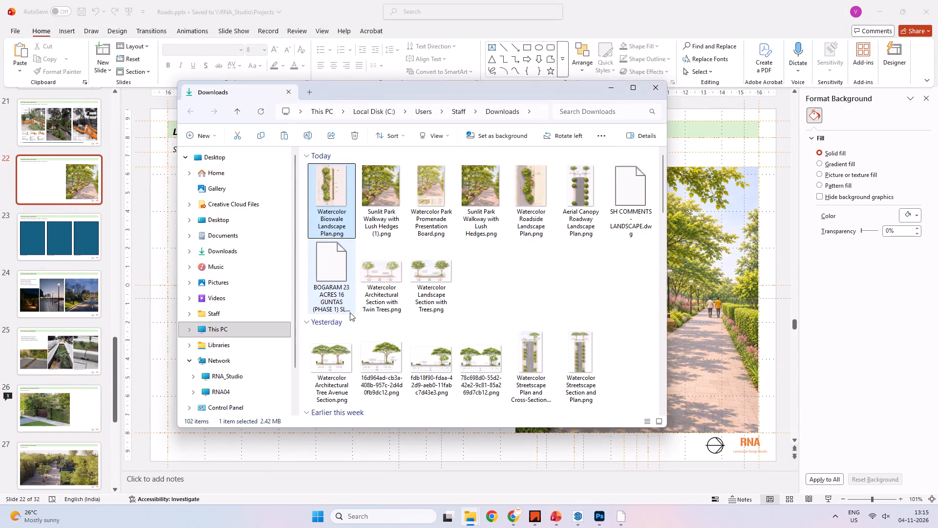
{"action": "key", "text": "alt+Tab"}
{"action": "key", "text": "alt+Tab"}
{"action": "scroll", "coordinate": [304, 313], "scroll_direction": "up", "scroll_amount": 9, "text": "alt"}
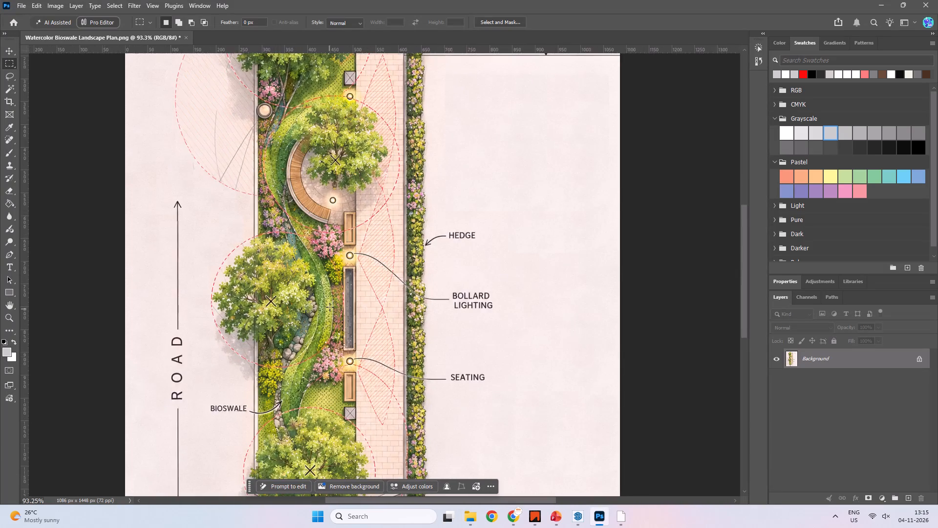
{"action": "scroll", "coordinate": [330, 307], "scroll_direction": "up", "scroll_amount": 4, "text": "alt"}
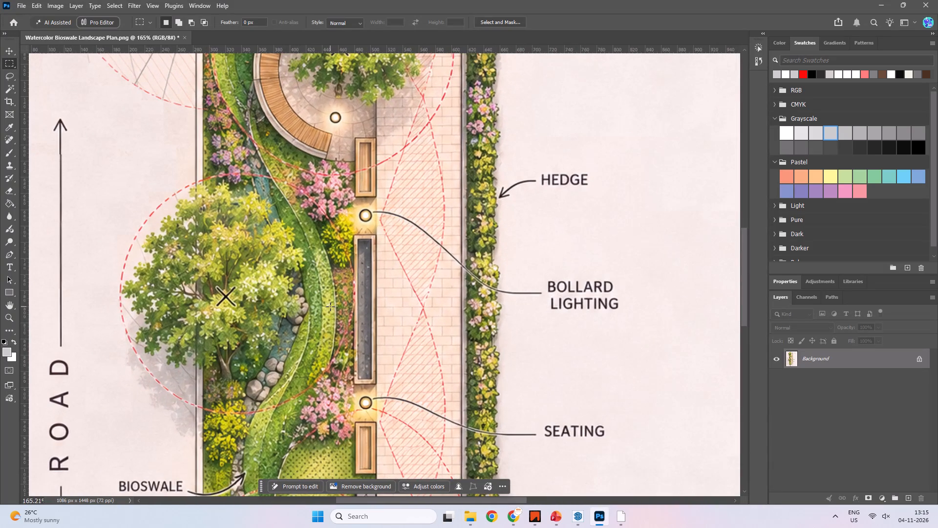
{"action": "key", "text": "space"}
{"action": "key", "text": "space"}
{"action": "key", "text": "space"}
{"action": "key", "text": "space"}
{"action": "key", "text": "space"}
{"action": "key", "text": "space"}
{"action": "key", "text": "space"}
{"action": "key", "text": "space"}
{"action": "key", "text": "space"}
{"action": "key", "text": "space"}
{"action": "key", "text": "space"}
{"action": "key", "text": "space"}
{"action": "key", "text": "space"}
{"action": "key", "text": "space"}
{"action": "key", "text": "space"}
{"action": "key", "text": "space"}
{"action": "key", "text": "space"}
{"action": "key", "text": "space"}
{"action": "key", "text": "space"}
{"action": "key", "text": "space"}
{"action": "left_click_drag", "start_coordinate": [339, 242], "coordinate": [242, 282]}
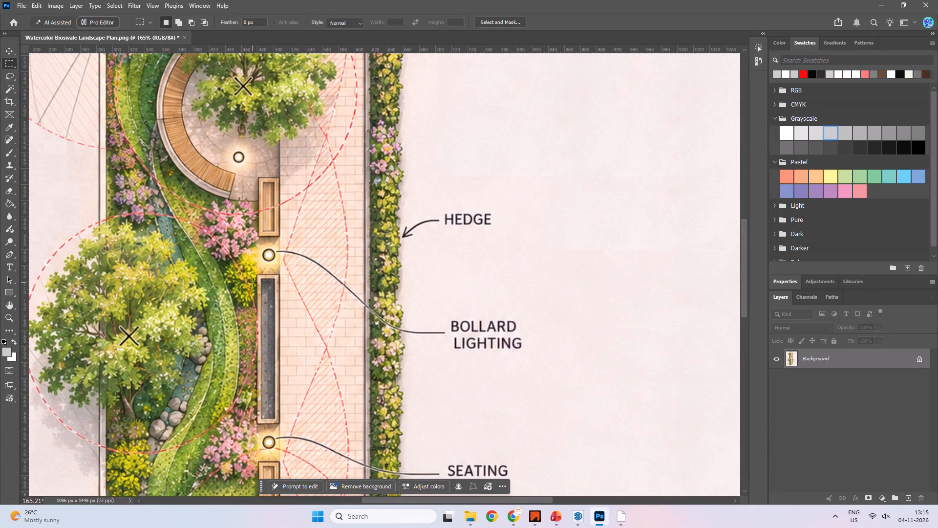
{"action": "key", "text": "space"}
{"action": "key", "text": "space"}
{"action": "key", "text": "space"}
{"action": "key", "text": "space"}
{"action": "key", "text": "space"}
{"action": "key", "text": "space"}
{"action": "key", "text": "space"}
{"action": "key", "text": "space"}
{"action": "key", "text": "space"}
{"action": "key", "text": "space"}
{"action": "key", "text": "space"}
{"action": "key", "text": "space"}
{"action": "key", "text": "space"}
{"action": "key", "text": "space"}
{"action": "key", "text": "space"}
{"action": "key", "text": "space"}
{"action": "key", "text": "space"}
{"action": "key", "text": "space"}
{"action": "key", "text": "space"}
{"action": "key", "text": "space"}
{"action": "left_click_drag", "start_coordinate": [215, 327], "coordinate": [172, 190]}
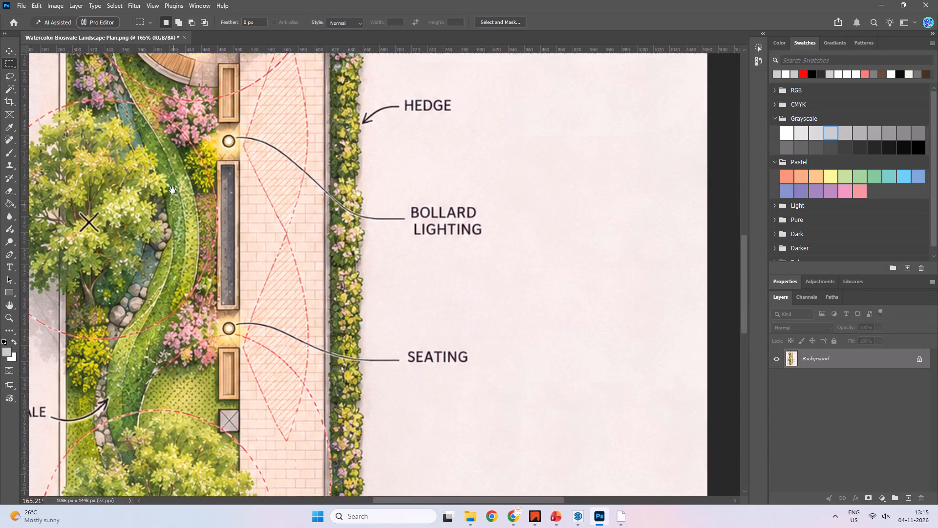
{"action": "left_click_drag", "start_coordinate": [172, 190], "coordinate": [238, 151]}
{"action": "key", "text": "space"}
{"action": "key", "text": "space"}
{"action": "key", "text": "space"}
{"action": "key", "text": "space"}
{"action": "key", "text": "space"}
{"action": "key", "text": "space"}
{"action": "key", "text": "space"}
{"action": "key", "text": "space"}
{"action": "key", "text": "space"}
{"action": "key", "text": "space"}
{"action": "key", "text": "space"}
{"action": "key", "text": "space"}
{"action": "key", "text": "space"}
{"action": "key", "text": "space"}
{"action": "key", "text": "space"}
{"action": "key", "text": "space"}
{"action": "key", "text": "space"}
{"action": "key", "text": "space"}
{"action": "key", "text": "space"}
{"action": "key", "text": "space"}
{"action": "left_click_drag", "start_coordinate": [248, 183], "coordinate": [274, 358]}
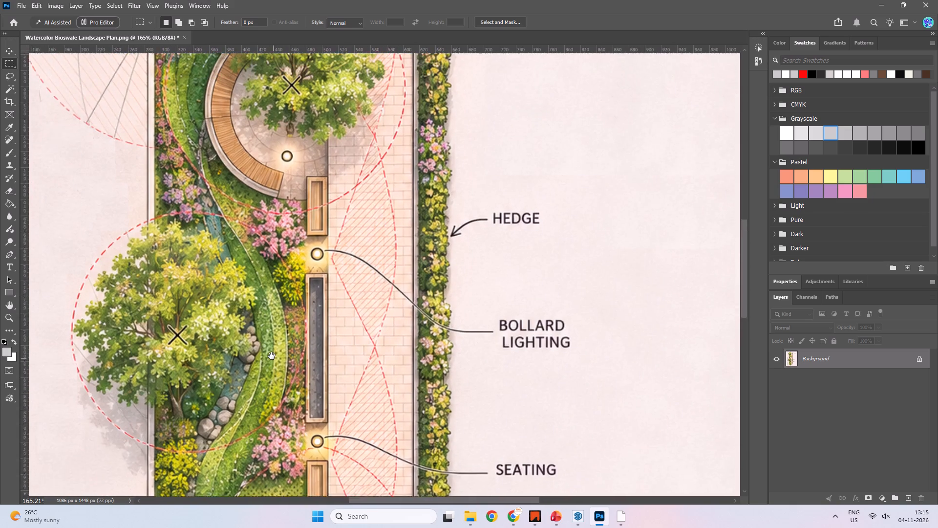
{"action": "left_click_drag", "start_coordinate": [239, 177], "coordinate": [198, 229]}
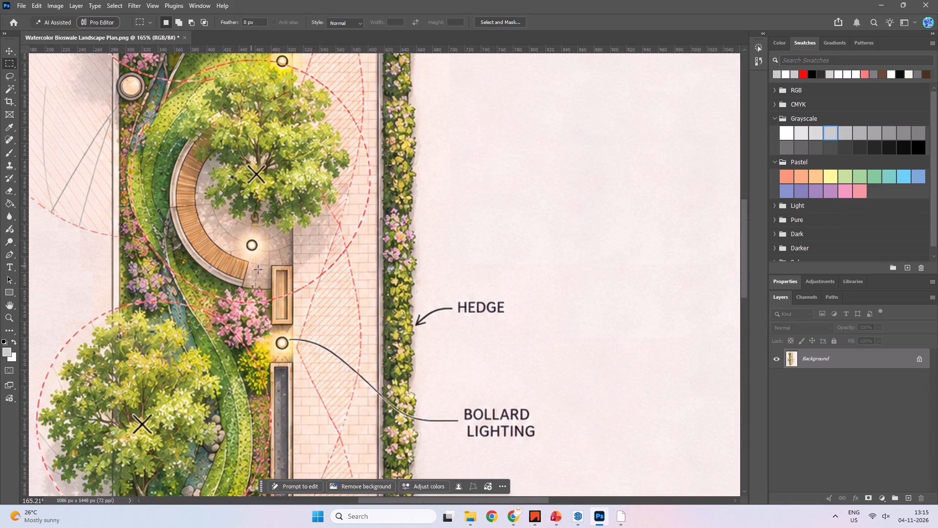
{"action": "key", "text": "alt+Tab"}
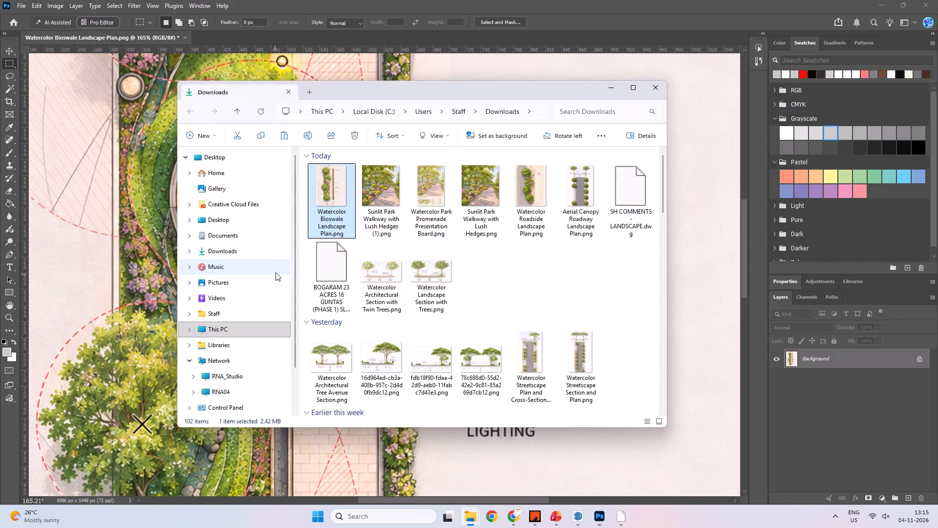
{"action": "key", "text": "alt+Tab"}
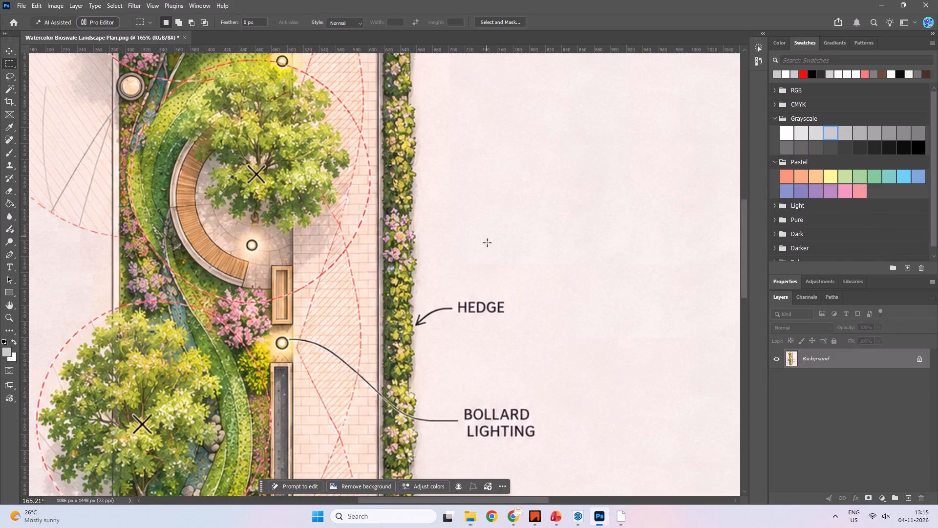
{"action": "scroll", "coordinate": [341, 263], "scroll_direction": "up", "scroll_amount": 15}
{"action": "scroll", "coordinate": [328, 256], "scroll_direction": "down", "scroll_amount": 1}
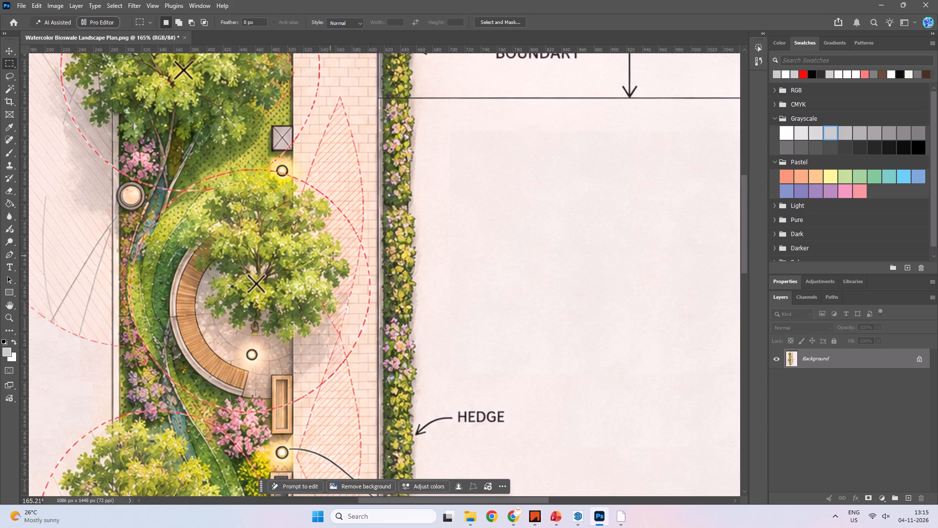
In the ChatGPT Render Architectural Diagram chat, review the first rendered plan enlarged and the sketch it was made from.
{"action": "key", "text": "alt+Tab"}
{"action": "key", "text": "alt+Tab"}
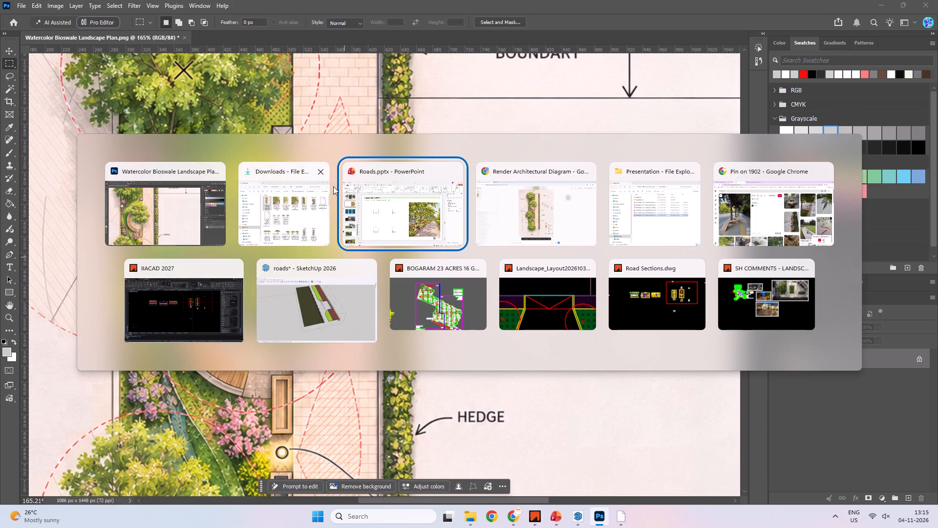
{"action": "left_click", "coordinate": [521, 176], "text": "alt"}
{"action": "key", "text": "Escape"}
{"action": "scroll", "coordinate": [335, 261], "scroll_direction": "up", "scroll_amount": 7}
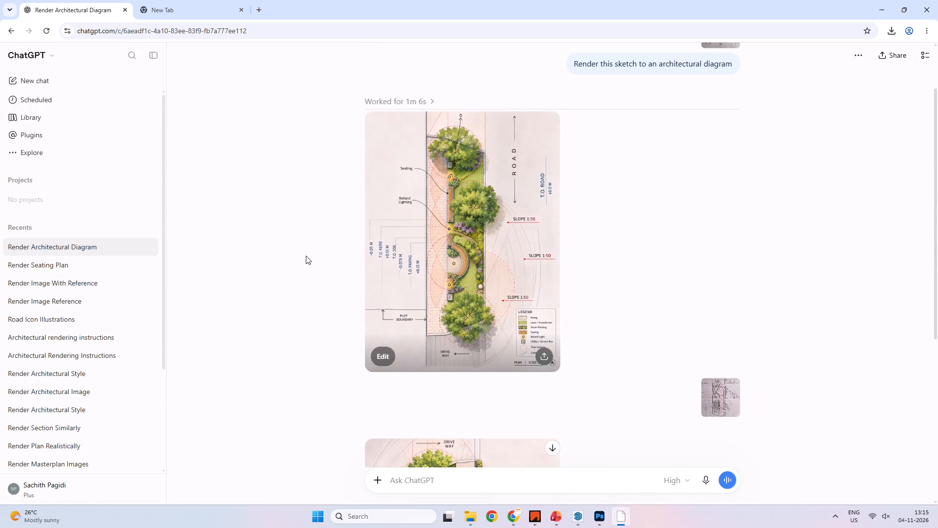
{"action": "left_click", "coordinate": [454, 255]}
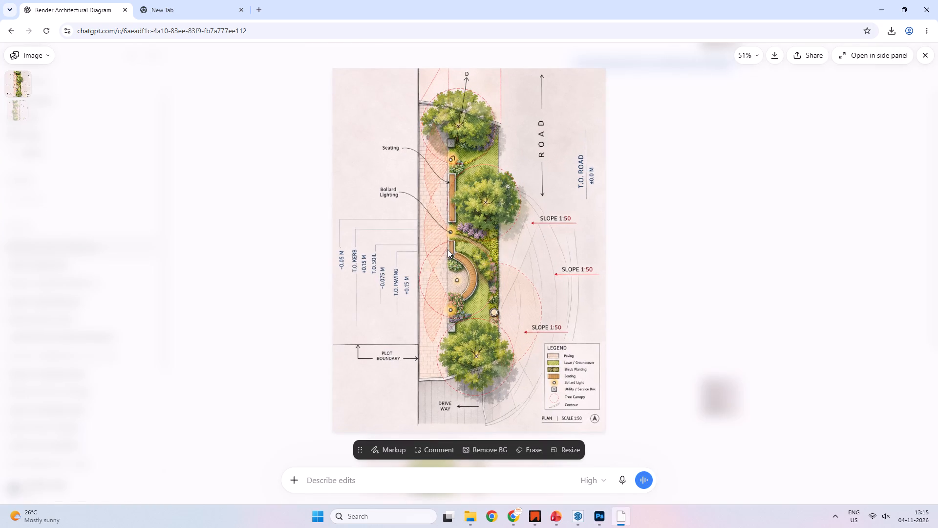
{"action": "key", "text": "Escape"}
{"action": "scroll", "coordinate": [428, 255], "scroll_direction": "up", "scroll_amount": 13}
{"action": "scroll", "coordinate": [691, 237], "scroll_direction": "up", "scroll_amount": 4}
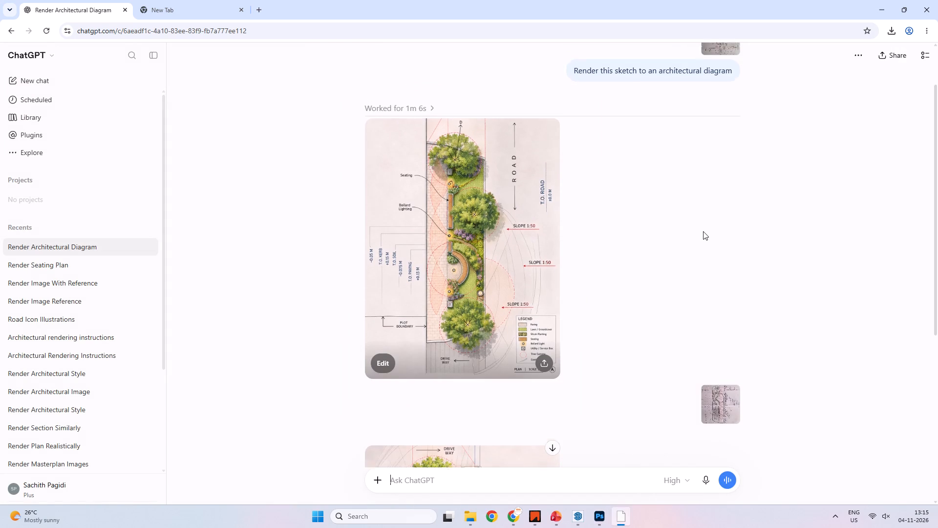
{"action": "scroll", "coordinate": [703, 231], "scroll_direction": "up", "scroll_amount": 2}
{"action": "scroll", "coordinate": [657, 236], "scroll_direction": "up", "scroll_amount": 12}
{"action": "left_click", "coordinate": [47, 264]}
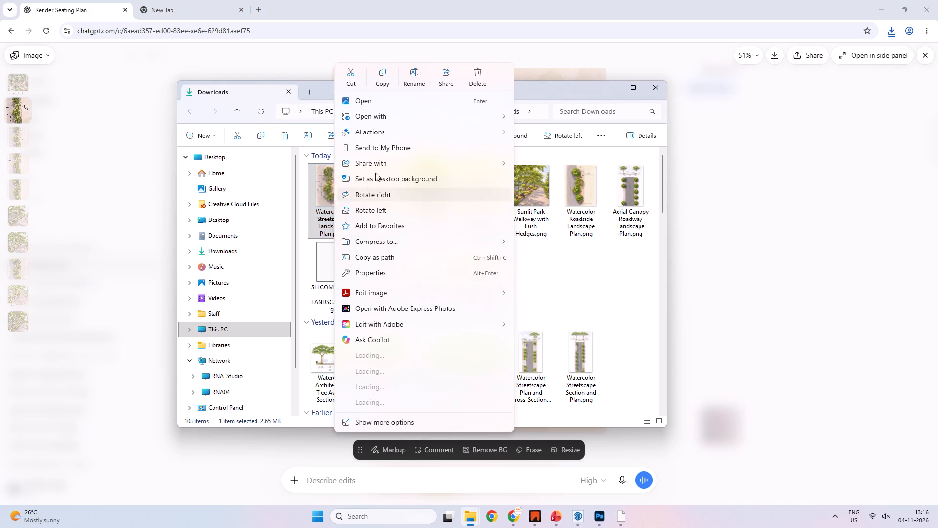
{"action": "left_click", "coordinate": [394, 117]}
{"action": "left_click", "coordinate": [540, 130]}
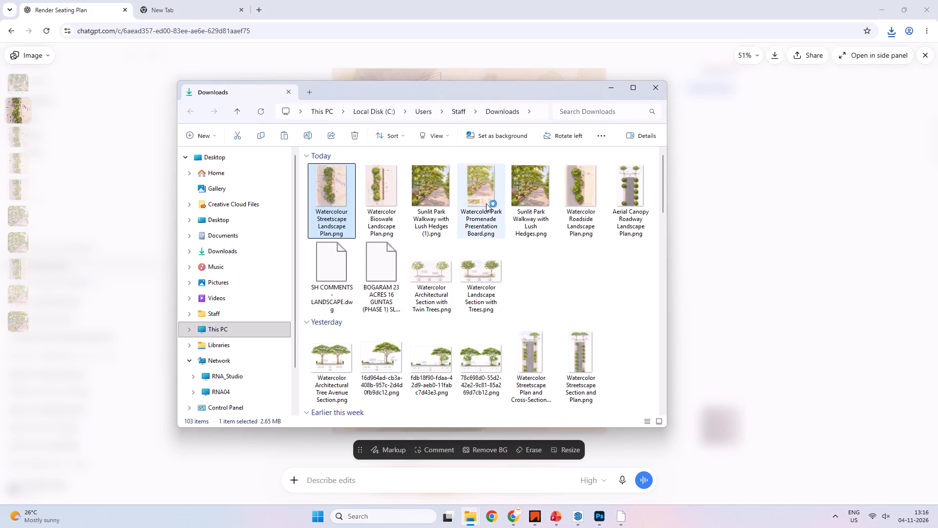
Copy the straight bench's wooden slats above the seated person into the Watercolor Bioswale plan, over the short bench beside the circular seating.
{"action": "scroll", "coordinate": [357, 253], "scroll_direction": "up", "scroll_amount": 7, "text": "alt"}
{"action": "scroll", "coordinate": [412, 323], "scroll_direction": "up", "scroll_amount": 13, "text": "alt"}
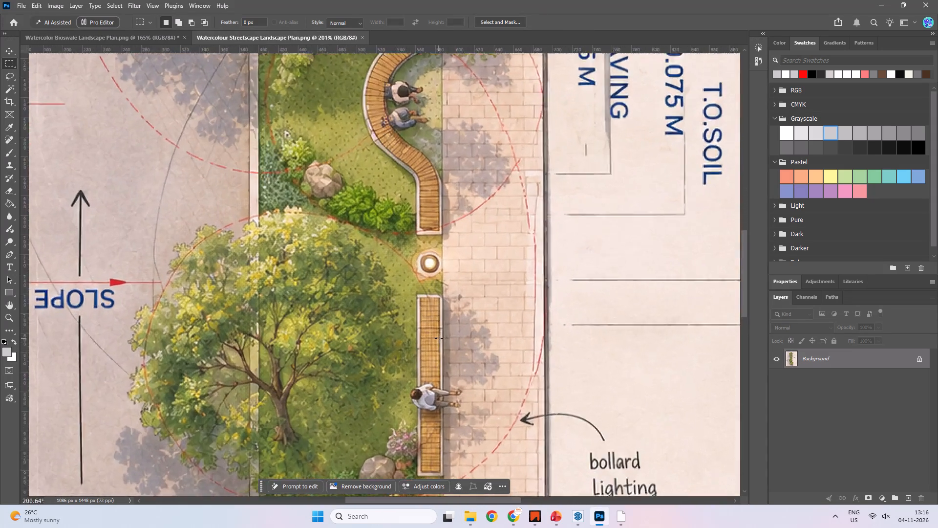
{"action": "key", "text": "space"}
{"action": "key", "text": "space"}
{"action": "key", "text": "space"}
{"action": "key", "text": "space"}
{"action": "key", "text": "space"}
{"action": "key", "text": "space"}
{"action": "left_click_drag", "start_coordinate": [434, 334], "coordinate": [417, 257]}
{"action": "left_click_drag", "start_coordinate": [393, 198], "coordinate": [422, 331]}
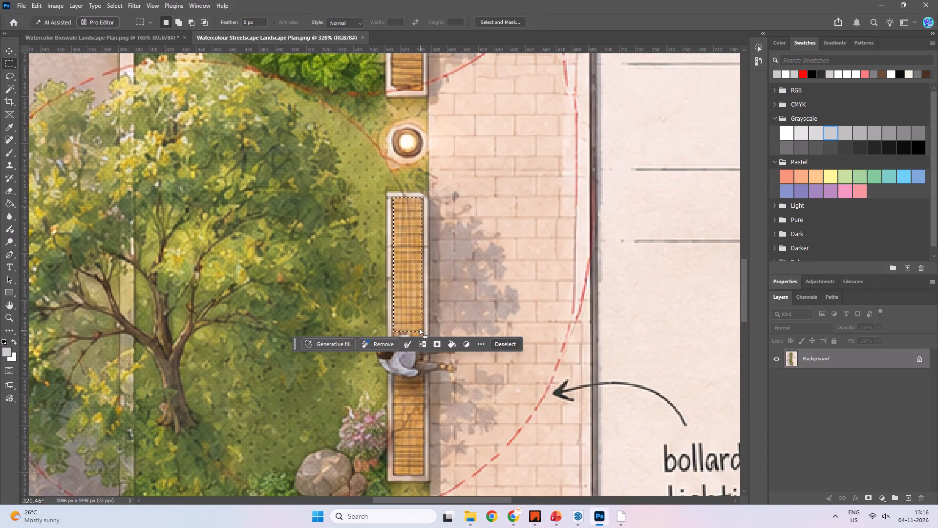
{"action": "key", "text": "v"}
{"action": "left_click_drag", "start_coordinate": [408, 295], "coordinate": [132, 40], "text": "alt"}
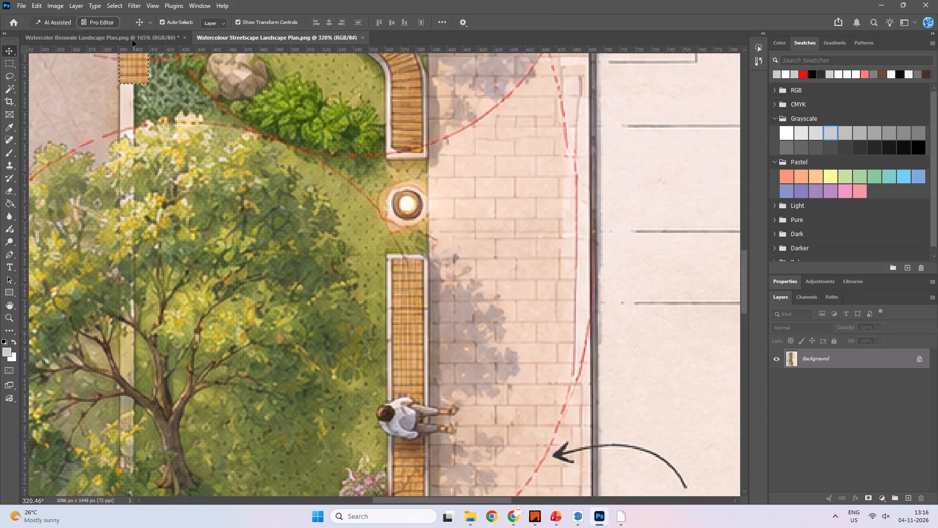
{"action": "left_click_drag", "start_coordinate": [132, 40], "coordinate": [279, 405], "text": "alt"}
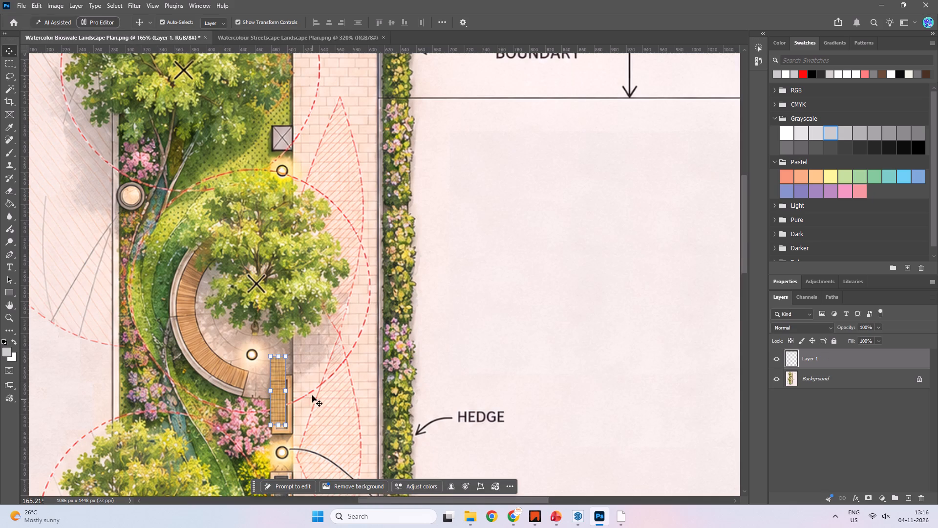
Scale the copied slats up proportionally to about 126% so they nearly span the short bench's width.
{"action": "key", "text": "space"}
{"action": "key", "text": "space"}
{"action": "key", "text": "space"}
{"action": "key", "text": "space"}
{"action": "key", "text": "space"}
{"action": "left_click_drag", "start_coordinate": [311, 382], "coordinate": [328, 273]}
{"action": "scroll", "coordinate": [286, 296], "scroll_direction": "up", "scroll_amount": 12, "text": "alt"}
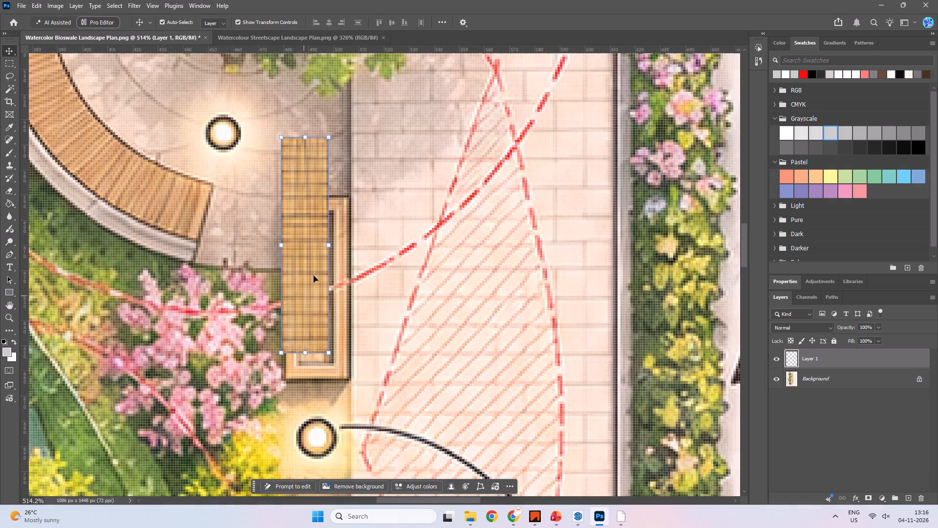
{"action": "left_click_drag", "start_coordinate": [330, 242], "coordinate": [342, 245]}
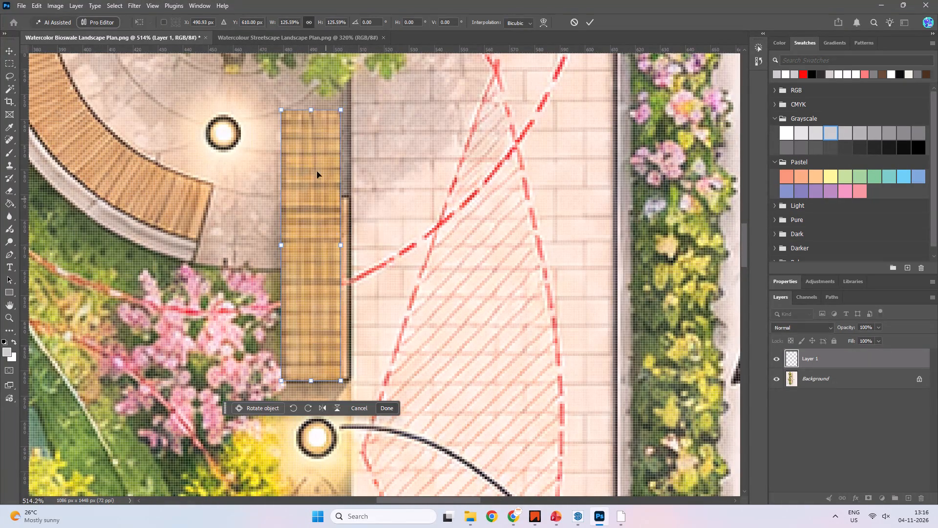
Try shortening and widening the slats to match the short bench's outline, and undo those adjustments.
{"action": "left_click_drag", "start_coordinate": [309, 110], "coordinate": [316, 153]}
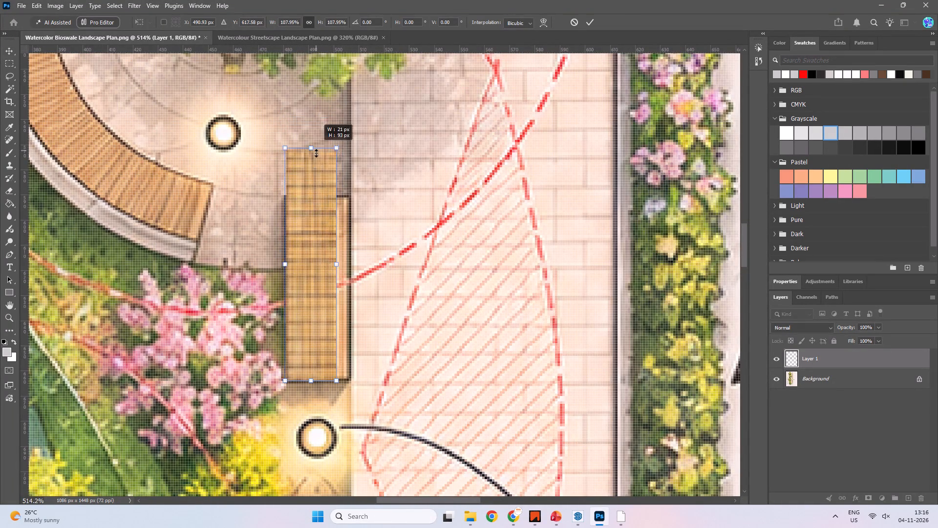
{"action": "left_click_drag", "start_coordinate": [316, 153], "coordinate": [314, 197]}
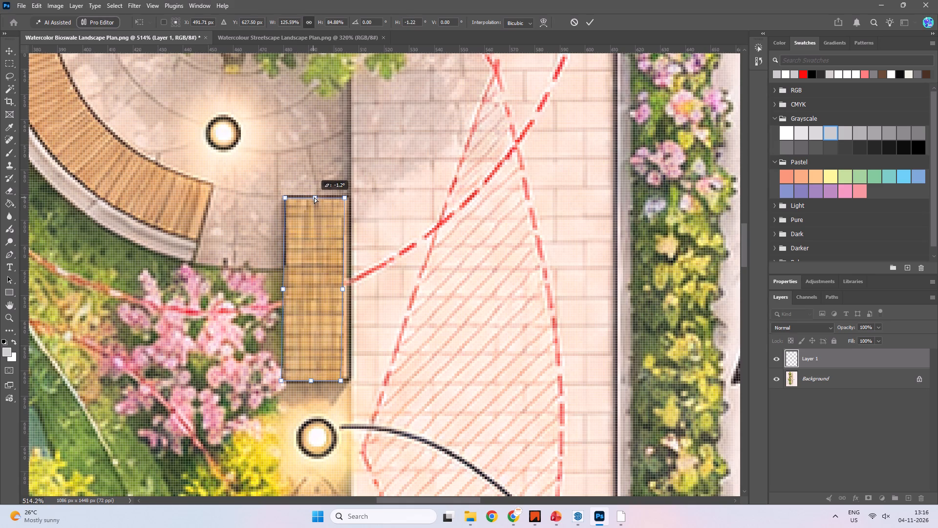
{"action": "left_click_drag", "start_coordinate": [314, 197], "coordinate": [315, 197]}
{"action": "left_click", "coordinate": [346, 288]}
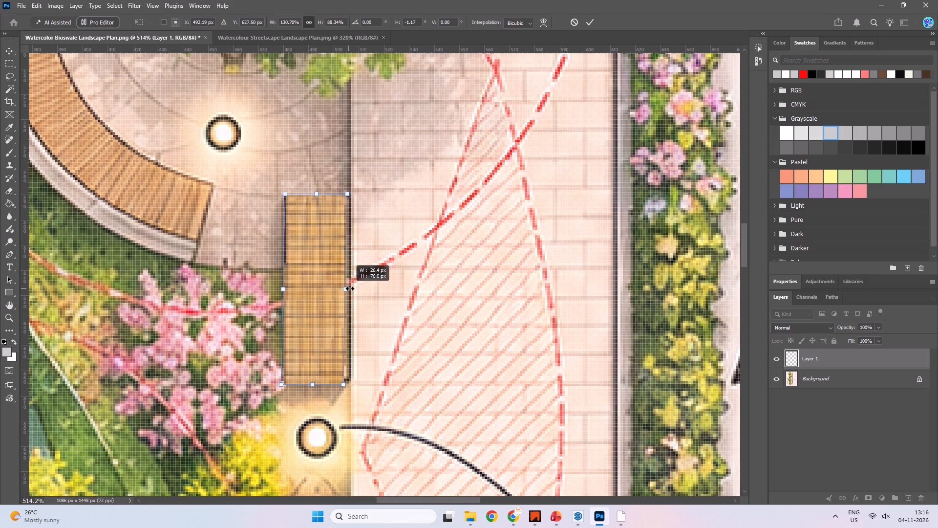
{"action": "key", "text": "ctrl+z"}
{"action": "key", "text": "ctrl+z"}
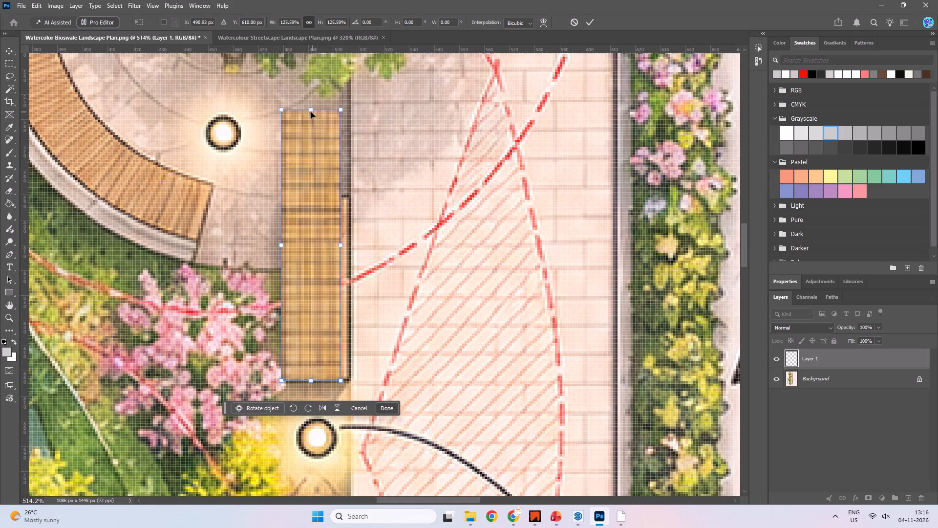
Fit the slats inside the short bench's frame at about 133% width and 84% height.
{"action": "left_click_drag", "start_coordinate": [310, 110], "coordinate": [311, 222], "text": "ctrl"}
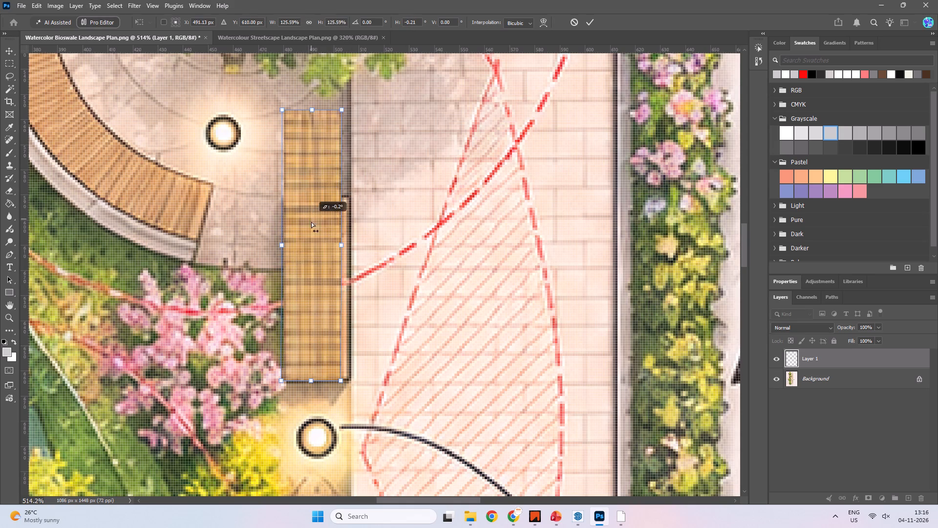
{"action": "left_click_drag", "start_coordinate": [311, 222], "coordinate": [315, 201], "text": "ctrl"}
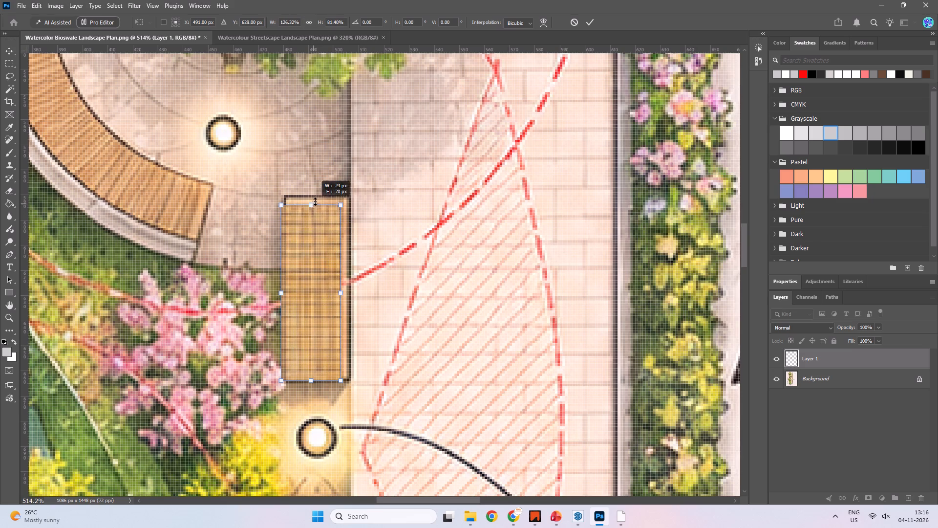
{"action": "left_click_drag", "start_coordinate": [315, 201], "coordinate": [316, 198], "text": "ctrl"}
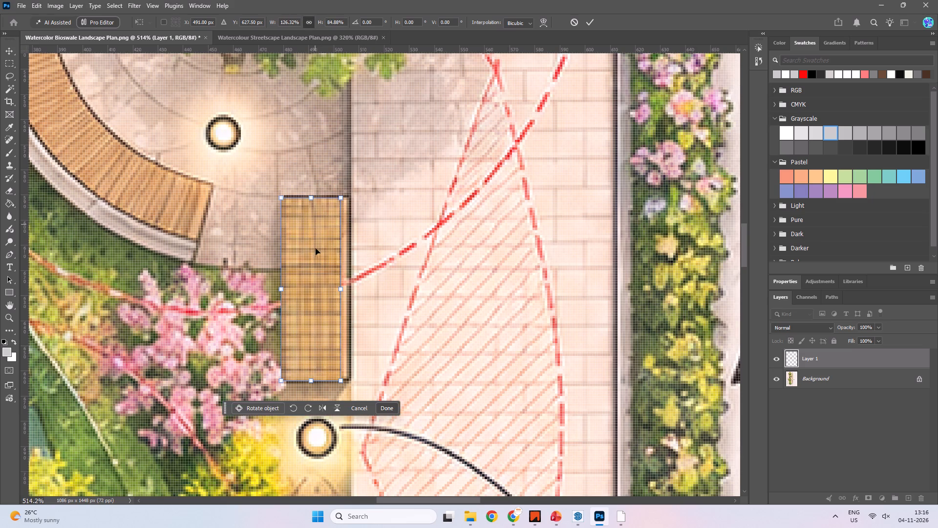
{"action": "left_click_drag", "start_coordinate": [315, 266], "coordinate": [320, 266]}
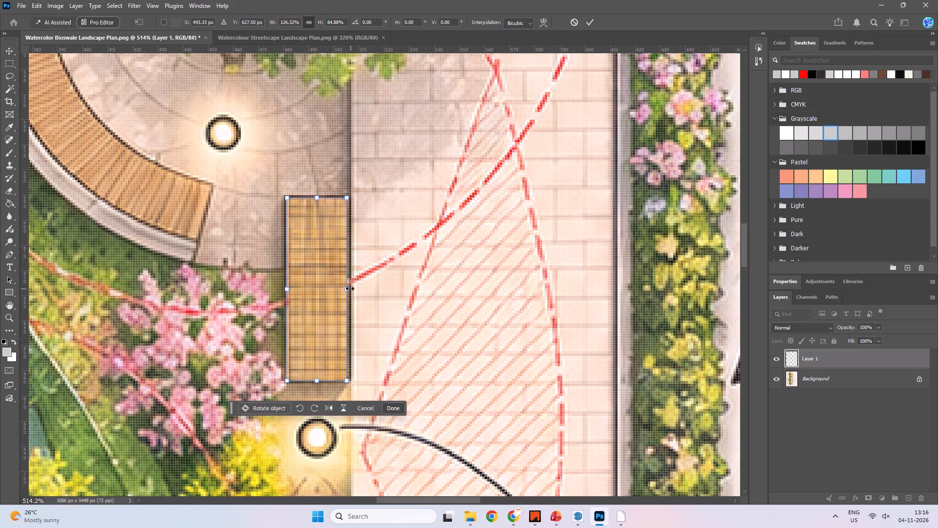
{"action": "left_click", "coordinate": [348, 288]}
{"action": "key", "text": "ctrl+z"}
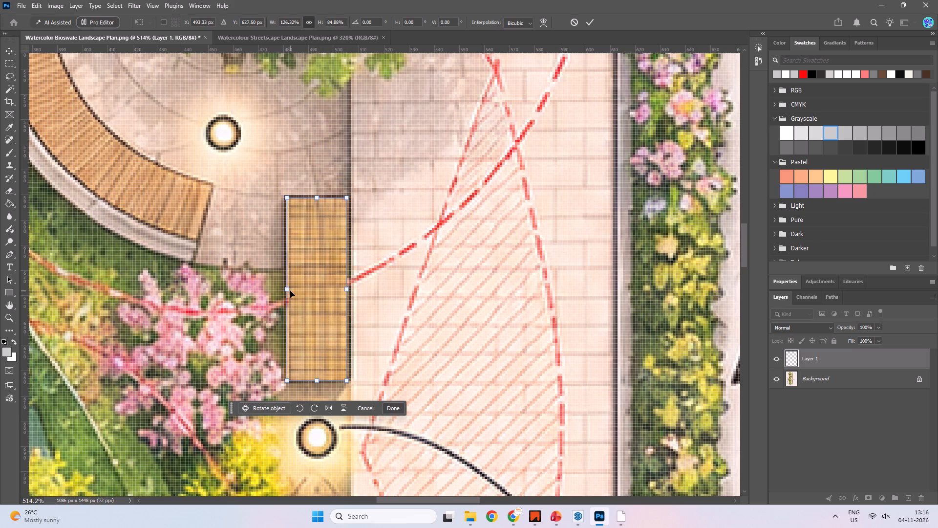
{"action": "left_click", "coordinate": [287, 289]}
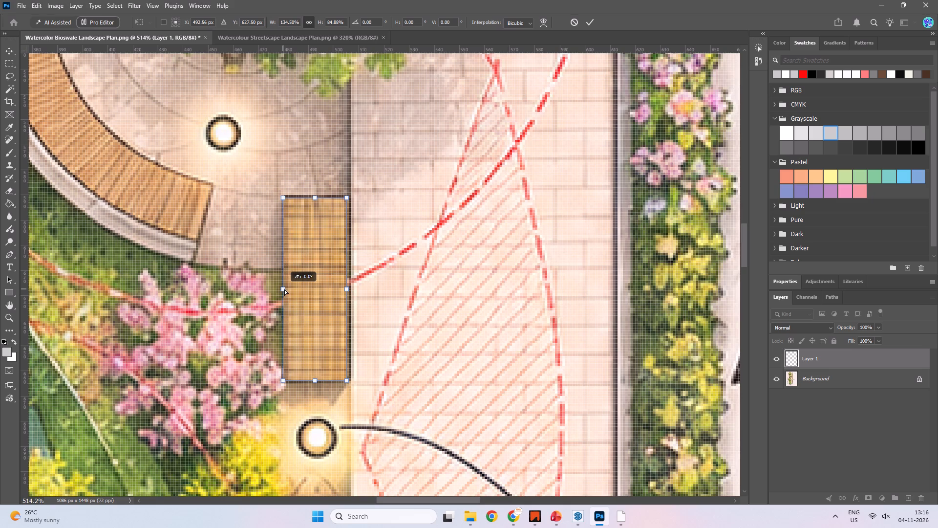
{"action": "left_click", "coordinate": [350, 288], "text": "ctrl"}
{"action": "left_click", "coordinate": [347, 288], "text": "ctrl"}
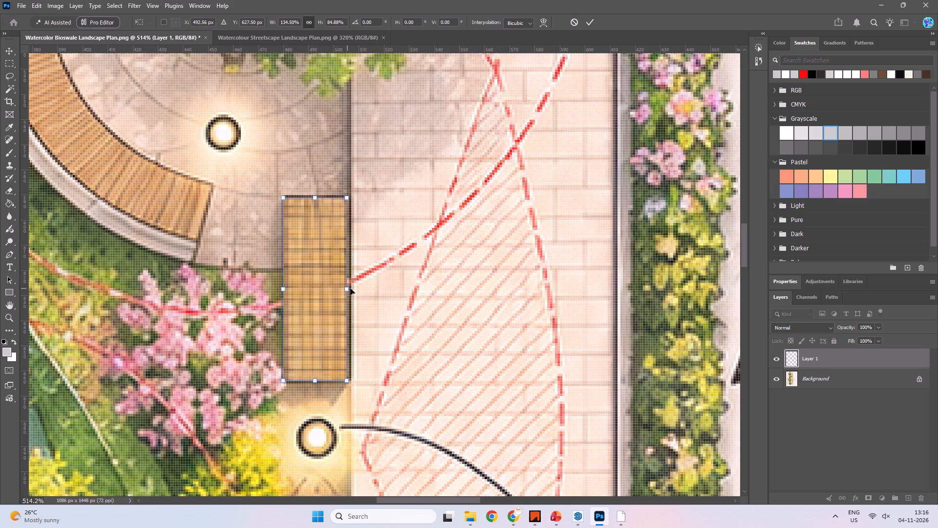
{"action": "left_click", "coordinate": [320, 382]}
{"action": "left_click", "coordinate": [364, 351]}
{"action": "left_click", "coordinate": [320, 319]}
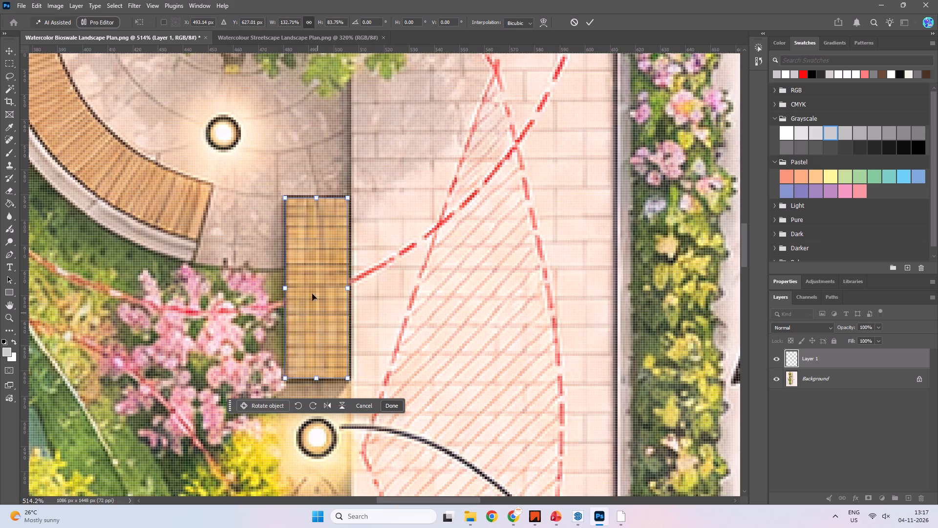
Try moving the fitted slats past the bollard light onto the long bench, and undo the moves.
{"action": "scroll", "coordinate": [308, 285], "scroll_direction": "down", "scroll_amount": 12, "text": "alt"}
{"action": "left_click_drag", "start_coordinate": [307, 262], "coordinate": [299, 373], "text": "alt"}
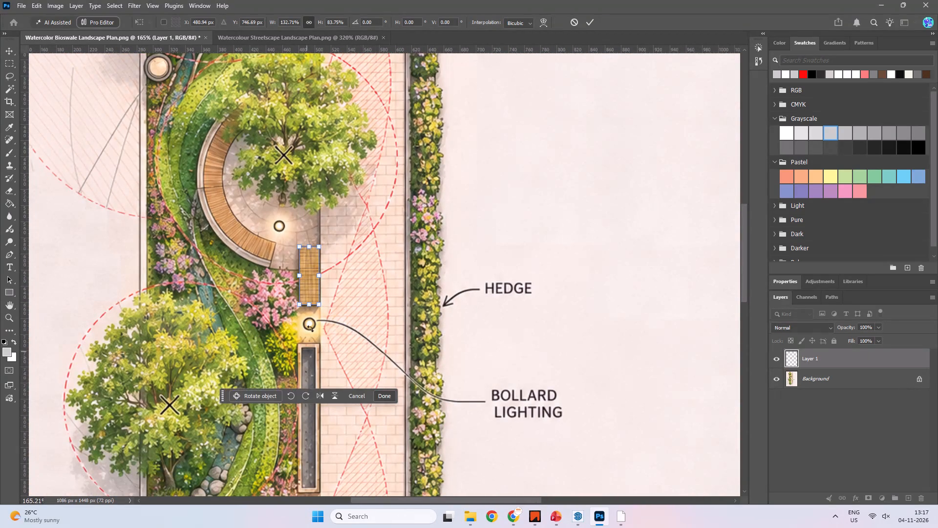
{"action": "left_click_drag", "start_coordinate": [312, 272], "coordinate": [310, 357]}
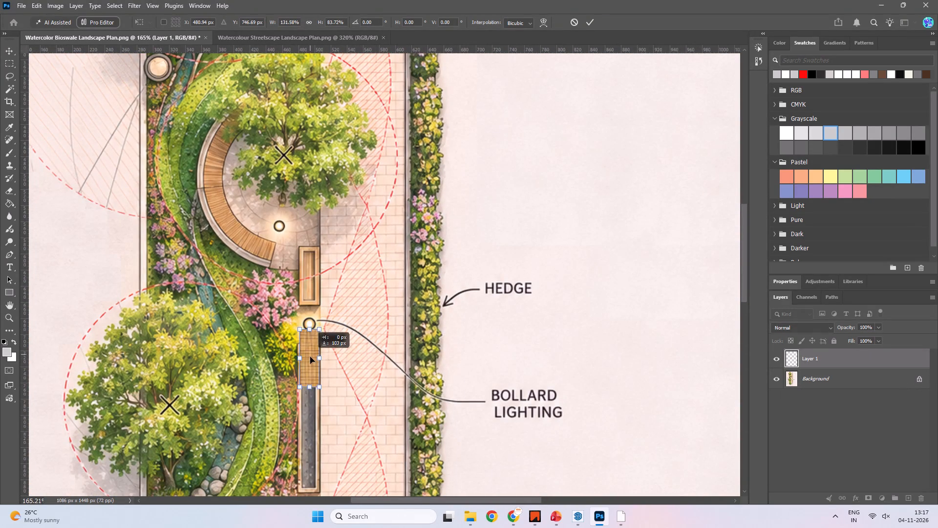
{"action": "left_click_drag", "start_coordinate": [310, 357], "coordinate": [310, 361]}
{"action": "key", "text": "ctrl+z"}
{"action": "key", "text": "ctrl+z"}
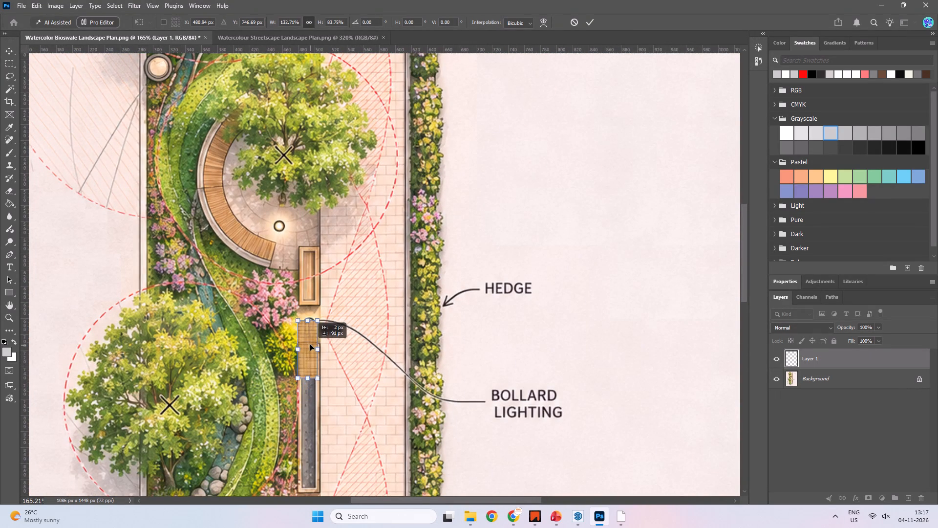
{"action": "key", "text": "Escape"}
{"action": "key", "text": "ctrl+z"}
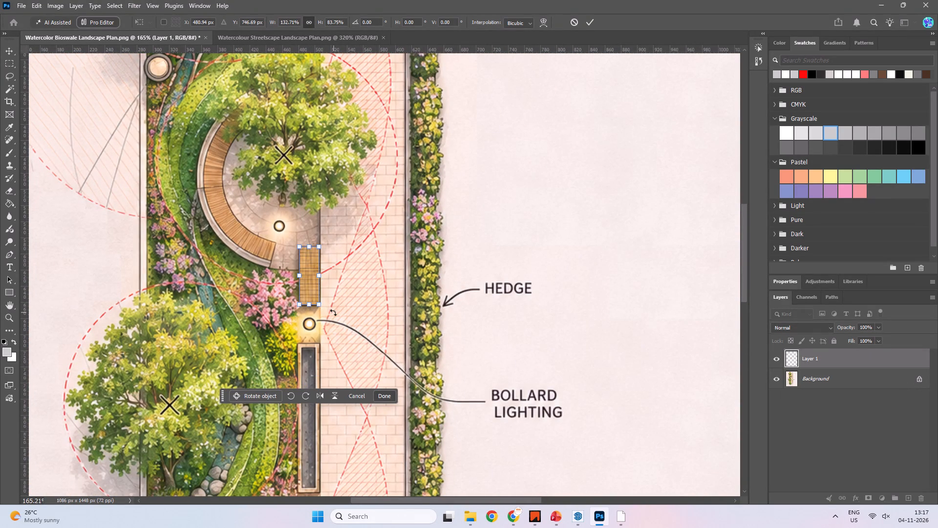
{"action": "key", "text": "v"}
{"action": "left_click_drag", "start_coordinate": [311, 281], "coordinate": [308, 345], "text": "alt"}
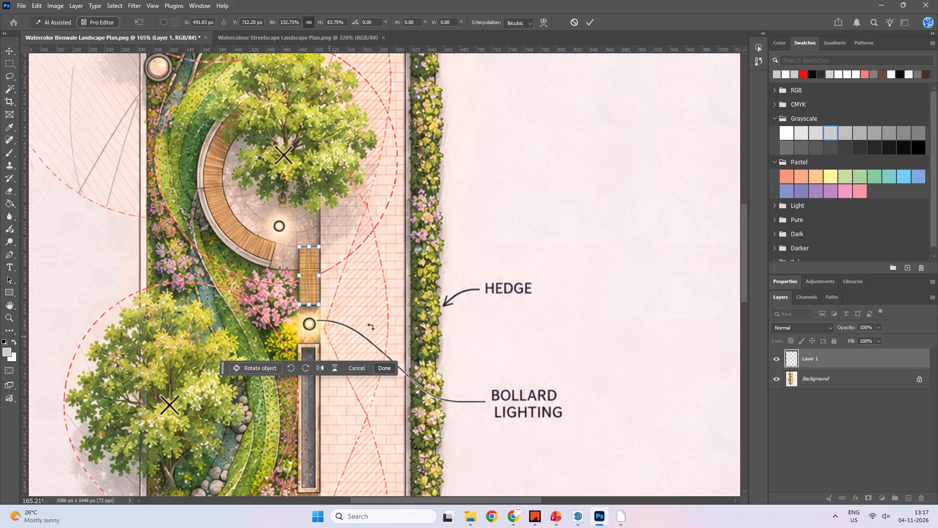
Apply the fitted transform and duplicate the slats about 122 px down onto the long bench's end nearest the bollard light.
{"action": "left_click", "coordinate": [584, 23]}
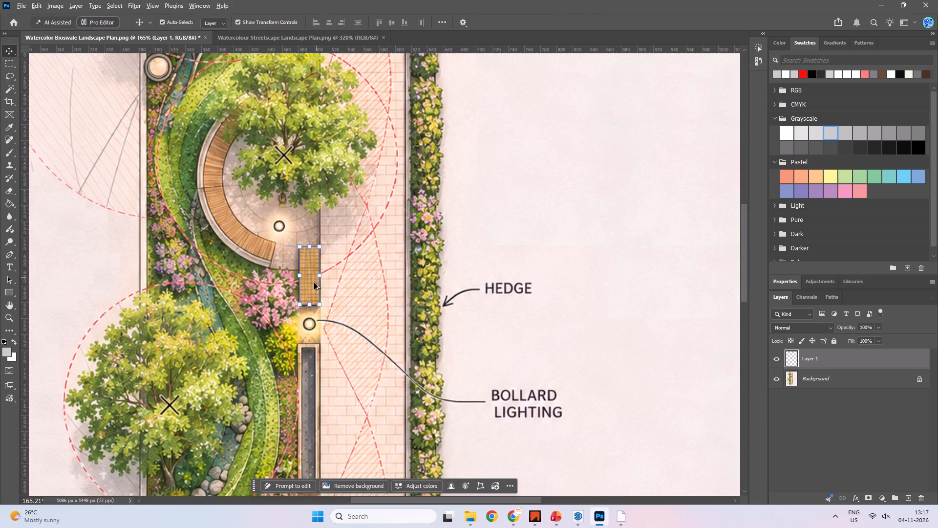
{"action": "left_click_drag", "start_coordinate": [311, 279], "coordinate": [312, 376], "text": "alt"}
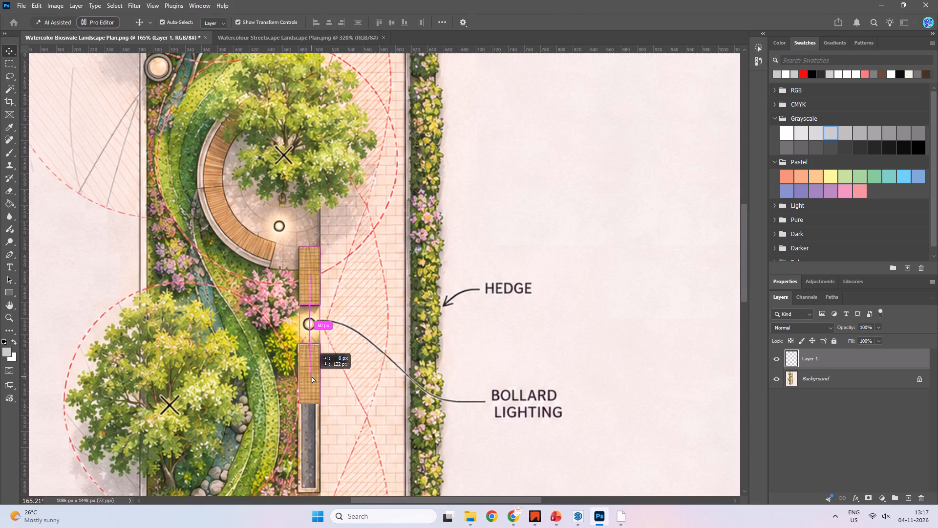
{"action": "left_click_drag", "start_coordinate": [312, 376], "coordinate": [310, 375], "text": "alt"}
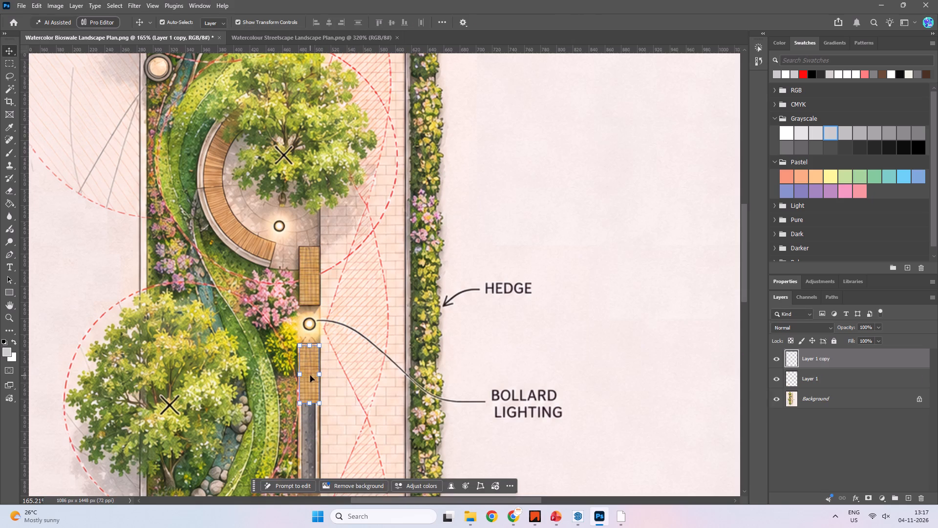
Nudge the duplicated slats up a few pixels to align with the long bench's edge beside the bollard light.
{"action": "scroll", "coordinate": [313, 391], "scroll_direction": "up", "scroll_amount": 14, "text": "alt"}
{"action": "key", "text": "space"}
{"action": "key", "text": "space"}
{"action": "key", "text": "space"}
{"action": "key", "text": "space"}
{"action": "key", "text": "space"}
{"action": "key", "text": "space"}
{"action": "key", "text": "space"}
{"action": "left_click_drag", "start_coordinate": [419, 376], "coordinate": [517, 242]}
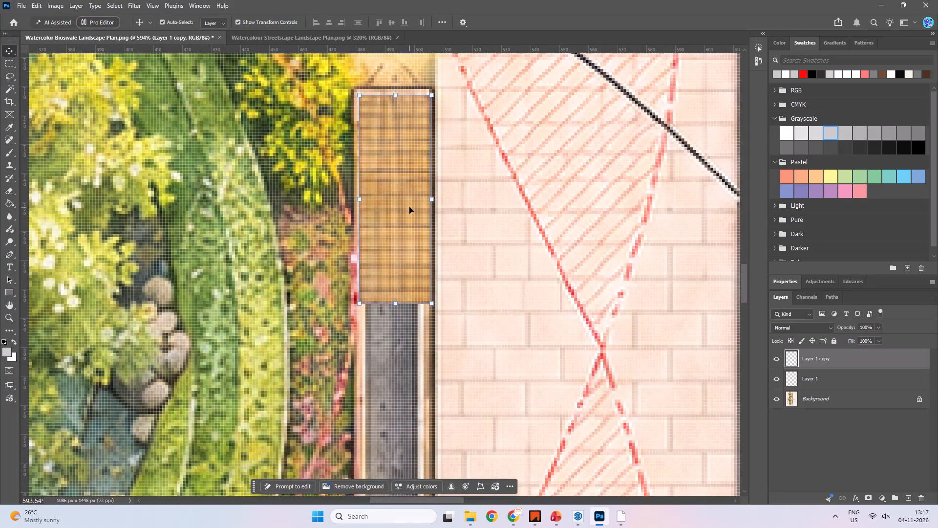
{"action": "left_click_drag", "start_coordinate": [406, 204], "coordinate": [403, 201]}
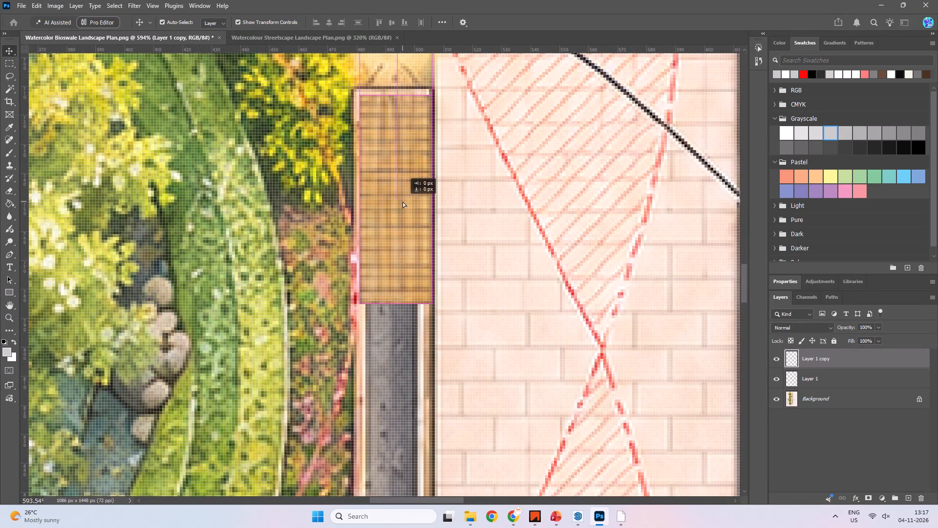
{"action": "left_click_drag", "start_coordinate": [403, 201], "coordinate": [402, 200]}
{"action": "key", "text": "Up"}
{"action": "key", "text": "Up"}
{"action": "key", "text": "Right"}
{"action": "key", "text": "Down"}
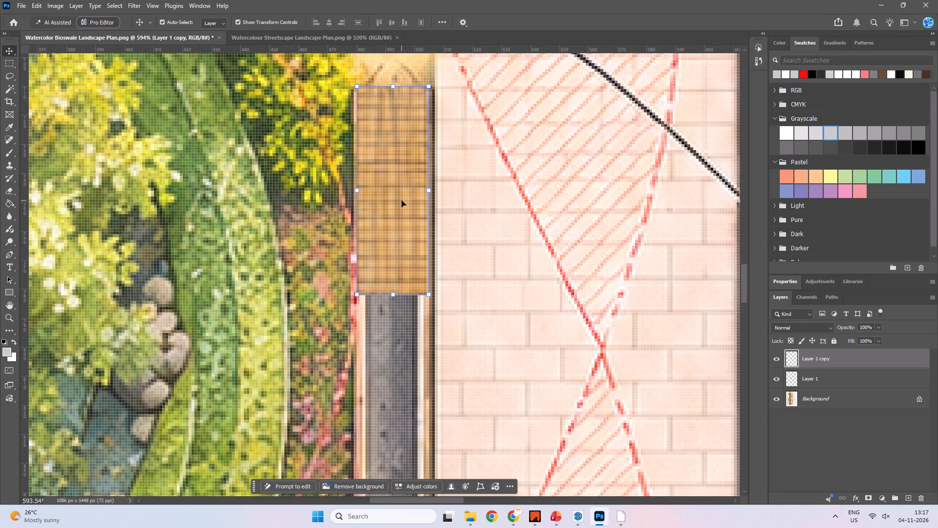
{"action": "key", "text": "Down"}
{"action": "key", "text": "Left"}
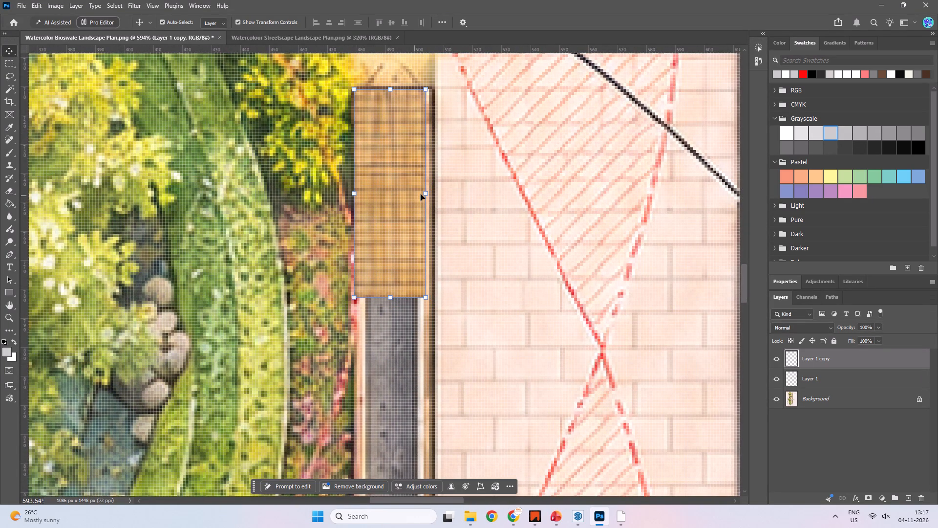
Scale the duplicated slats to about 105.39%, shift them to fill the long bench's width, and apply the transform.
{"action": "left_click", "coordinate": [426, 194]}
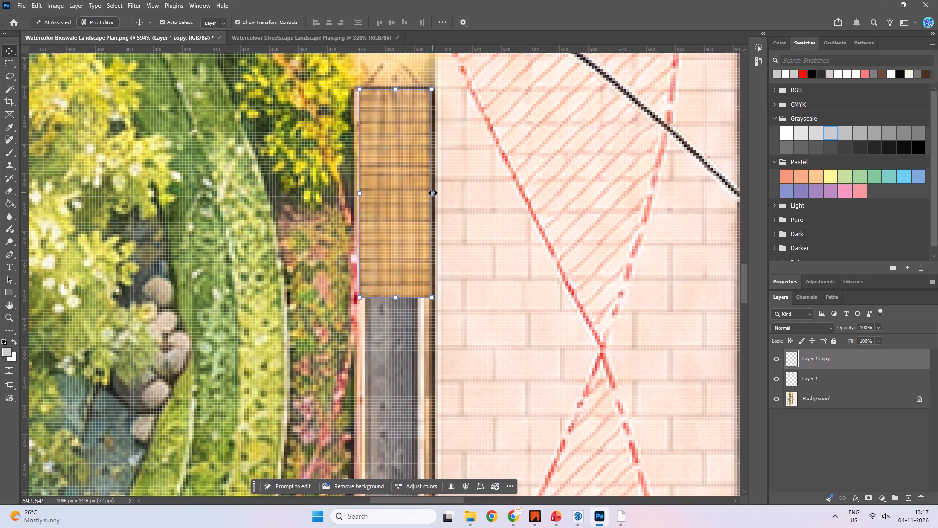
{"action": "left_click_drag", "start_coordinate": [433, 193], "coordinate": [437, 193]}
{"action": "left_click_drag", "start_coordinate": [412, 190], "coordinate": [408, 197]}
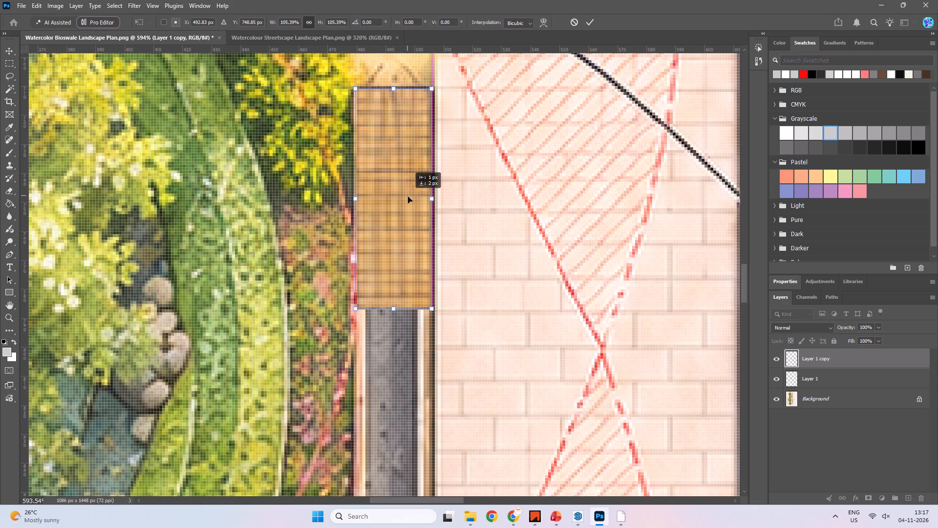
{"action": "left_click_drag", "start_coordinate": [408, 197], "coordinate": [406, 196]}
{"action": "scroll", "coordinate": [400, 208], "scroll_direction": "down", "scroll_amount": 4, "text": "alt"}
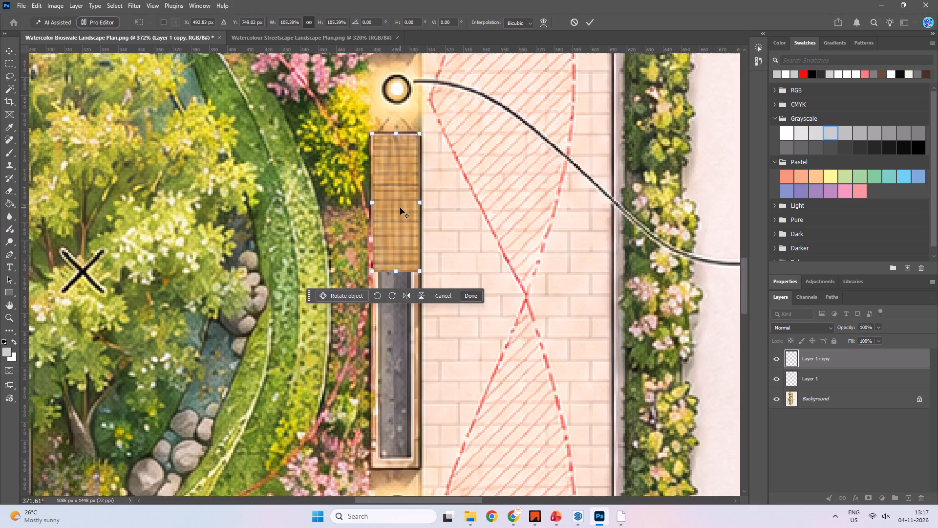
{"action": "scroll", "coordinate": [400, 208], "scroll_direction": "down", "scroll_amount": 8, "text": "alt"}
{"action": "left_click_drag", "start_coordinate": [395, 201], "coordinate": [392, 261], "text": "alt"}
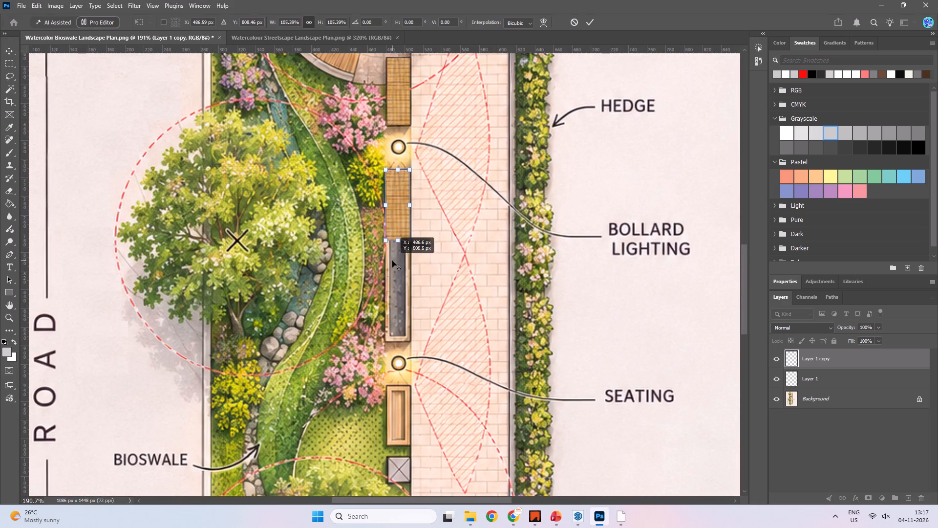
{"action": "left_click", "coordinate": [588, 20]}
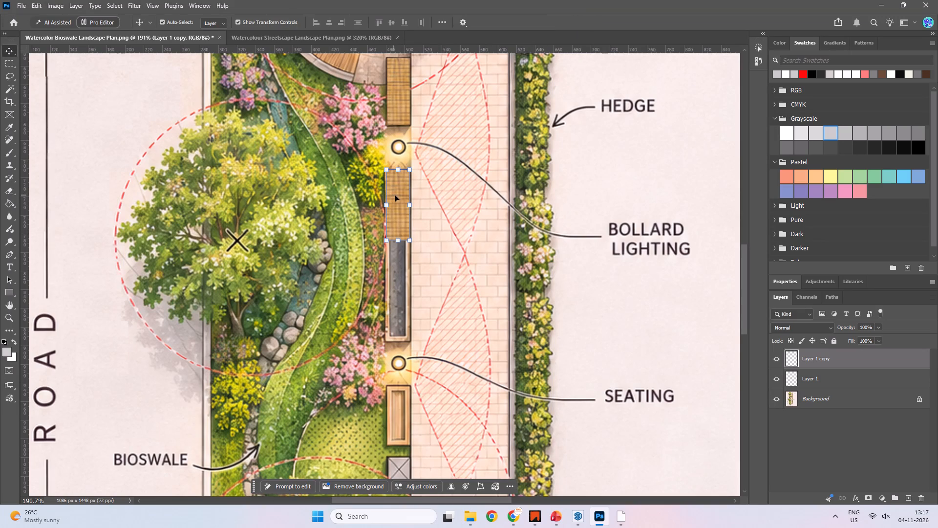
Duplicate the slats to the long bench's far end and again over its middle, covering the remaining grey surface.
{"action": "left_click_drag", "start_coordinate": [396, 198], "coordinate": [393, 278], "text": "alt"}
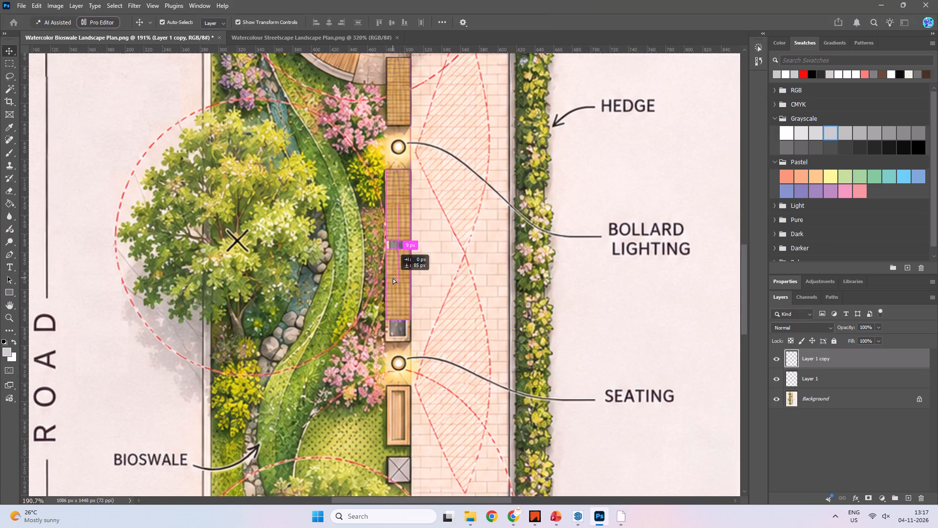
{"action": "left_click_drag", "start_coordinate": [393, 278], "coordinate": [393, 300], "text": "alt"}
{"action": "left_click_drag", "start_coordinate": [394, 293], "coordinate": [395, 257], "text": "alt+shift"}
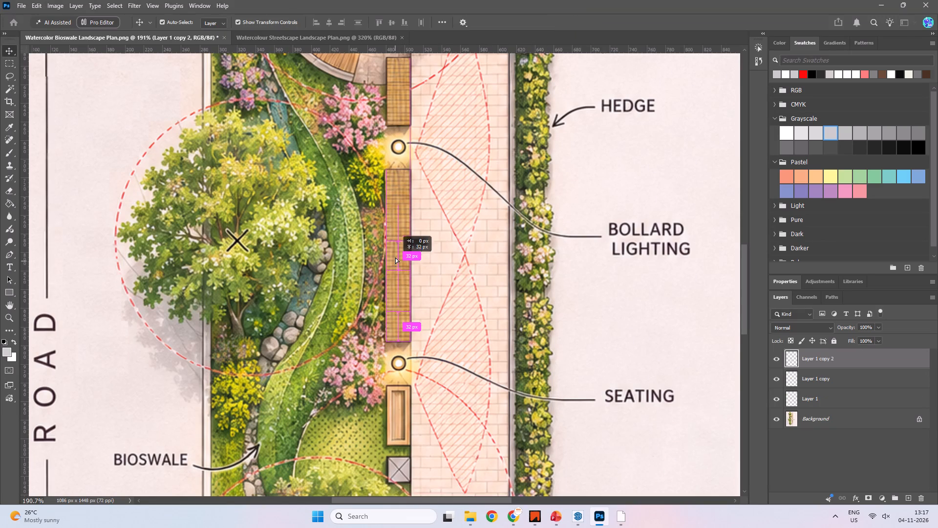
{"action": "left_click_drag", "start_coordinate": [395, 257], "coordinate": [395, 246], "text": "alt+shift"}
{"action": "left_click", "coordinate": [450, 251]}
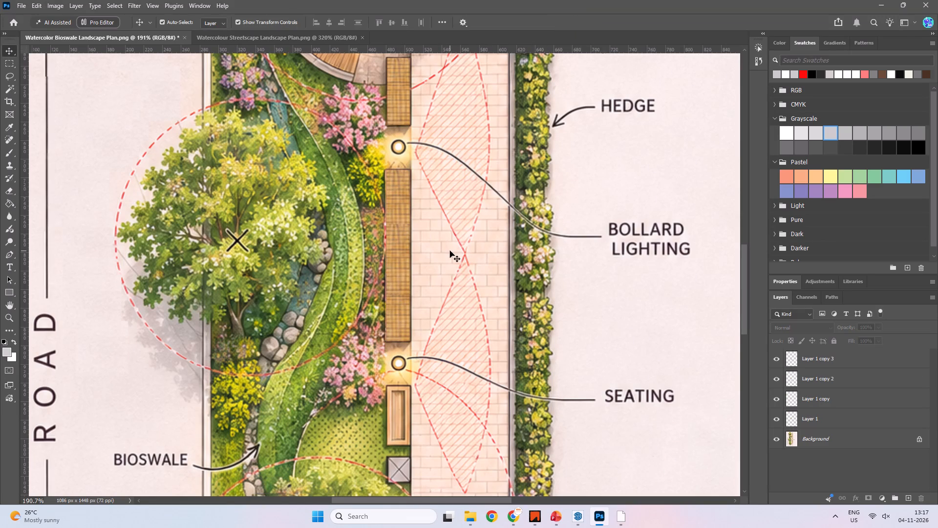
Duplicate the slats onto the short bench below the bollard light at the Seating label's leader.
{"action": "scroll", "coordinate": [412, 246], "scroll_direction": "down", "scroll_amount": 5, "text": "alt"}
{"action": "scroll", "coordinate": [405, 262], "scroll_direction": "up", "scroll_amount": 6, "text": "alt"}
{"action": "left_click_drag", "start_coordinate": [400, 254], "coordinate": [392, 389], "text": "alt"}
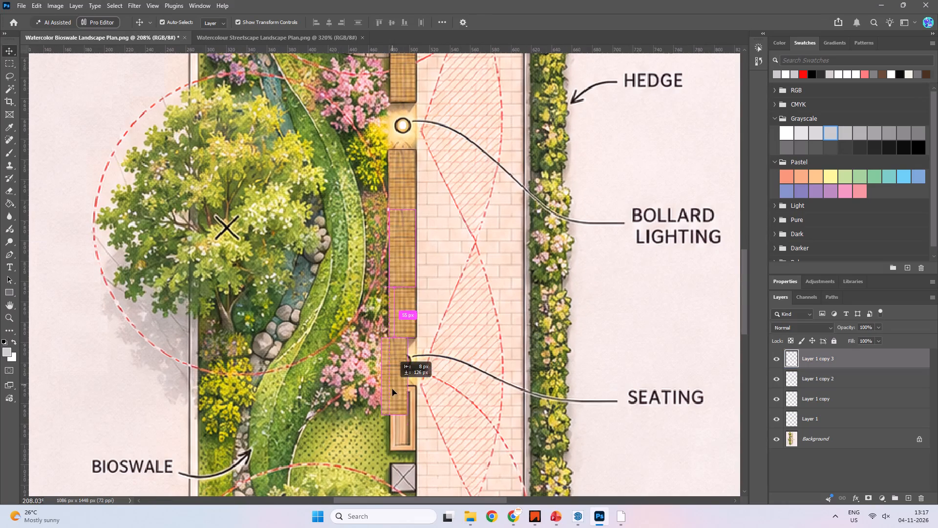
{"action": "left_click_drag", "start_coordinate": [392, 389], "coordinate": [399, 418], "text": "alt"}
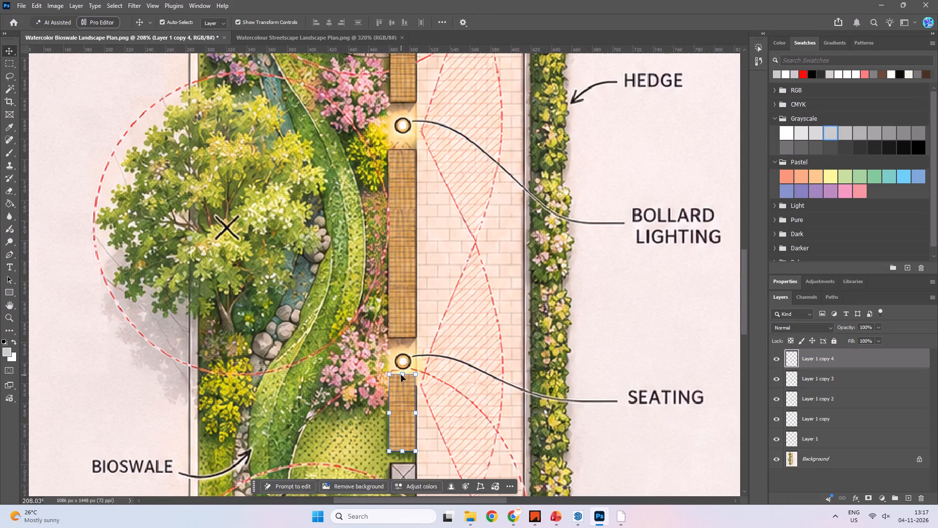
Erase the end of the newest slats that overlaps the bollard light's glow, trimming them back towards the bench.
{"action": "key", "text": "e"}
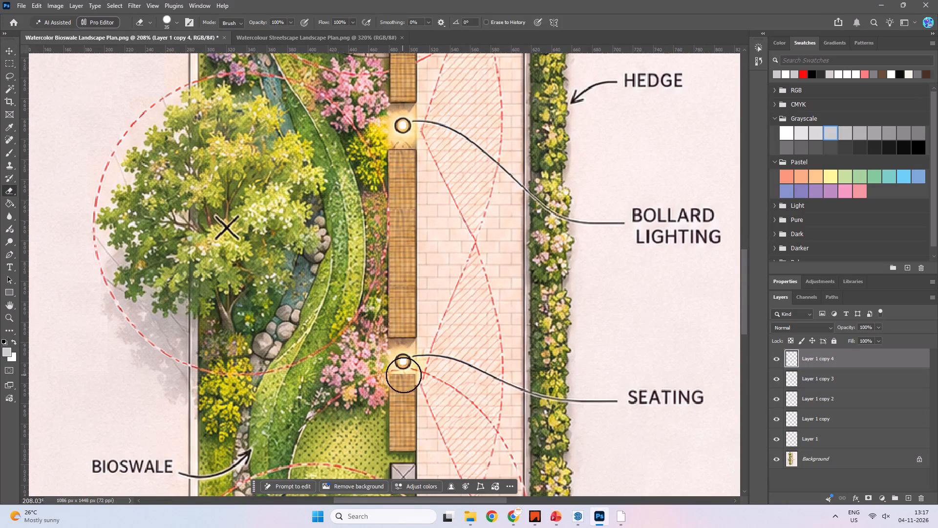
{"action": "left_click", "coordinate": [434, 364]}
{"action": "key", "text": "e"}
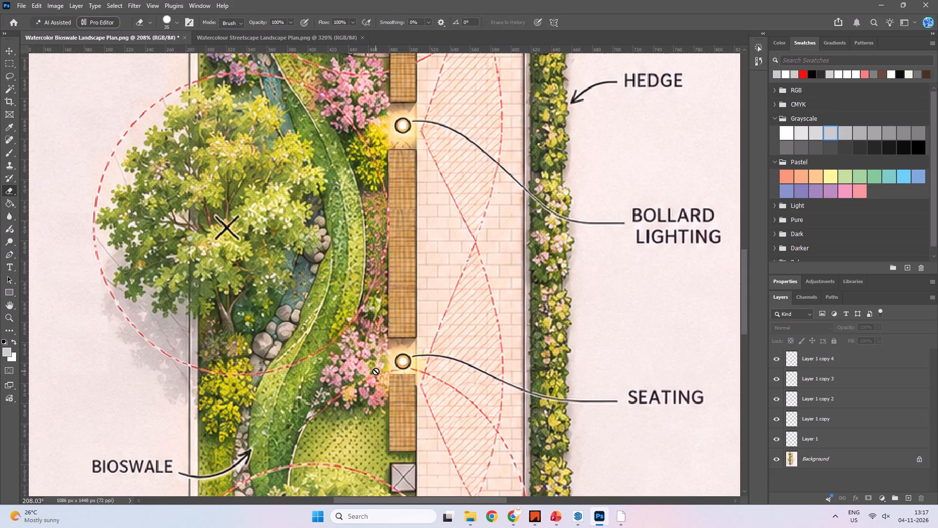
{"action": "key", "text": "e"}
{"action": "left_click", "coordinate": [413, 397]}
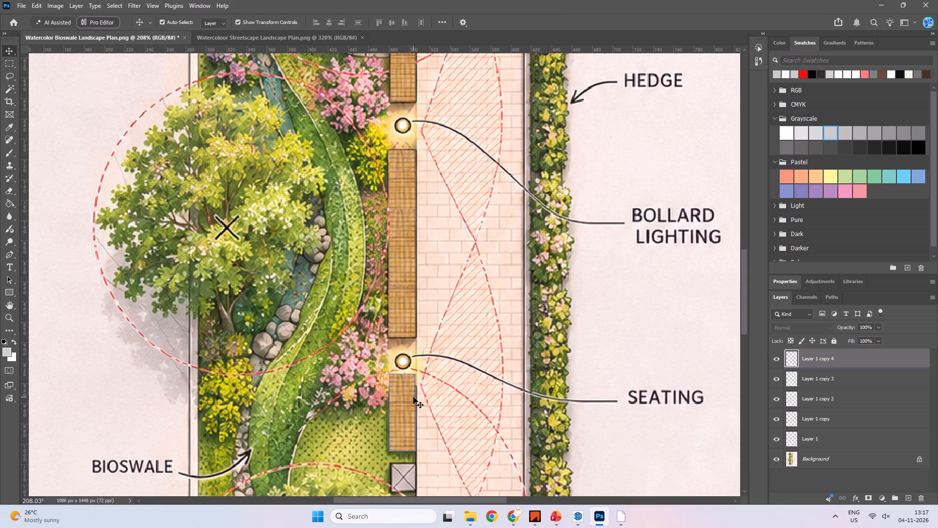
{"action": "scroll", "coordinate": [408, 397], "scroll_direction": "up", "scroll_amount": 5, "text": "alt"}
{"action": "key", "text": "e"}
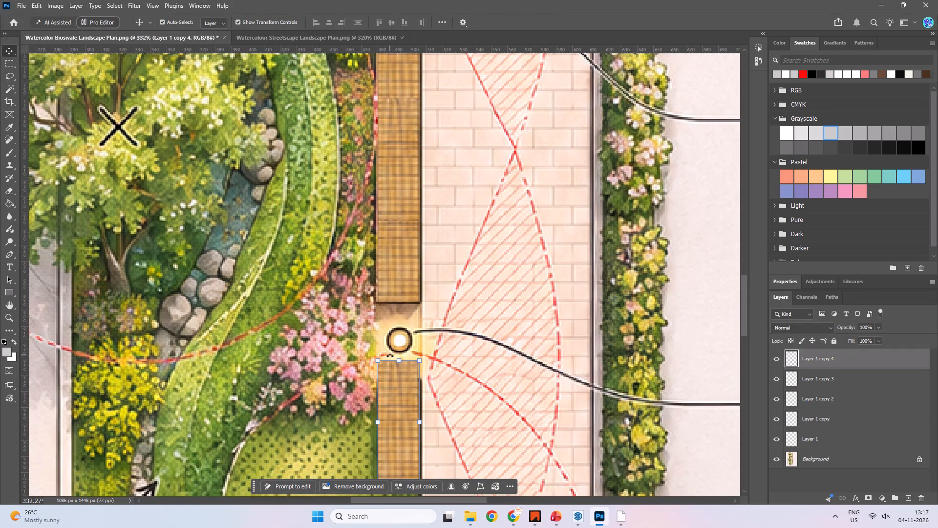
{"action": "key", "text": "bracketleft"}
{"action": "type", "text": "[[["}
{"action": "key", "text": "Escape"}
{"action": "key", "text": "Escape"}
{"action": "key", "text": "Escape"}
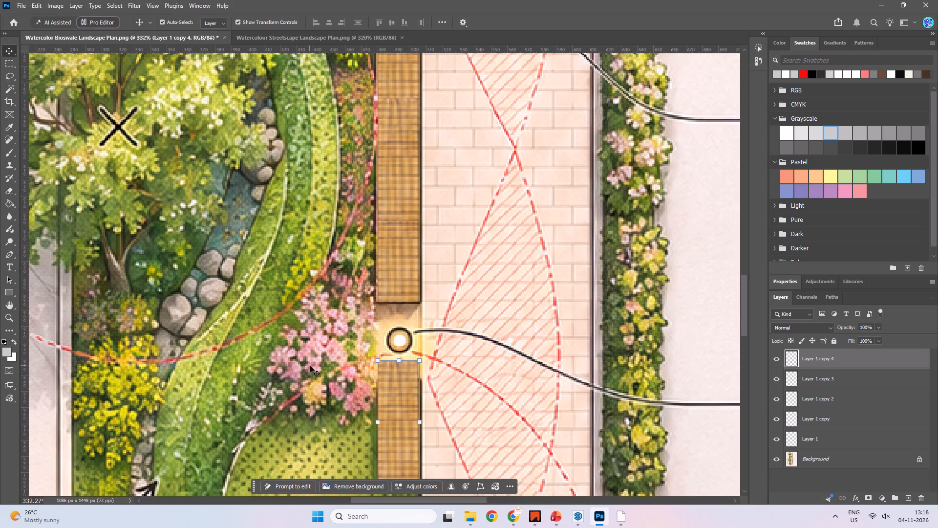
{"action": "key", "text": "Escape"}
{"action": "left_click", "coordinate": [313, 367]}
{"action": "left_click", "coordinate": [392, 384]}
{"action": "key", "text": "e"}
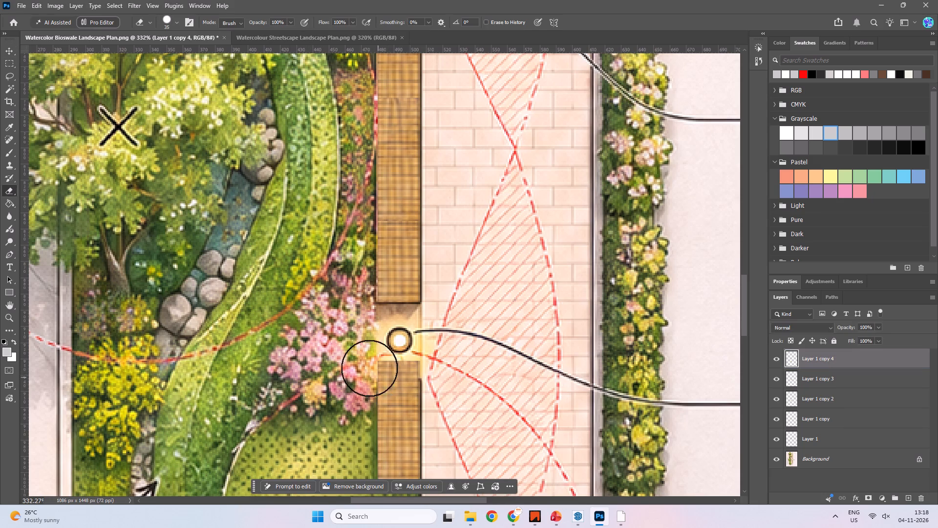
{"action": "left_click_drag", "start_coordinate": [379, 350], "coordinate": [435, 347]}
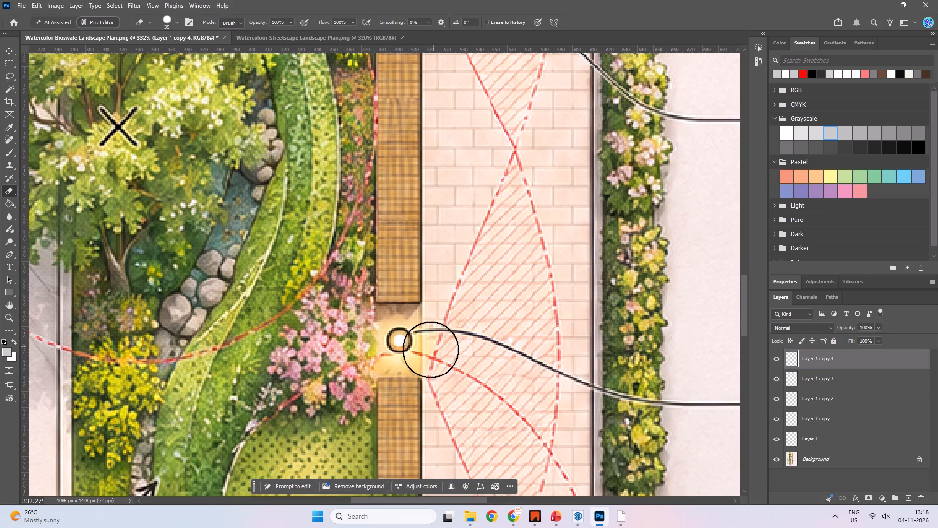
{"action": "left_click_drag", "start_coordinate": [380, 353], "coordinate": [435, 352]}
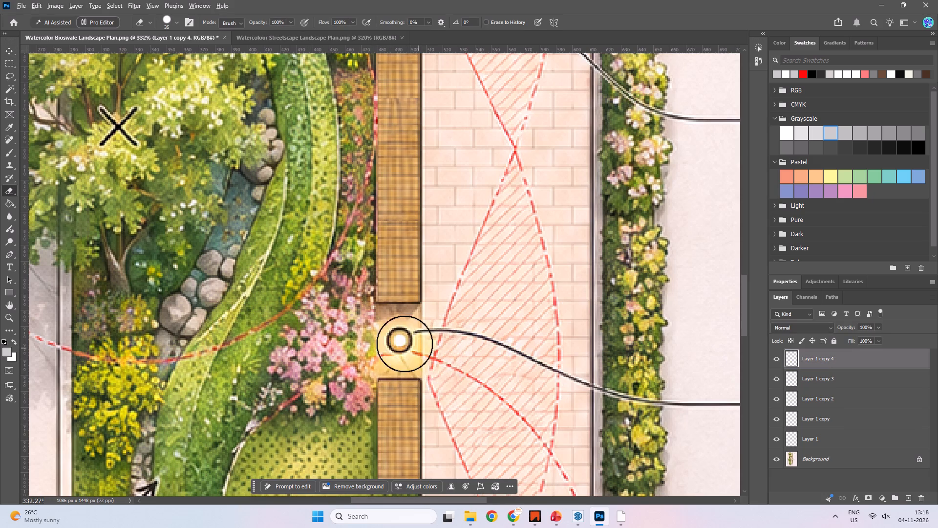
Examine the patched benches in the context of the whole bioswale plan.
{"action": "scroll", "coordinate": [396, 343], "scroll_direction": "down", "scroll_amount": 5, "text": "alt"}
{"action": "key", "text": "space"}
{"action": "key", "text": "space"}
{"action": "key", "text": "space"}
{"action": "key", "text": "space"}
{"action": "left_click_drag", "start_coordinate": [375, 383], "coordinate": [367, 320]}
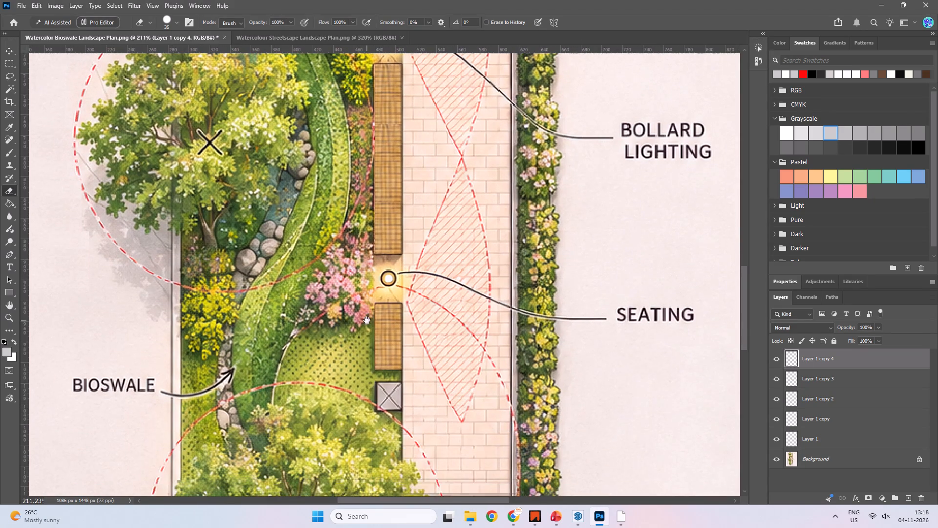
{"action": "scroll", "coordinate": [379, 344], "scroll_direction": "down", "scroll_amount": 9, "text": "alt"}
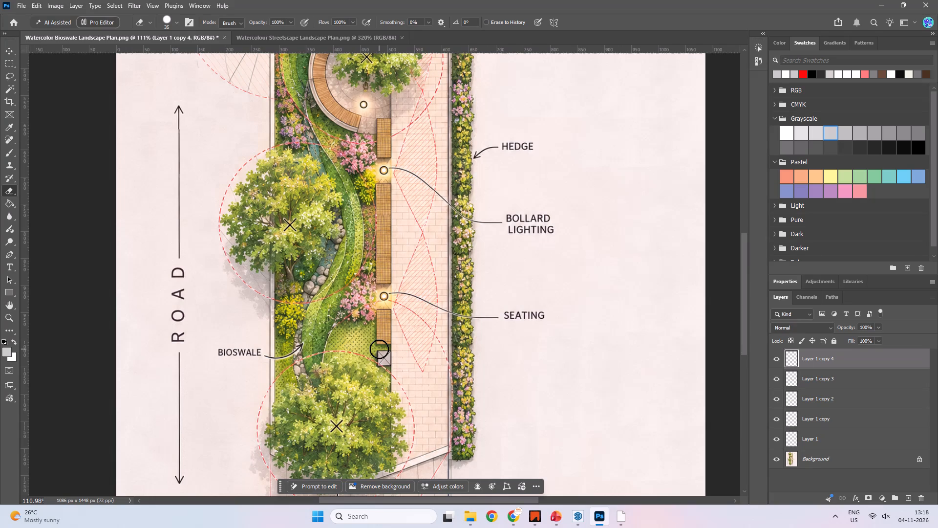
{"action": "scroll", "coordinate": [545, 236], "scroll_direction": "down", "scroll_amount": 5}
{"action": "key", "text": "space"}
{"action": "key", "text": "space"}
{"action": "key", "text": "space"}
{"action": "key", "text": "space"}
{"action": "key", "text": "space"}
{"action": "key", "text": "space"}
{"action": "key", "text": "space"}
{"action": "key", "text": "space"}
{"action": "key", "text": "space"}
{"action": "key", "text": "space"}
{"action": "key", "text": "space"}
{"action": "left_click_drag", "start_coordinate": [439, 187], "coordinate": [432, 315]}
{"action": "scroll", "coordinate": [410, 265], "scroll_direction": "down", "scroll_amount": 5}
{"action": "key", "text": "Escape"}
{"action": "key", "text": "space"}
{"action": "scroll", "coordinate": [399, 230], "scroll_direction": "down", "scroll_amount": 3}
{"action": "scroll", "coordinate": [397, 218], "scroll_direction": "down", "scroll_amount": 5, "text": "alt"}
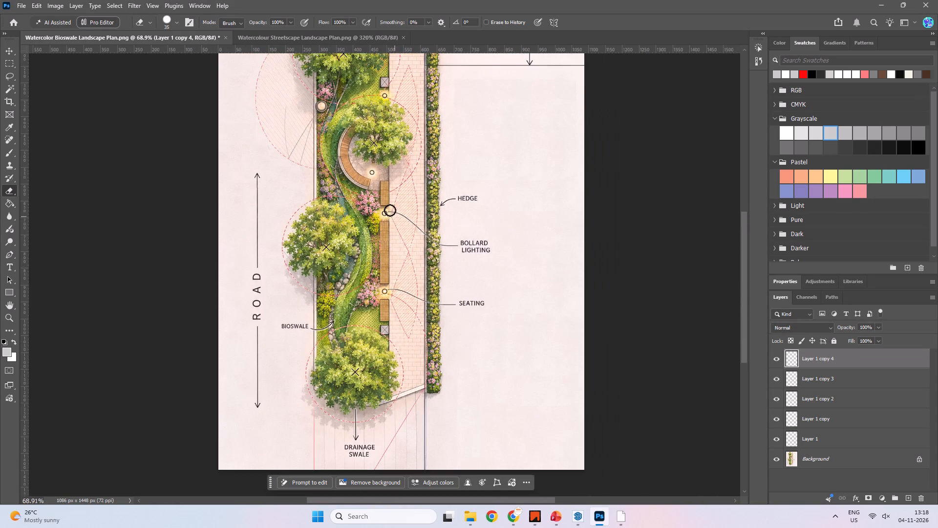
{"action": "key", "text": "space"}
{"action": "key", "text": "space"}
{"action": "key", "text": "space"}
{"action": "key", "text": "space"}
{"action": "key", "text": "space"}
{"action": "left_click_drag", "start_coordinate": [394, 188], "coordinate": [392, 282]}
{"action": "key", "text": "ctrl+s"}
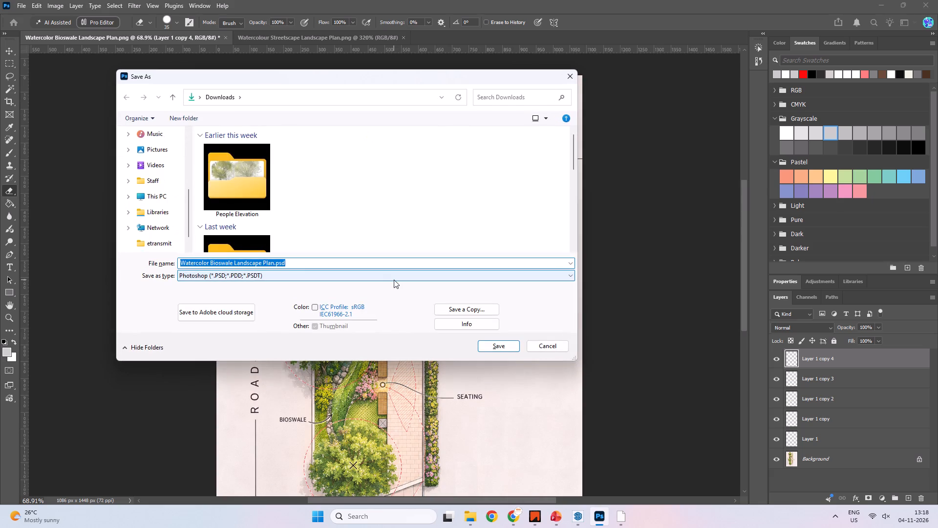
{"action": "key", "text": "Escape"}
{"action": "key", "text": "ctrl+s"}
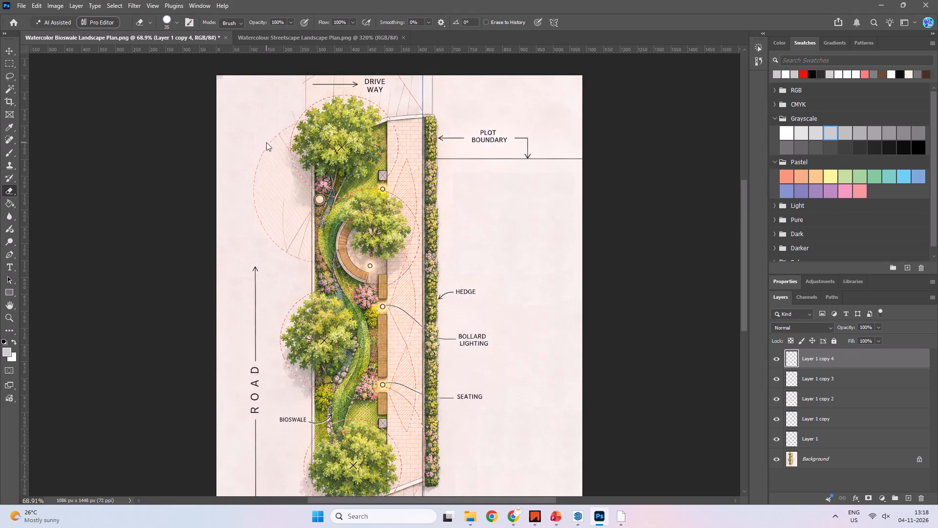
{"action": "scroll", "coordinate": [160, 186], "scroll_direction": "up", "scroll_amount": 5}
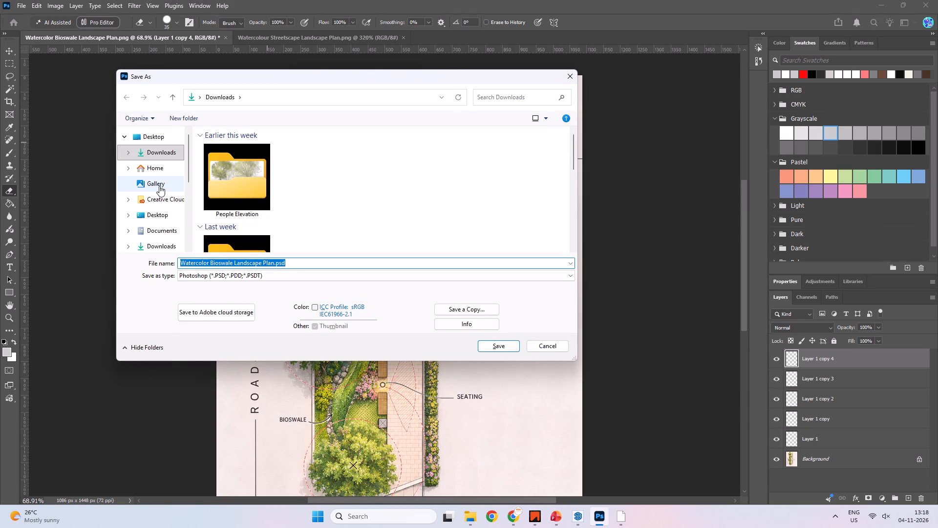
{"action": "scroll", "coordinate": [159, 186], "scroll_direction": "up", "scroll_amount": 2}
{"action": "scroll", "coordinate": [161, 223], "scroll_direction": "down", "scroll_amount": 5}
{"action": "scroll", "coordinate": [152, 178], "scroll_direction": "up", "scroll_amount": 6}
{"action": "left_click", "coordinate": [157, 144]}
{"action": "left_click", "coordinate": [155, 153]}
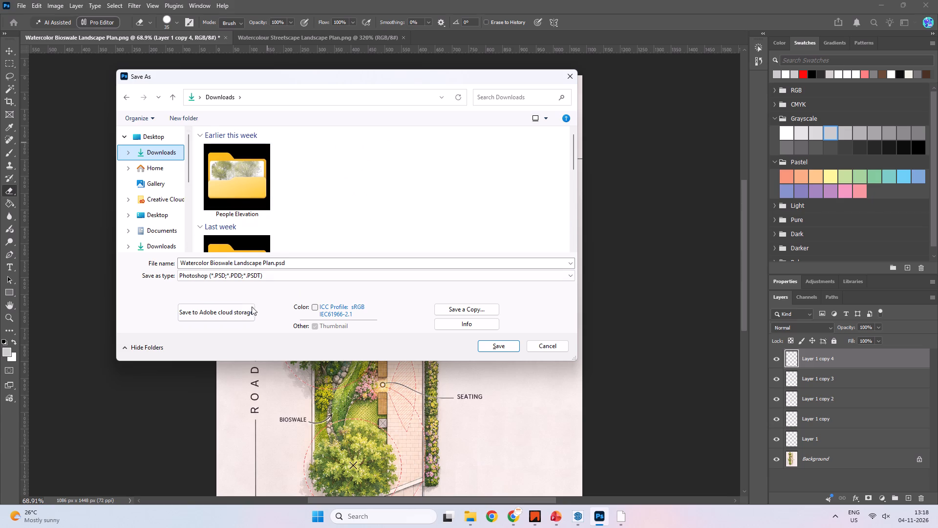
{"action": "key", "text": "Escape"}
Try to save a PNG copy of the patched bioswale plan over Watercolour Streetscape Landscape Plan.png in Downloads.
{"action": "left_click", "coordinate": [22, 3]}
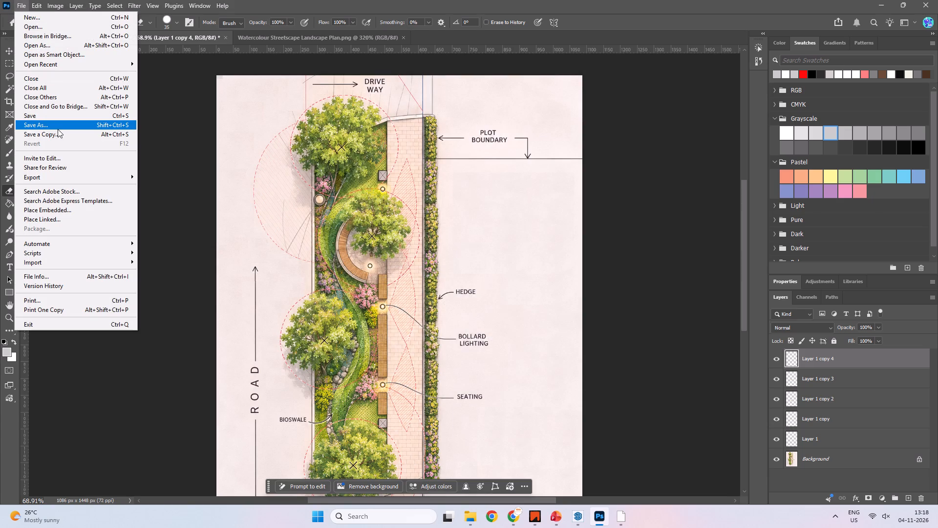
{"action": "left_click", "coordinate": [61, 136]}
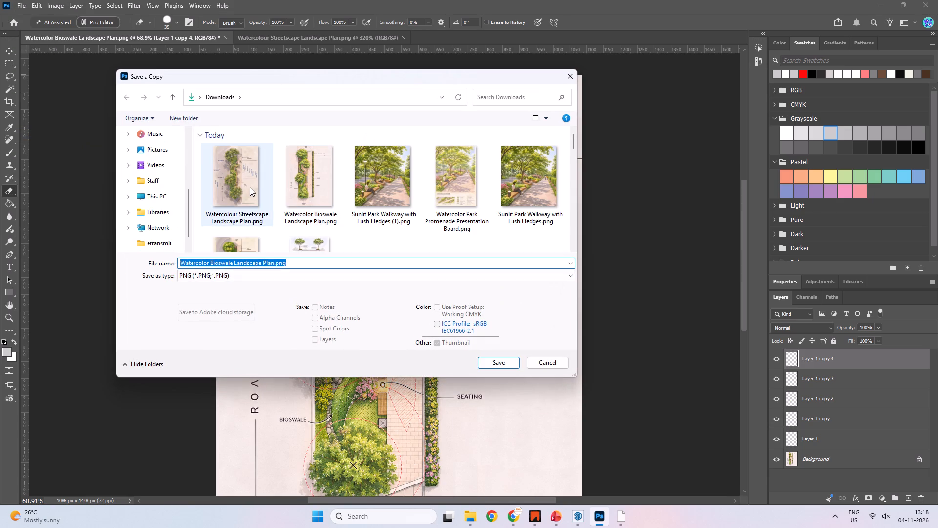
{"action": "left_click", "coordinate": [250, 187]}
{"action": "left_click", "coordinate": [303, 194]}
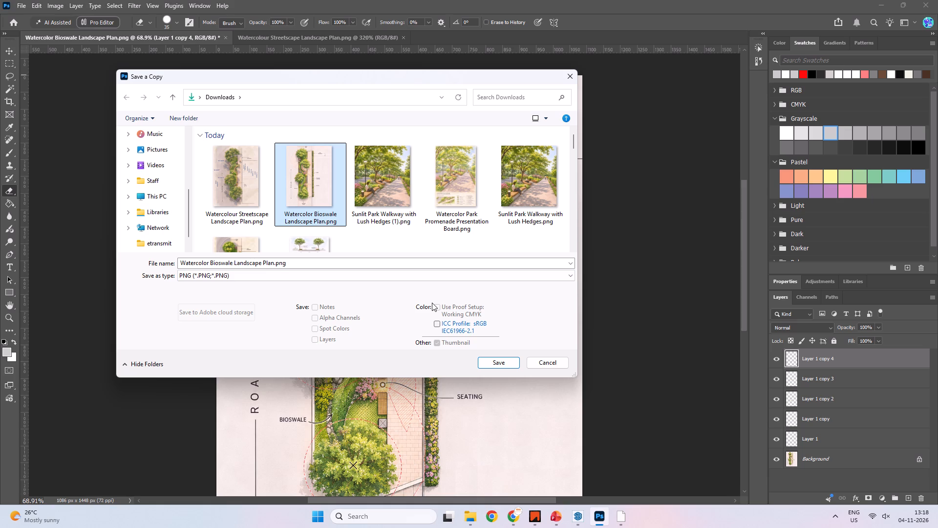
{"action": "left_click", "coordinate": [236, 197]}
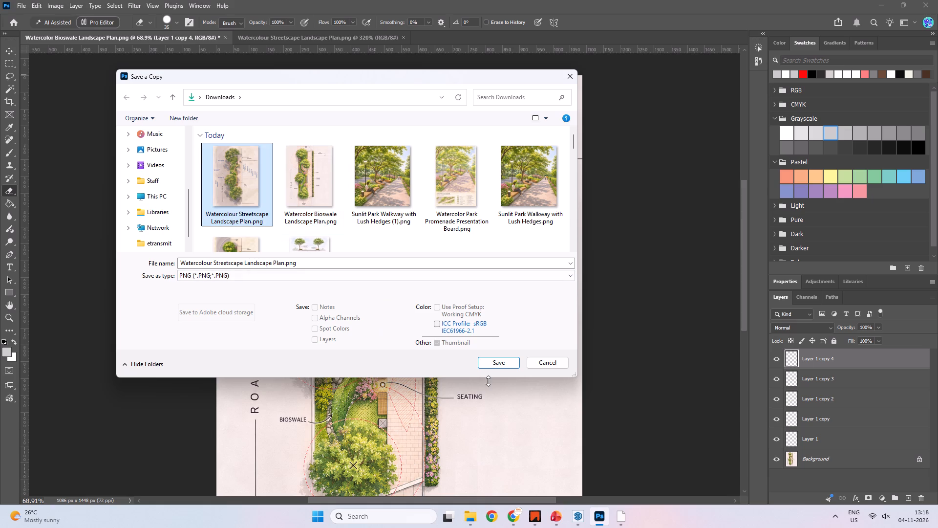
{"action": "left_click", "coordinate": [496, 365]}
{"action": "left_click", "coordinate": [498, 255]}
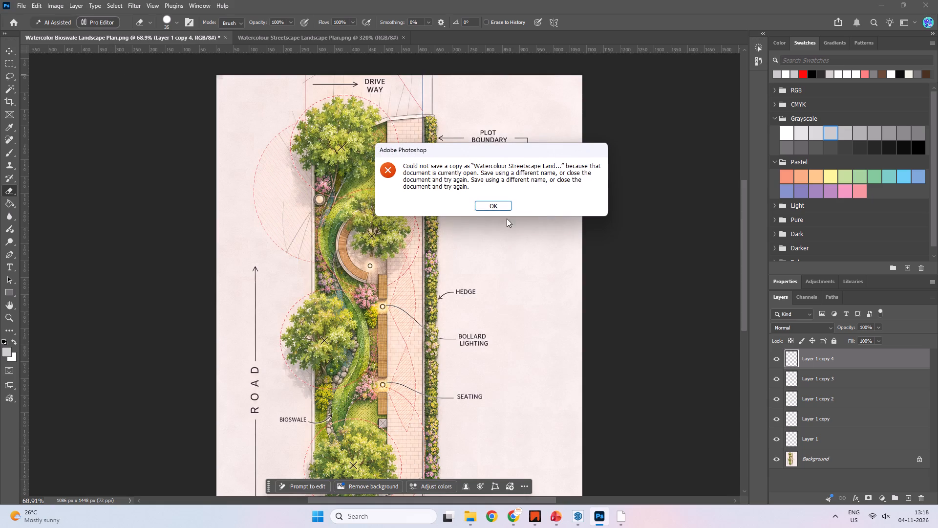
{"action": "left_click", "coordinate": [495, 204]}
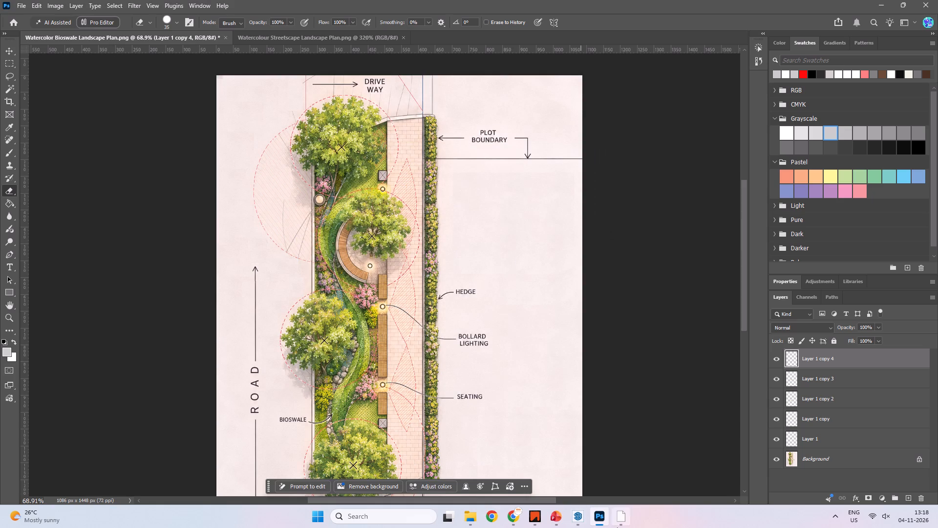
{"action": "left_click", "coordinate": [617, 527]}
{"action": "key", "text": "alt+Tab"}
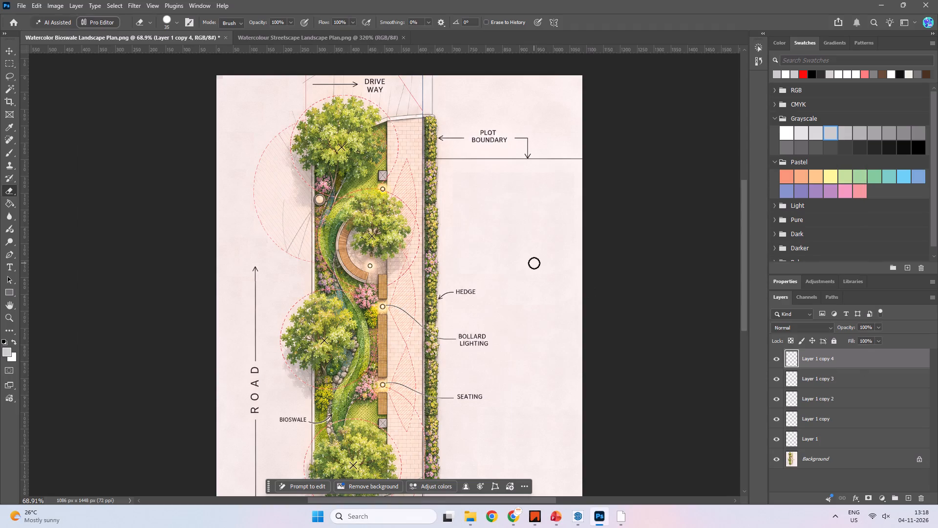
Close the Watercolour Streetscape Landscape Plan document and save a PNG copy of the patched plan over that file in Downloads.
{"action": "left_click", "coordinate": [405, 36]}
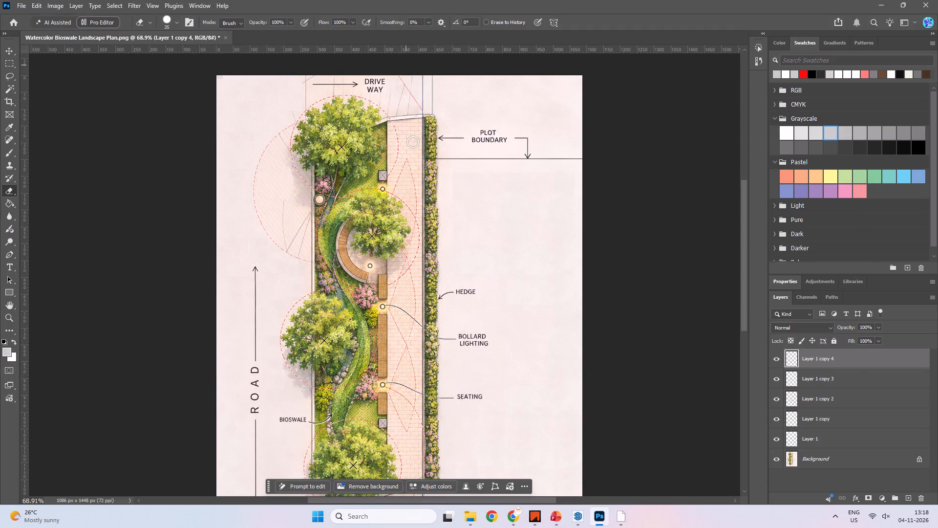
{"action": "key", "text": "alt+Tab"}
{"action": "key", "text": "alt+Tab"}
{"action": "left_click", "coordinate": [21, 7]}
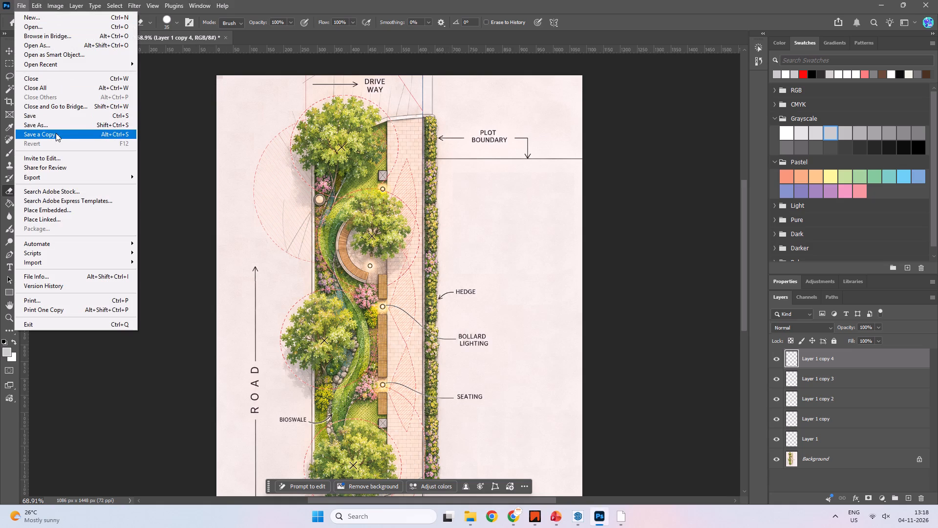
{"action": "left_click", "coordinate": [56, 133]}
{"action": "left_click", "coordinate": [237, 182]}
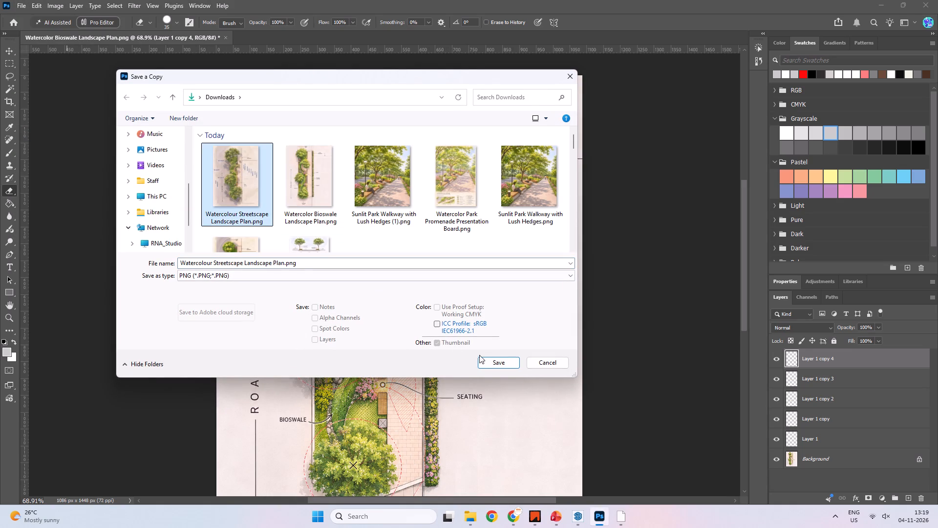
{"action": "left_click", "coordinate": [495, 361]}
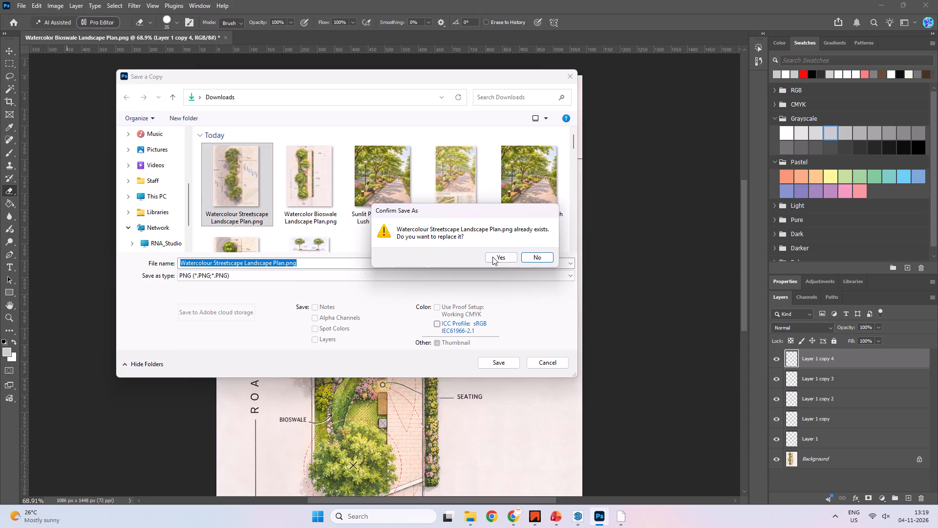
{"action": "left_click", "coordinate": [493, 257]}
{"action": "left_click", "coordinate": [529, 148]}
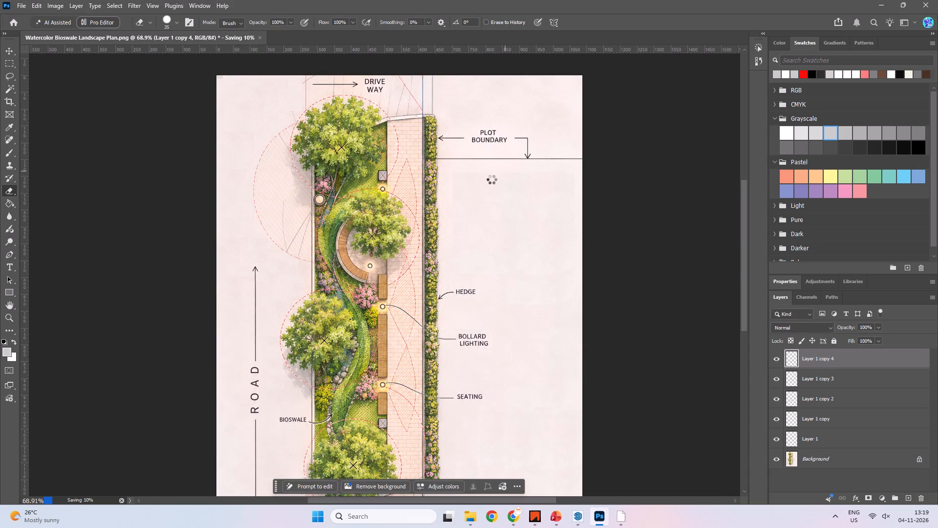
Open Watercolour Streetscape Landscape Plan.png from Downloads in Photos, compare it with the adjacent image, and copy it.
{"action": "left_click", "coordinate": [470, 524]}
{"action": "left_click", "coordinate": [417, 468]}
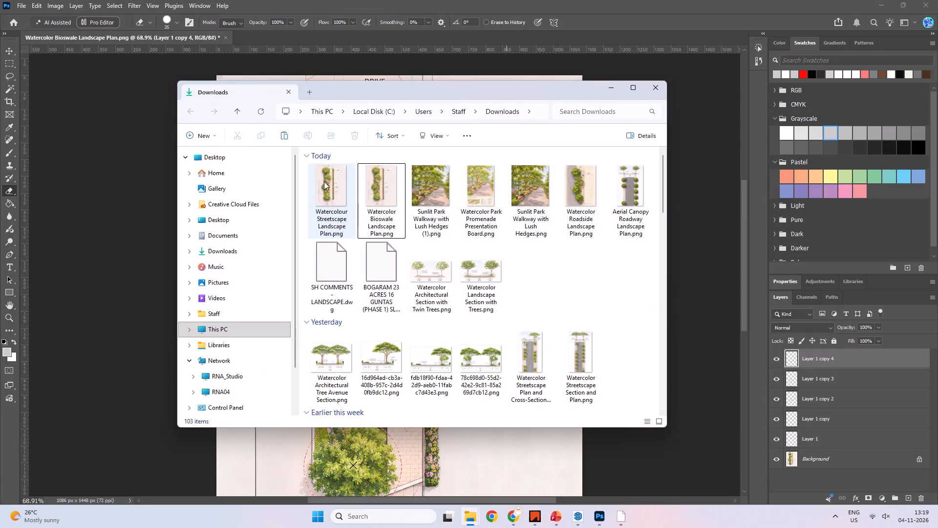
{"action": "double_click", "coordinate": [324, 181]}
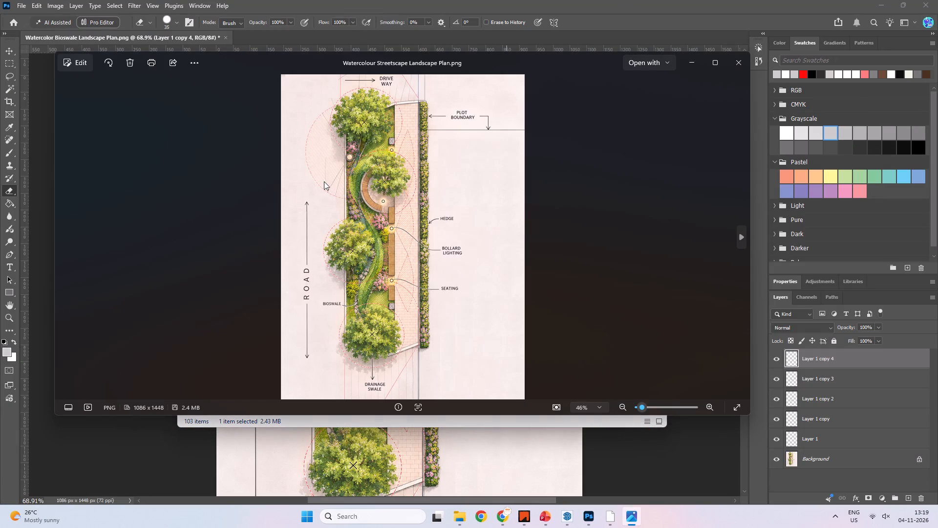
{"action": "key", "text": "Right"}
{"action": "key", "text": "Left"}
{"action": "key", "text": "Right"}
{"action": "key", "text": "Left"}
{"action": "key", "text": "ctrl+c"}
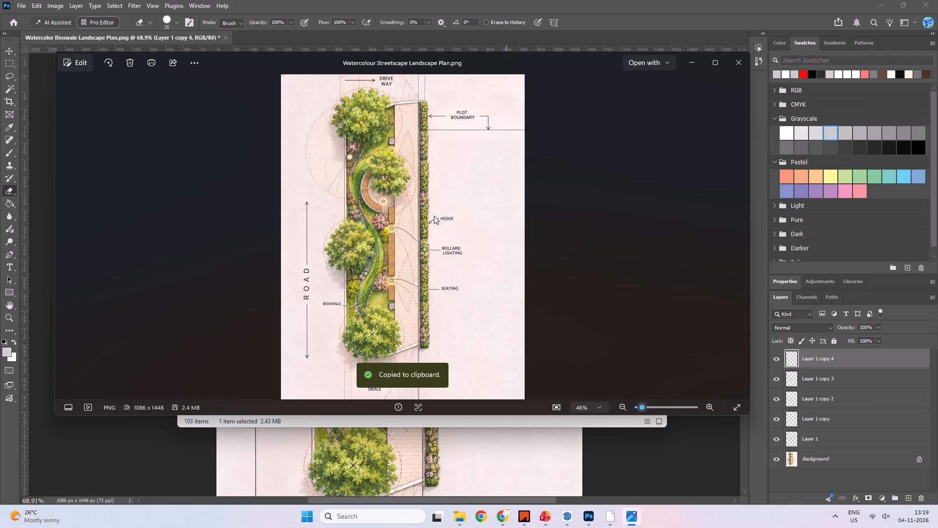
Switch to Roads.pptx in PowerPoint and paste the copied plan onto the Lighting and Furniture slide.
{"action": "key", "text": "alt+Tab"}
{"action": "key", "text": "alt+Tab"}
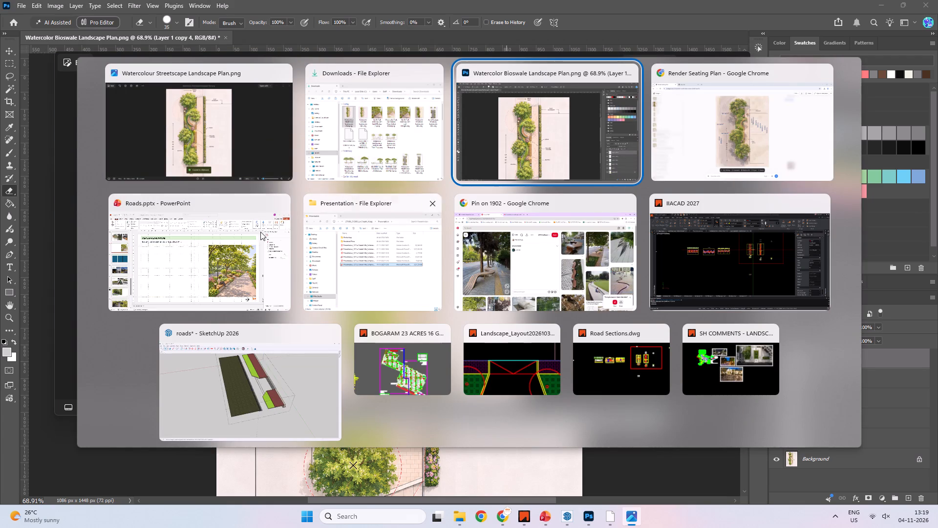
{"action": "left_click", "coordinate": [194, 271], "text": "alt"}
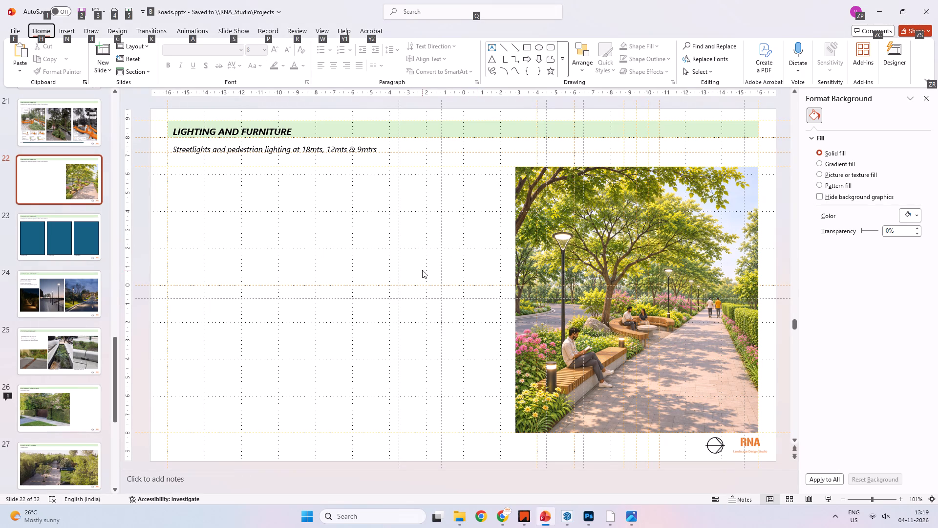
{"action": "key", "text": "ctrl+v"}
{"action": "left_click", "coordinate": [403, 252]}
{"action": "key", "text": "ctrl+v"}
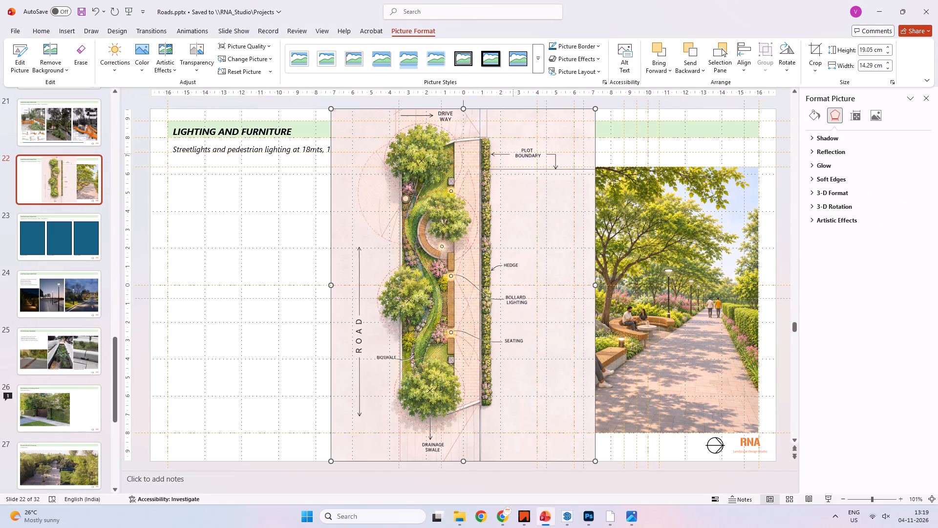
{"action": "left_click", "coordinate": [594, 110]}
{"action": "left_click", "coordinate": [598, 104]}
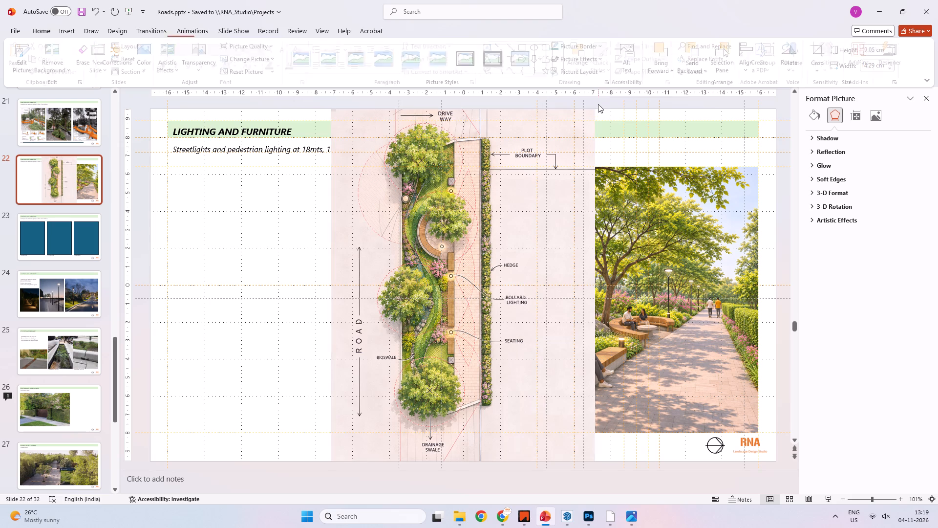
{"action": "left_click", "coordinate": [561, 122]}
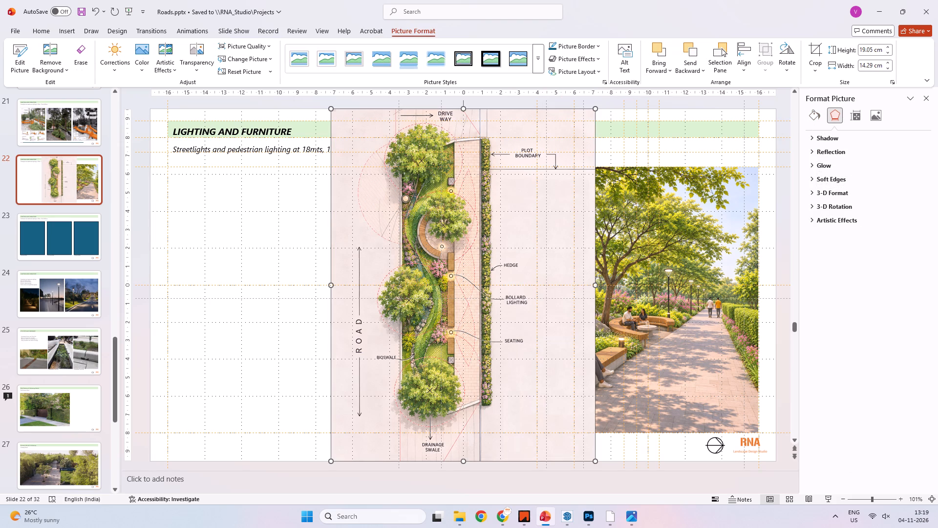
Rotate the pasted plan 90° counter-clockwise and place it below the subtitle, aligned to the margin guides beside the park walkway image.
{"action": "left_click_drag", "start_coordinate": [529, 419], "coordinate": [456, 403]}
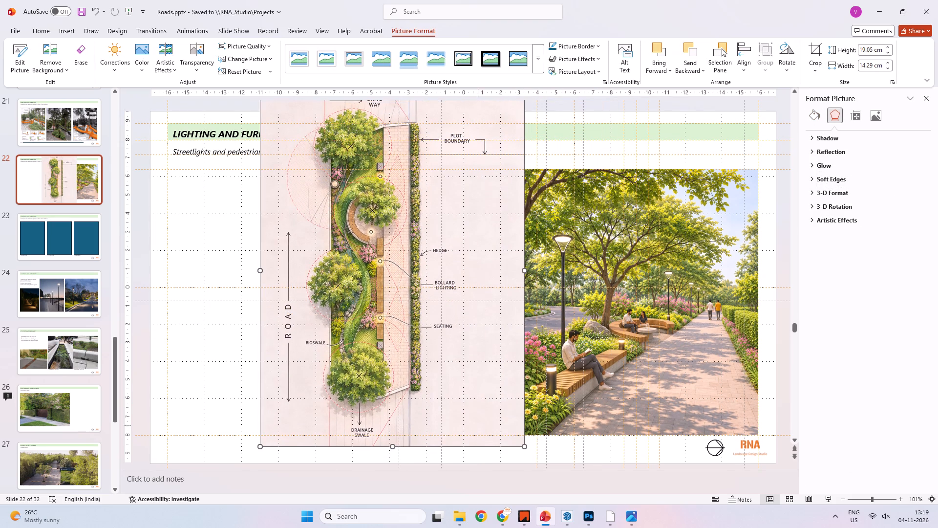
{"action": "right_click", "coordinate": [429, 346]}
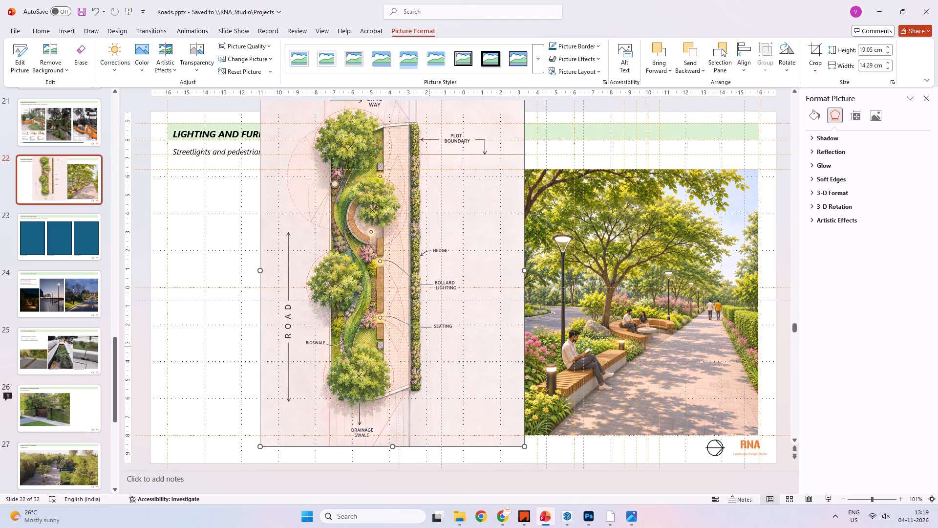
{"action": "key", "text": "Escape"}
{"action": "scroll", "coordinate": [387, 306], "scroll_direction": "down", "scroll_amount": 2, "text": "ctrl"}
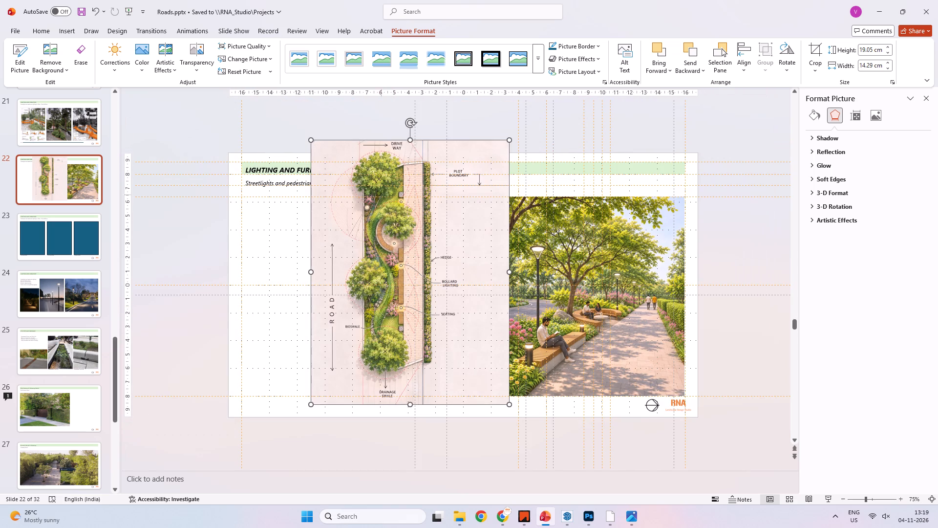
{"action": "left_click_drag", "start_coordinate": [411, 121], "coordinate": [269, 265]}
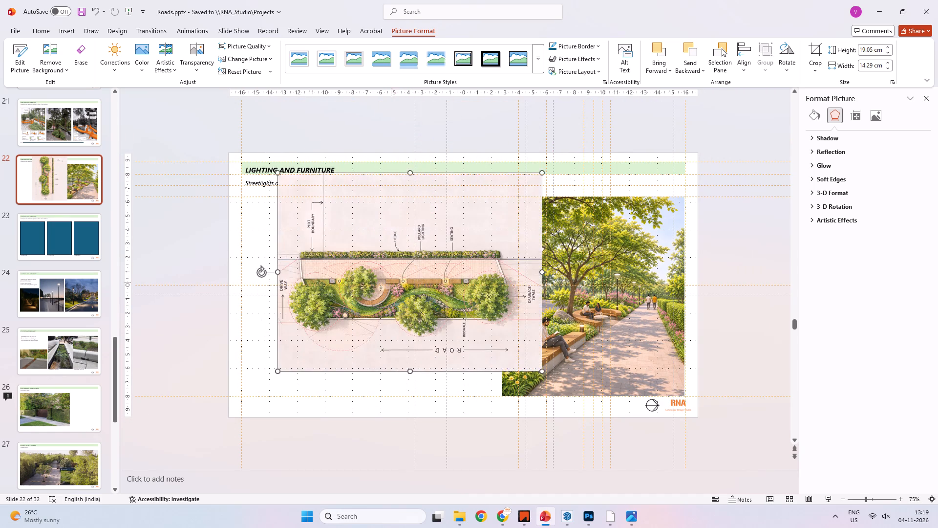
{"action": "left_click_drag", "start_coordinate": [402, 286], "coordinate": [365, 308]}
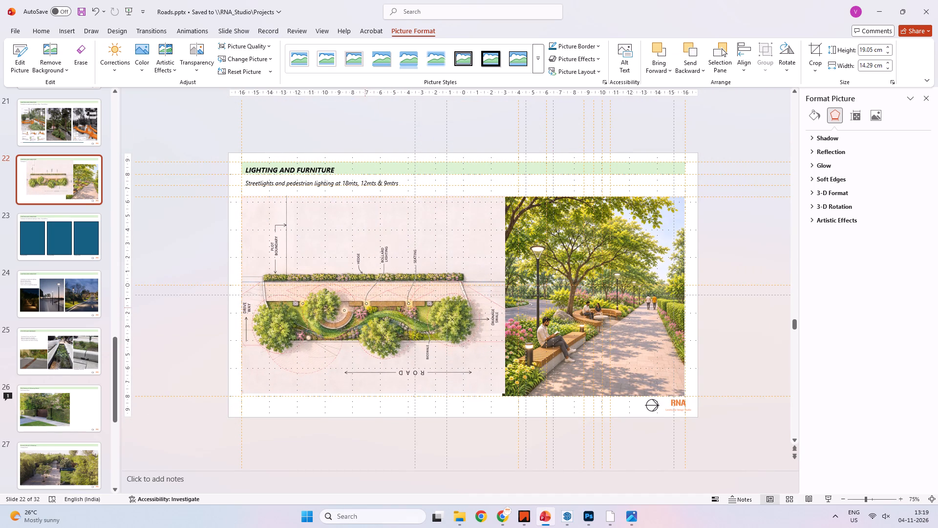
{"action": "left_click_drag", "start_coordinate": [365, 308], "coordinate": [365, 311]}
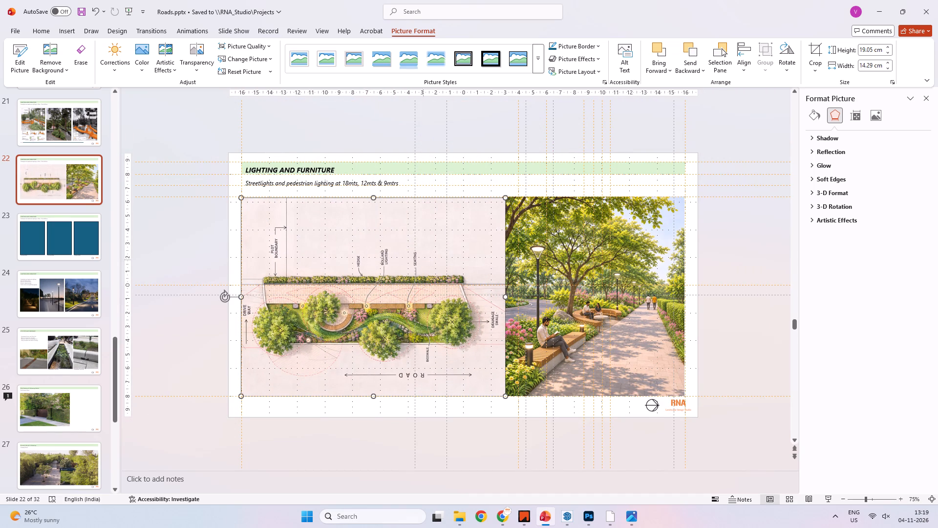
Crop the rotated plan at its drainage swale end, leaving a narrow gap before the park walkway image.
{"action": "right_click", "coordinate": [416, 247]}
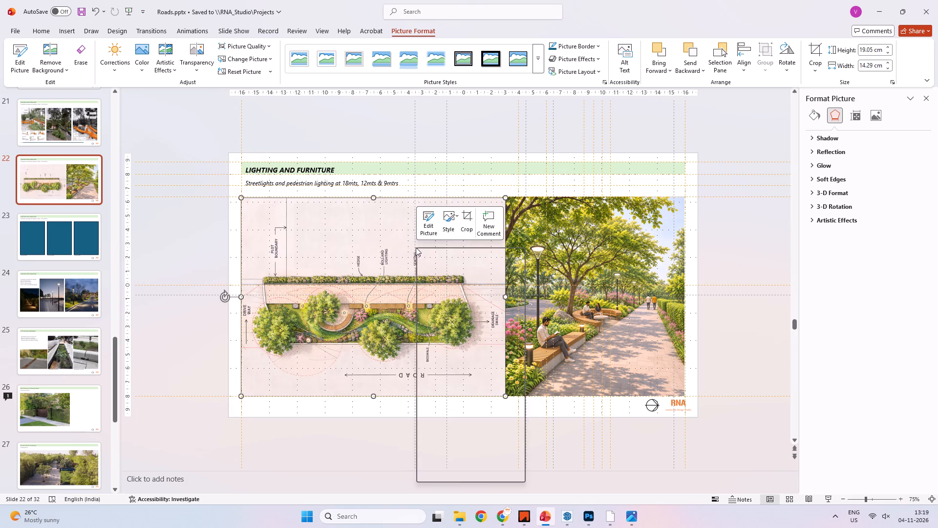
{"action": "key", "text": "Escape"}
{"action": "left_click", "coordinate": [454, 256]}
{"action": "right_click", "coordinate": [454, 256]}
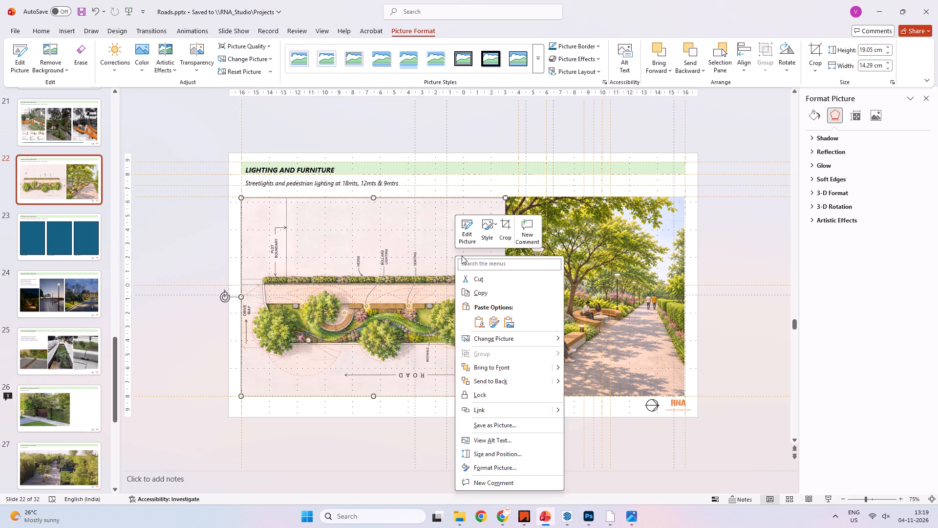
{"action": "left_click", "coordinate": [507, 226]}
{"action": "left_click_drag", "start_coordinate": [503, 296], "coordinate": [503, 296]}
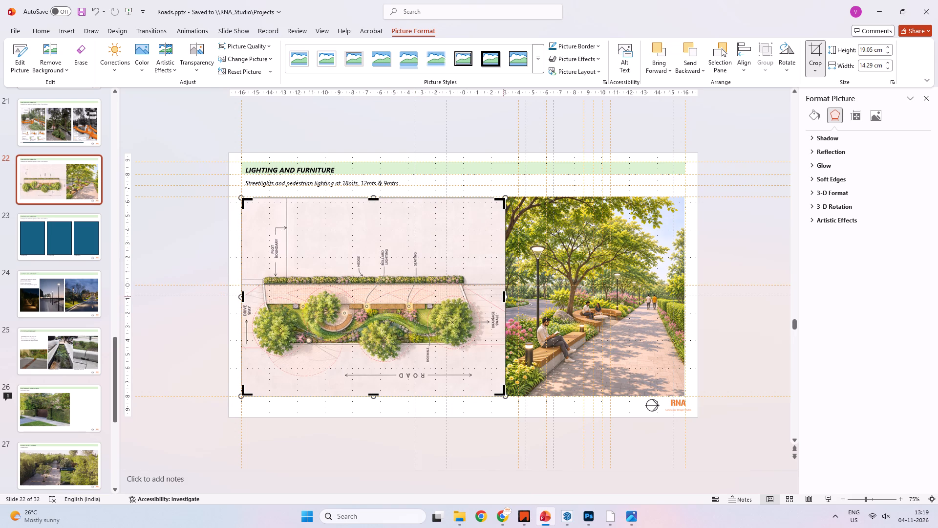
{"action": "left_click_drag", "start_coordinate": [503, 296], "coordinate": [490, 294]}
{"action": "left_click", "coordinate": [227, 212]}
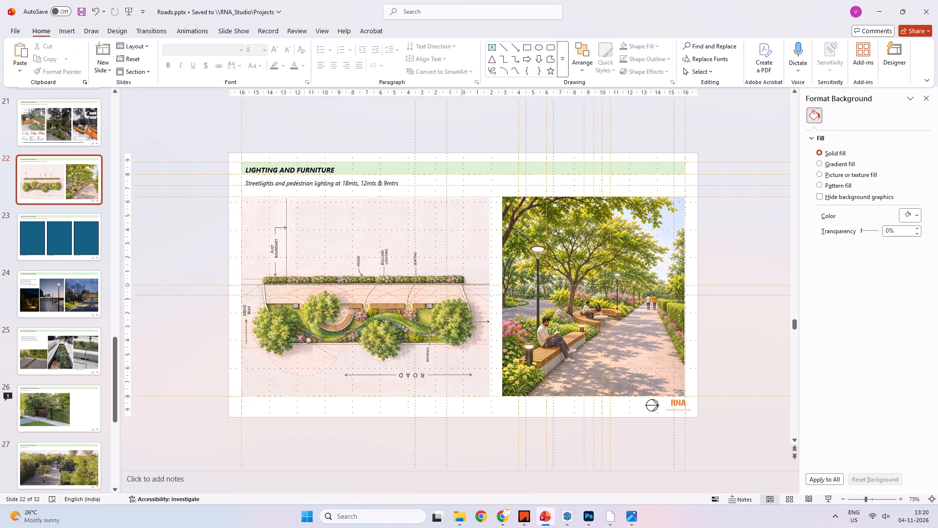
{"action": "scroll", "coordinate": [413, 353], "scroll_direction": "up", "scroll_amount": 4, "text": "ctrl"}
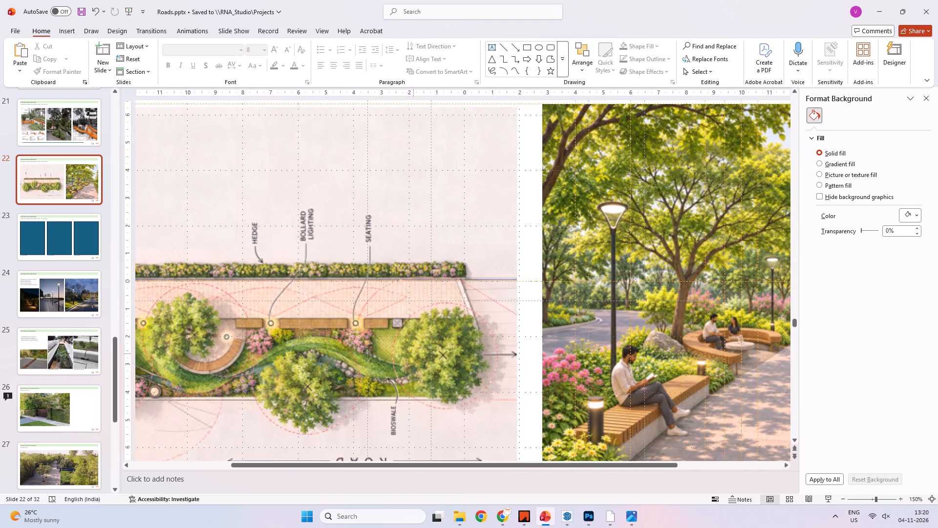
Switch to the layered Watercolor Bioswale Landscape Plan.png in Photoshop and bring the whole plan into view.
{"action": "scroll", "coordinate": [414, 337], "scroll_direction": "down", "scroll_amount": 3, "text": "ctrl"}
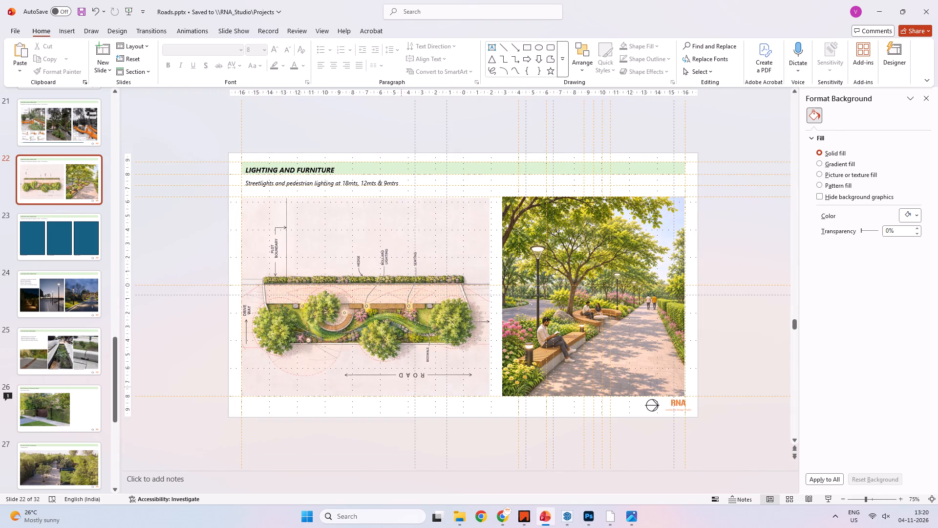
{"action": "key", "text": "alt+Tab"}
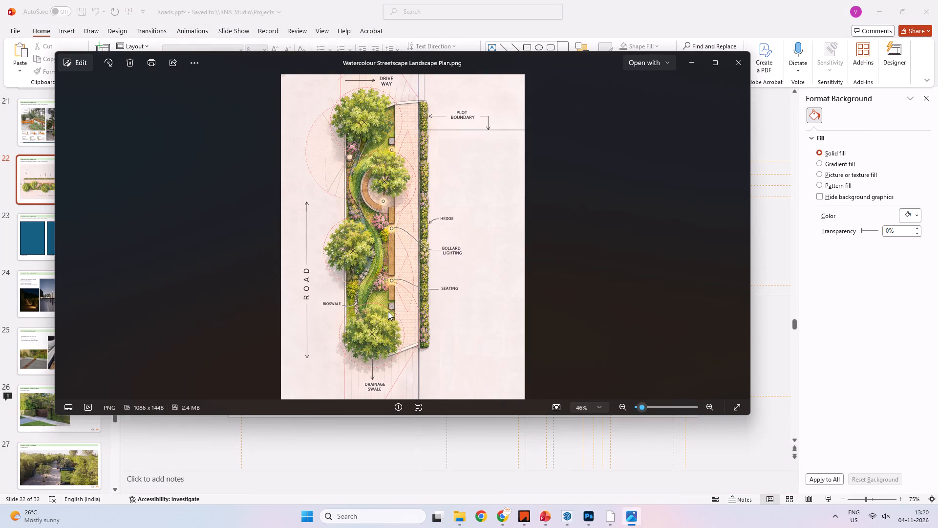
{"action": "key", "text": "alt+Tab"}
{"action": "key", "text": "alt+Tab"}
{"action": "left_click", "coordinate": [727, 142], "text": "alt"}
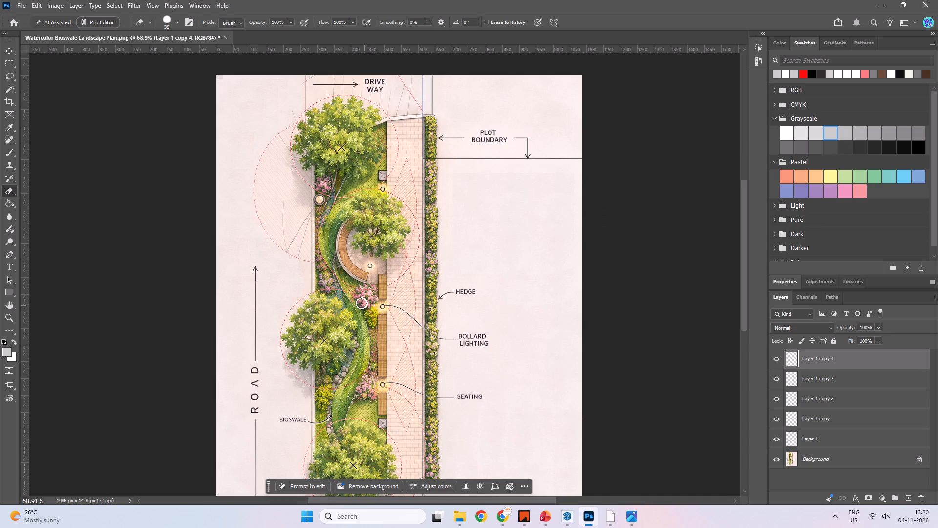
{"action": "scroll", "coordinate": [362, 302], "scroll_direction": "down", "scroll_amount": 4}
{"action": "scroll", "coordinate": [362, 299], "scroll_direction": "down", "scroll_amount": 2, "text": "alt"}
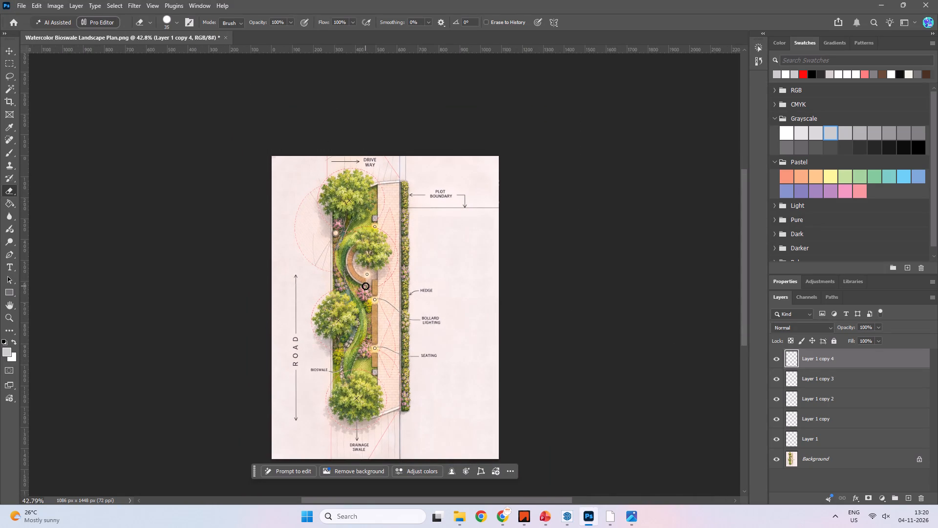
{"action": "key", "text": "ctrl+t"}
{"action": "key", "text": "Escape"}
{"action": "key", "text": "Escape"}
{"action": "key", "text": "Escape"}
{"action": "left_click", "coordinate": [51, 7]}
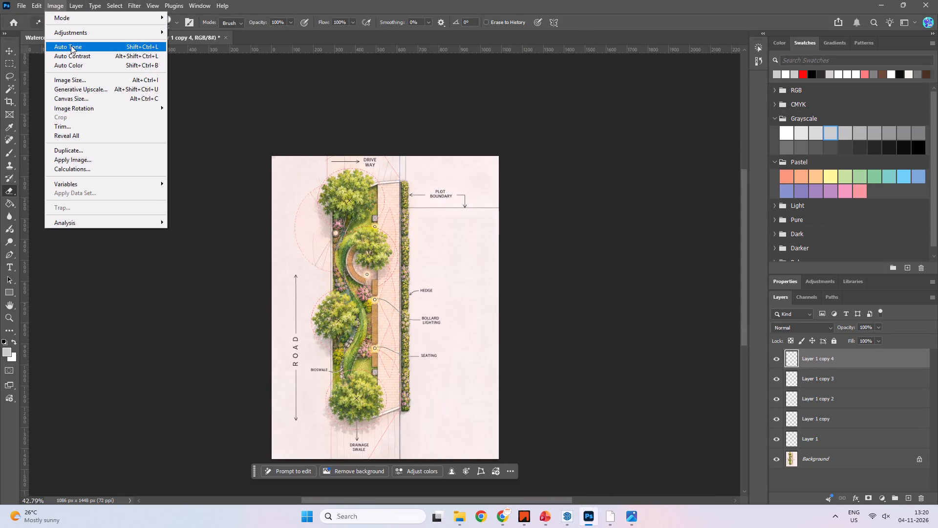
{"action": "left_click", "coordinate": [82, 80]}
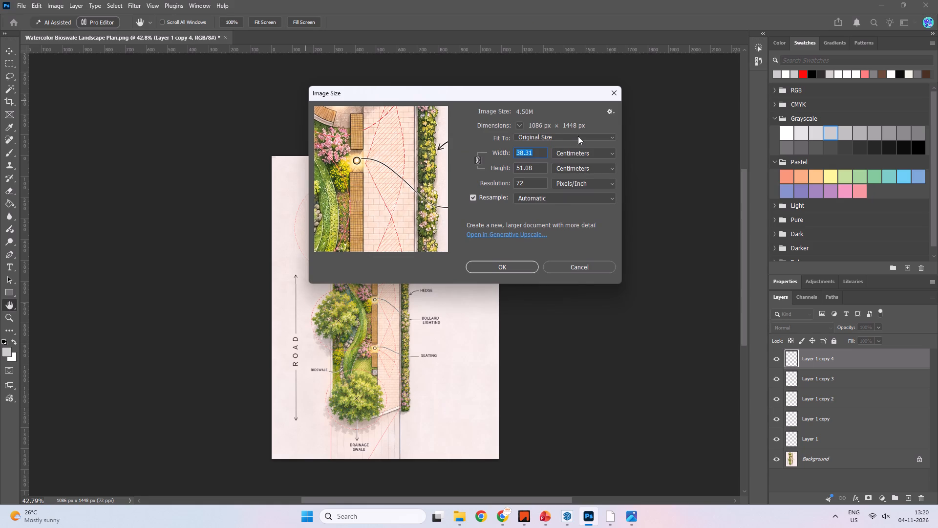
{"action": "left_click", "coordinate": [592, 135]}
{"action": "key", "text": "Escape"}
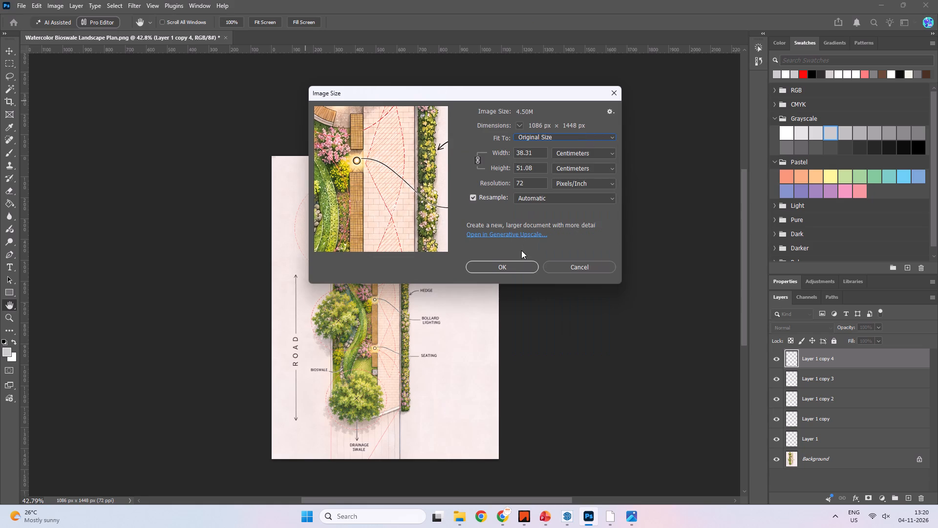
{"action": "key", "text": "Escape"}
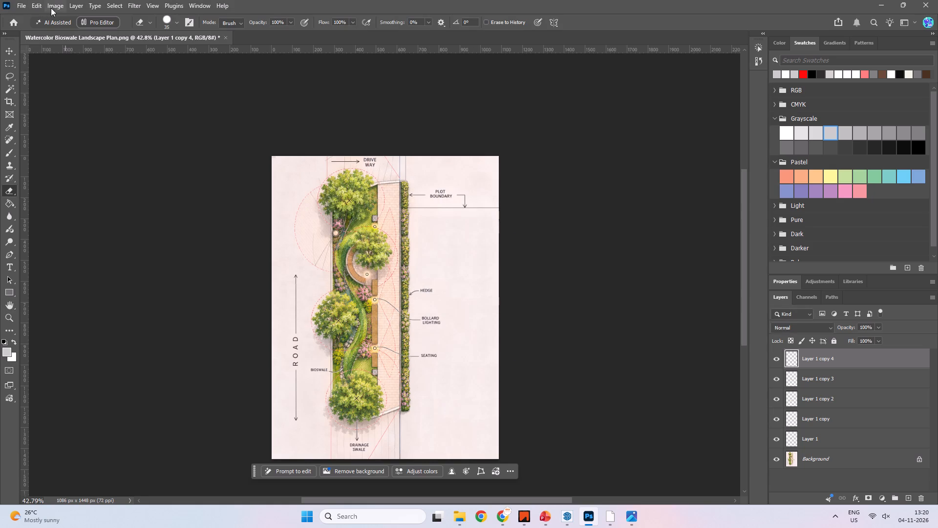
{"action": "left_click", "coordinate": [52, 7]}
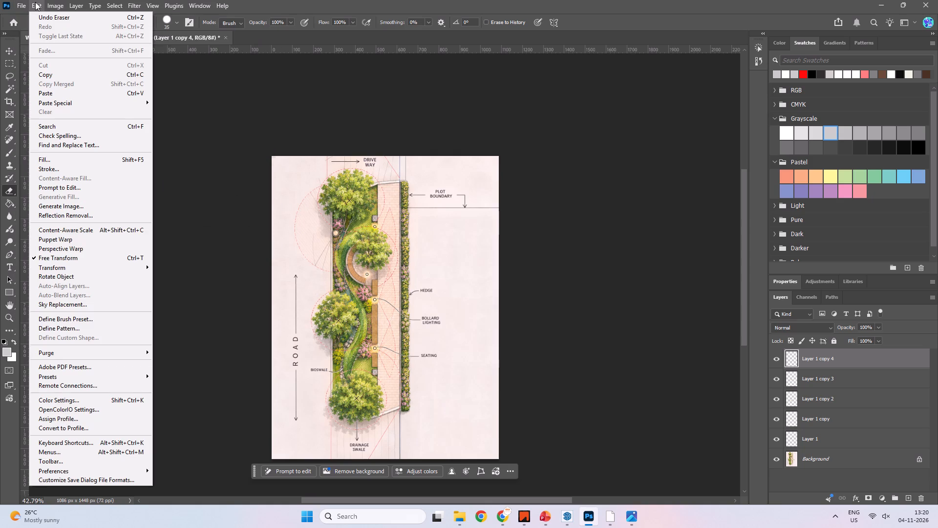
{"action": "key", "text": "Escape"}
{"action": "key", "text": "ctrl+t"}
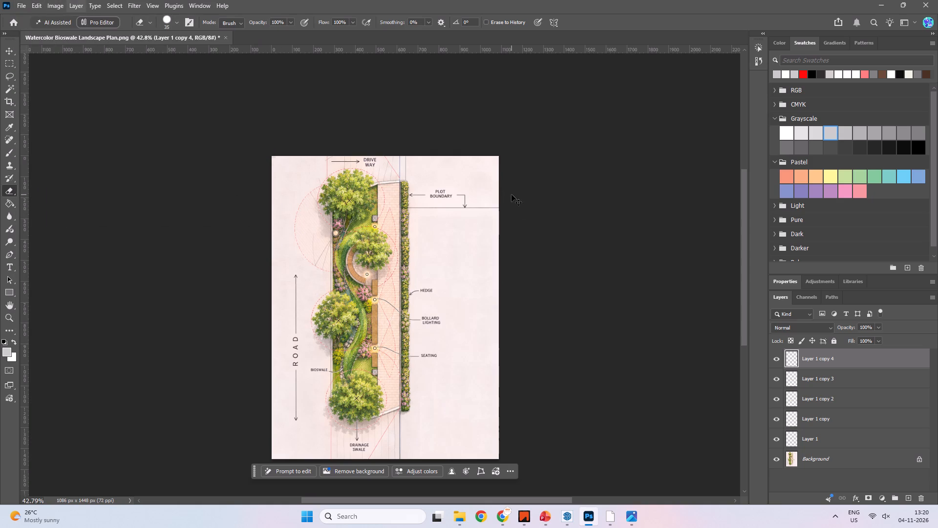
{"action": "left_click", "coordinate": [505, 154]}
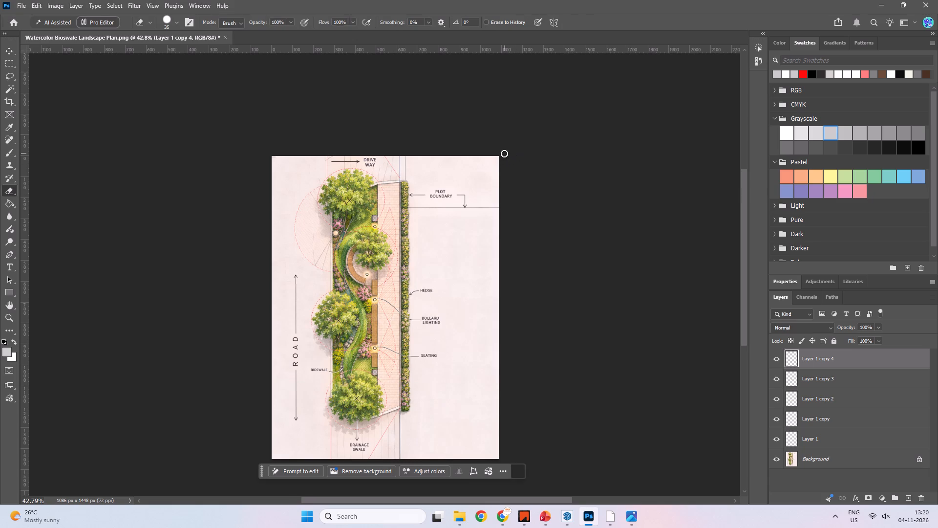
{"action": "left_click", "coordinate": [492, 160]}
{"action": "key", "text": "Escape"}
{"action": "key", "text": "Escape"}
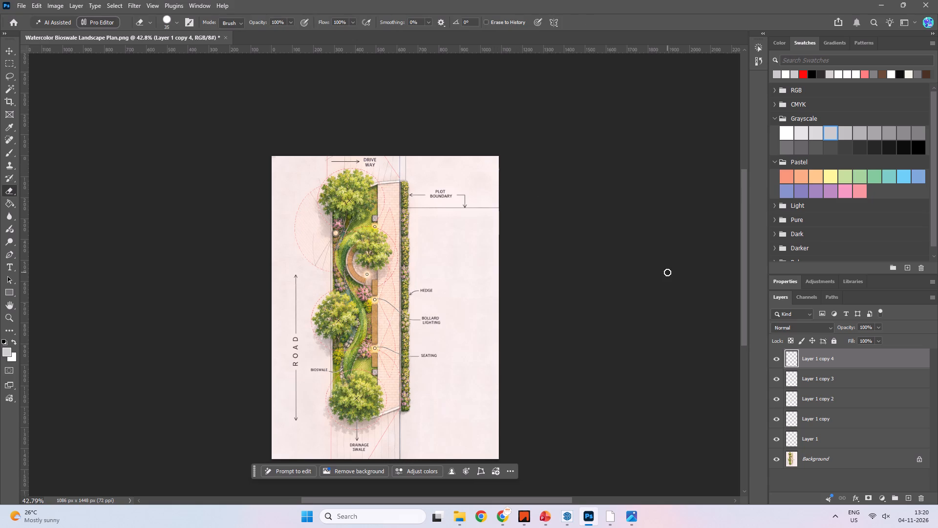
Unlock the Background layer and rotate the base plan 90° counter-clockwise.
{"action": "left_click", "coordinate": [915, 462]}
{"action": "key", "text": "ctrl+t"}
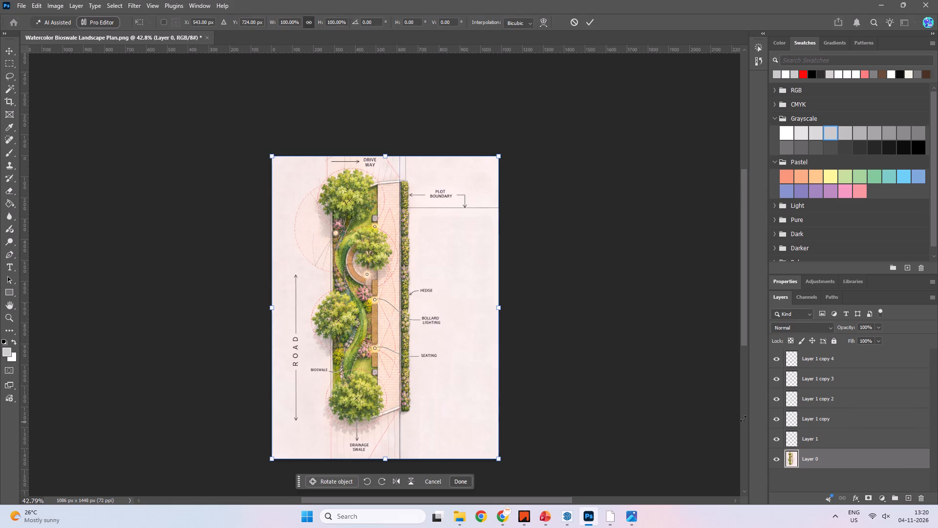
{"action": "left_click_drag", "start_coordinate": [507, 148], "coordinate": [300, 163]}
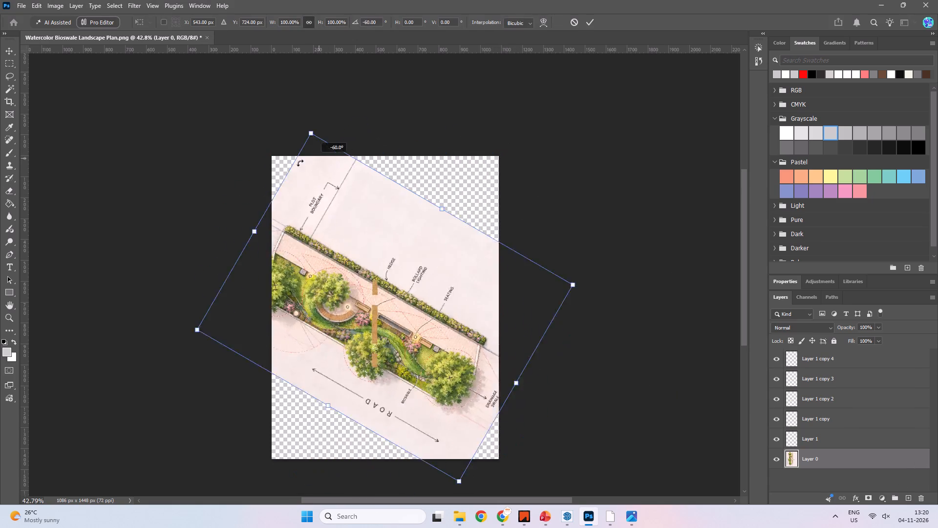
{"action": "left_click_drag", "start_coordinate": [300, 163], "coordinate": [231, 185]}
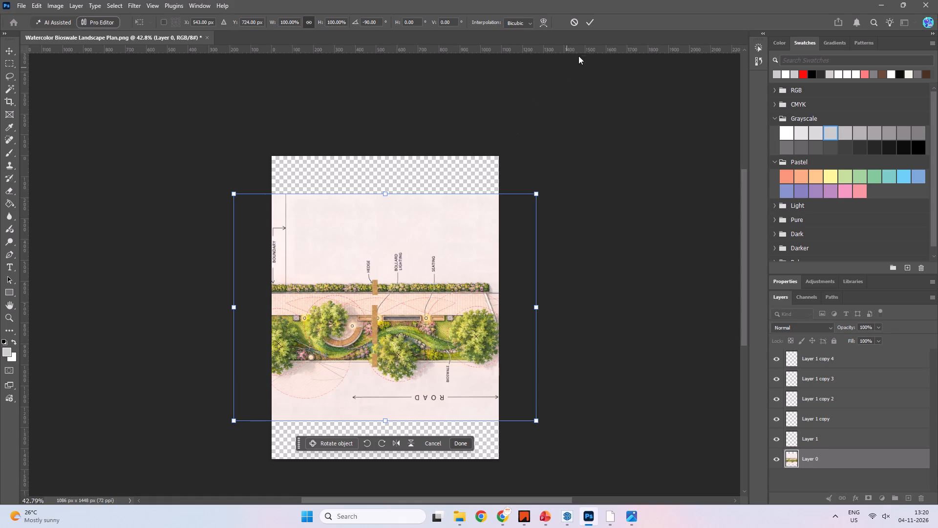
{"action": "left_click", "coordinate": [589, 24]}
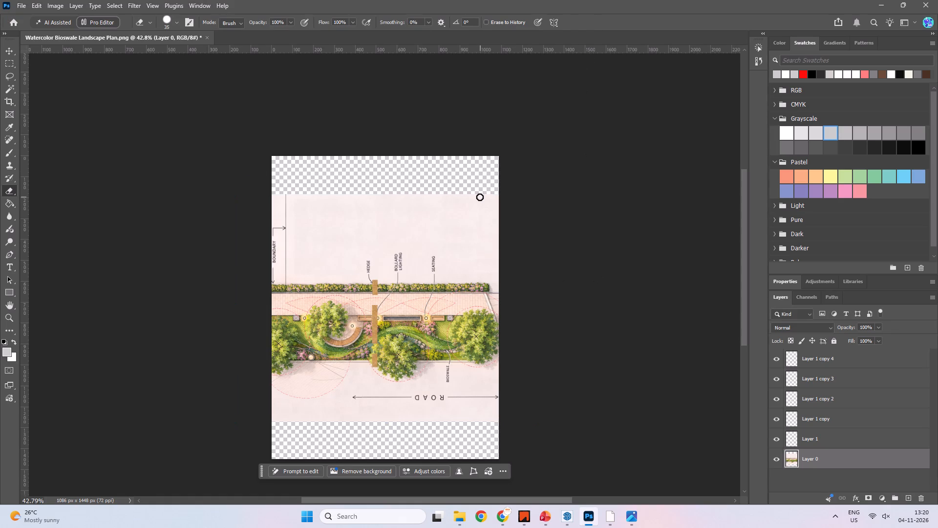
{"action": "left_click", "coordinate": [480, 197]}
{"action": "key", "text": "ctrl+z"}
Crop the canvas to the rotated plan's full width, trimming the empty strip and blank ground above the hedge, to about 1445 × 1158 px.
{"action": "key", "text": "c"}
{"action": "left_click_drag", "start_coordinate": [499, 313], "coordinate": [533, 308]}
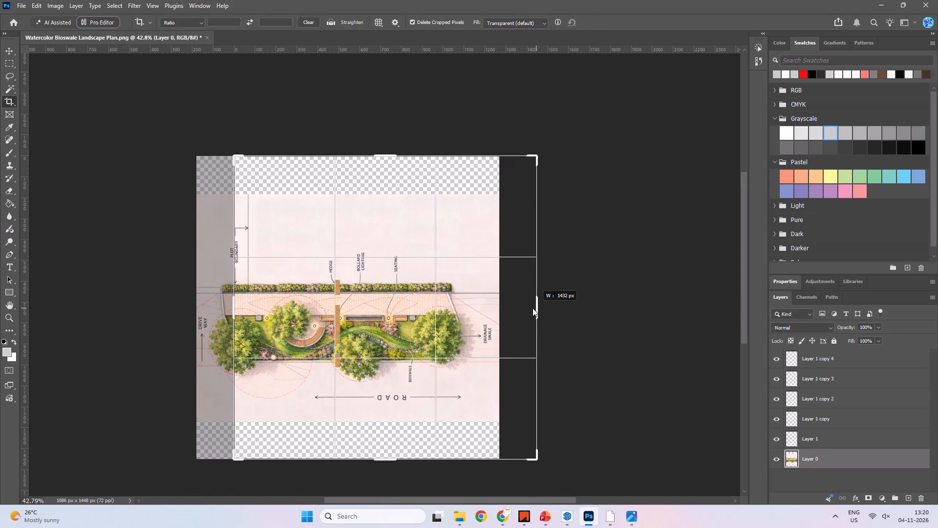
{"action": "left_click_drag", "start_coordinate": [533, 308], "coordinate": [517, 306]}
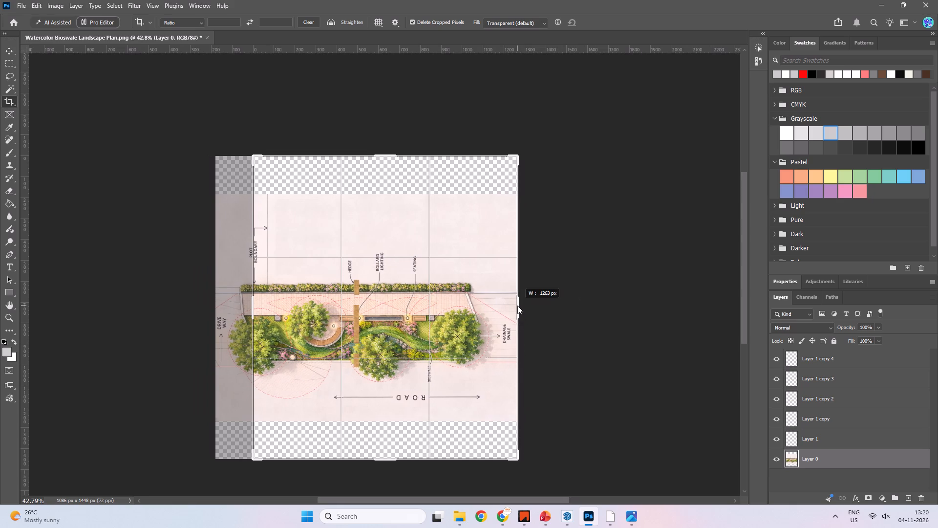
{"action": "left_click_drag", "start_coordinate": [517, 306], "coordinate": [518, 305]}
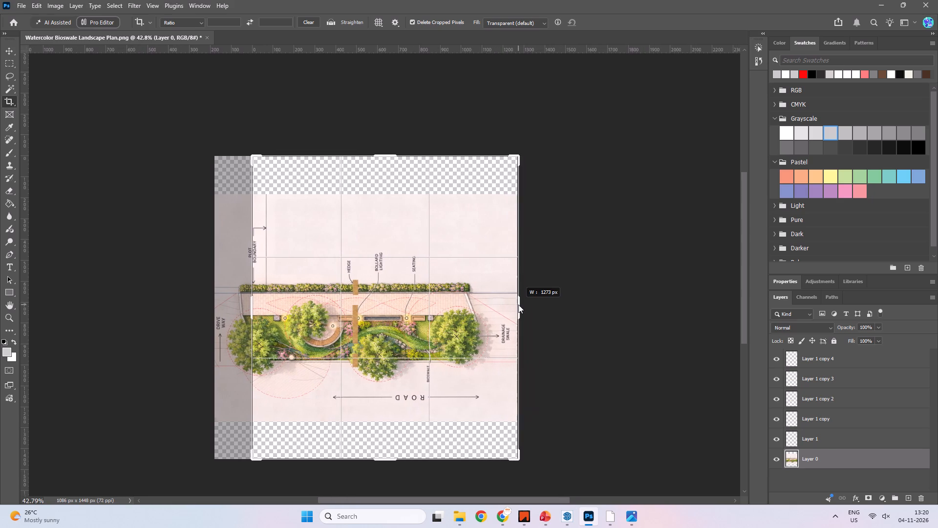
{"action": "left_click_drag", "start_coordinate": [518, 305], "coordinate": [517, 305]}
{"action": "left_click_drag", "start_coordinate": [250, 314], "coordinate": [236, 314]}
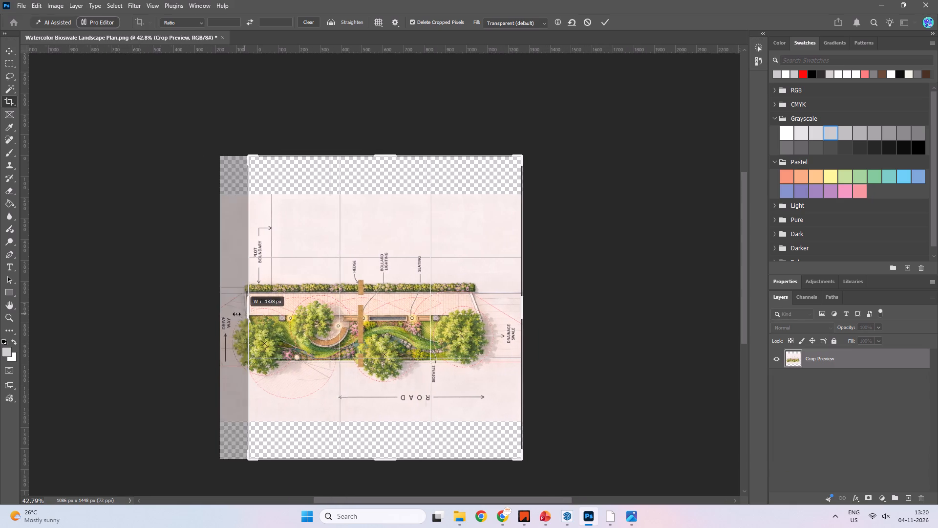
{"action": "left_click_drag", "start_coordinate": [236, 314], "coordinate": [203, 309]}
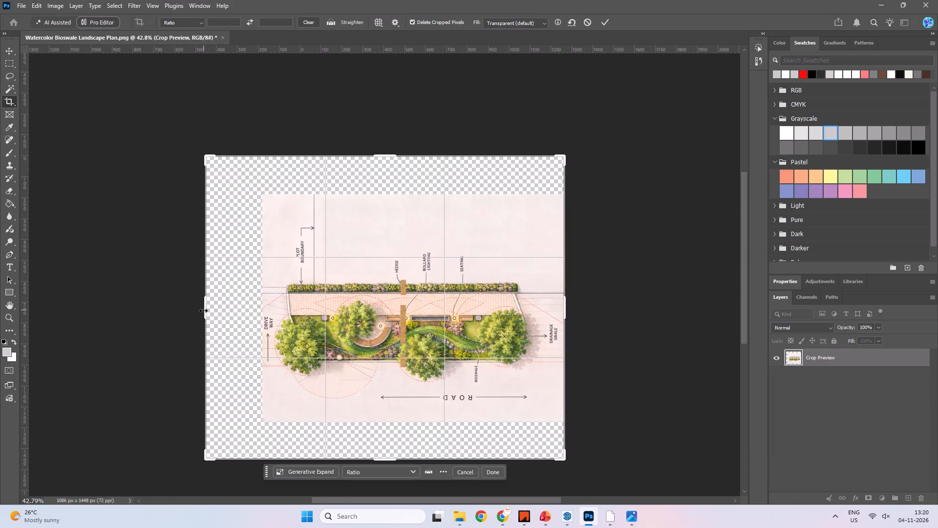
{"action": "left_click_drag", "start_coordinate": [204, 311], "coordinate": [232, 310]}
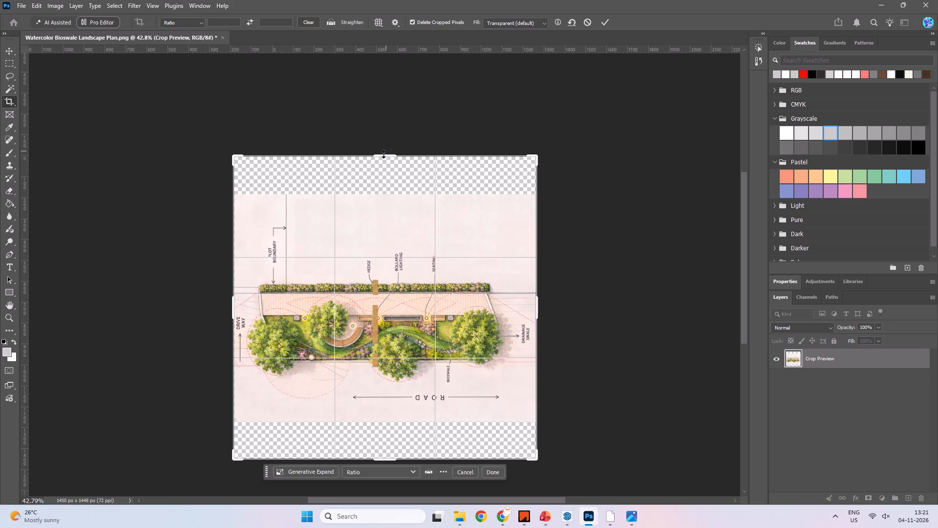
{"action": "left_click_drag", "start_coordinate": [384, 155], "coordinate": [386, 186]}
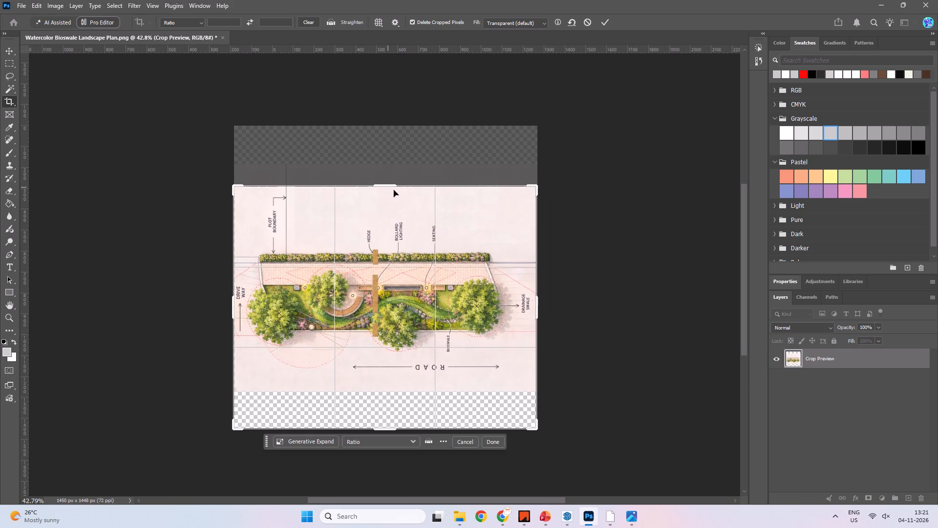
{"action": "left_click", "coordinate": [585, 257]}
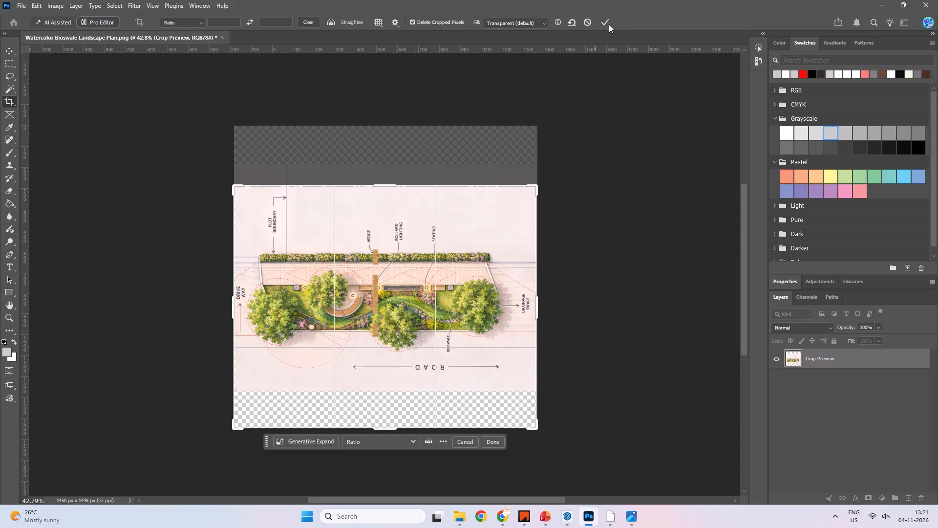
{"action": "left_click", "coordinate": [609, 25]}
Select the upside-down ROAD label with its arrows on the base layer, rotate it 180° so it reads upright, and deselect.
{"action": "scroll", "coordinate": [409, 411], "scroll_direction": "up", "scroll_amount": 6, "text": "alt"}
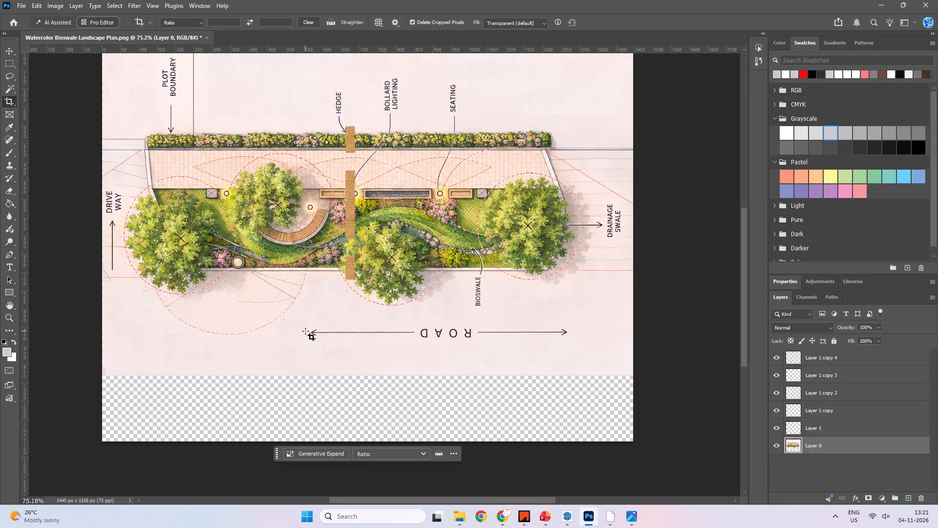
{"action": "key", "text": "m"}
{"action": "left_click_drag", "start_coordinate": [299, 316], "coordinate": [575, 345]}
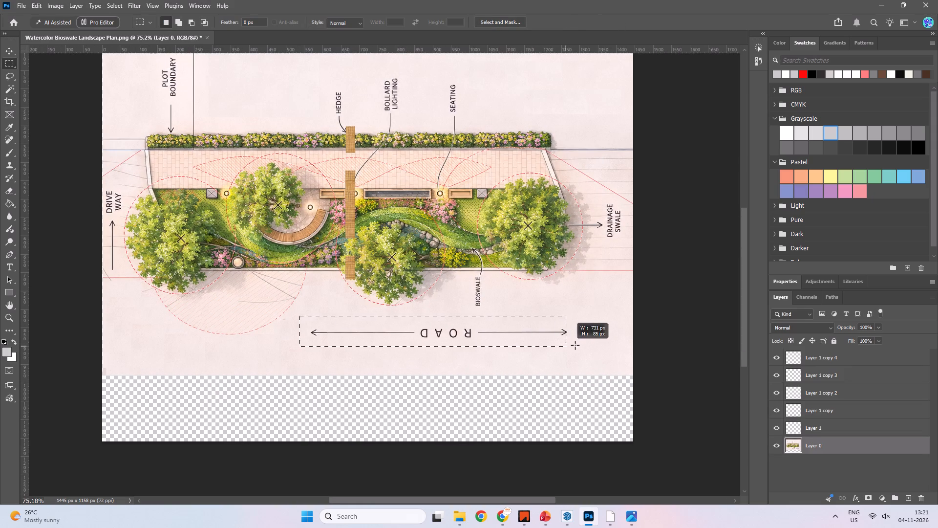
{"action": "left_click_drag", "start_coordinate": [575, 345], "coordinate": [581, 344]}
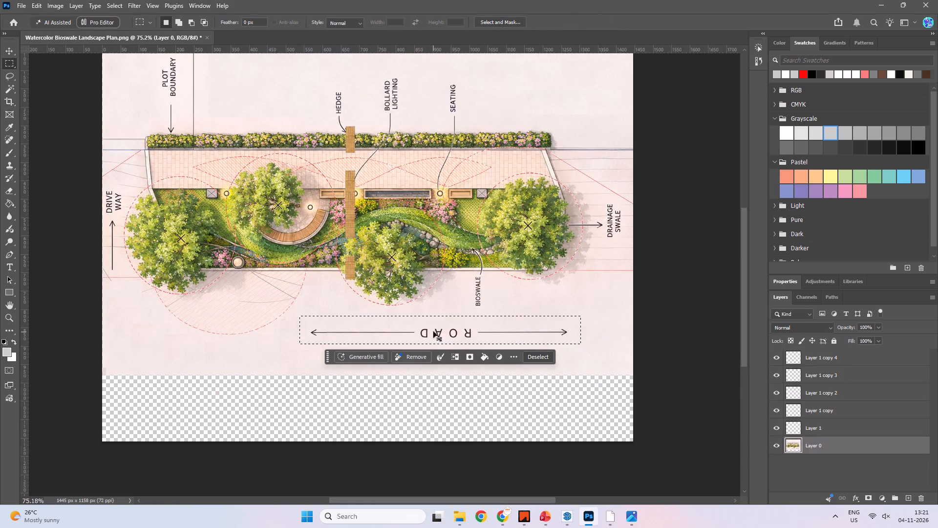
{"action": "key", "text": "ctrl+t"}
{"action": "left_click_drag", "start_coordinate": [589, 347], "coordinate": [486, 273]}
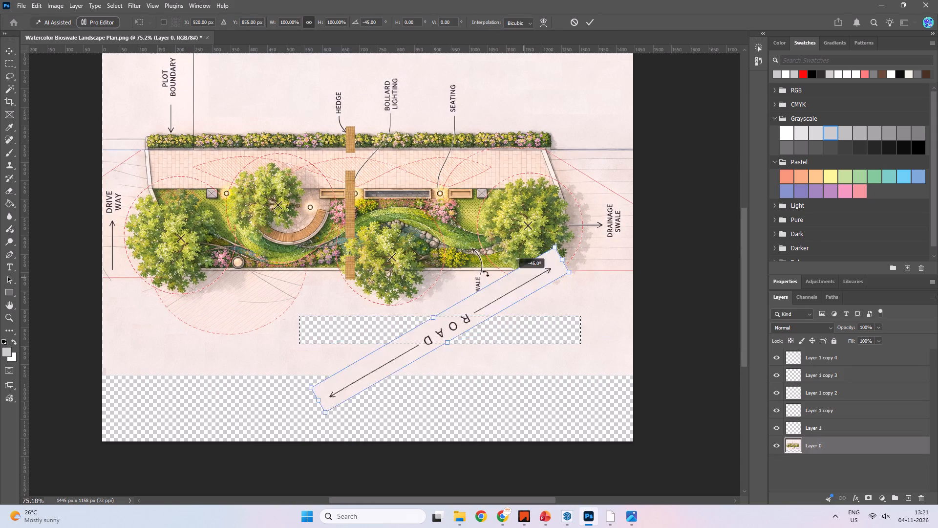
{"action": "left_click_drag", "start_coordinate": [486, 273], "coordinate": [344, 322]}
{"action": "left_click", "coordinate": [371, 369]}
{"action": "left_click", "coordinate": [567, 358]}
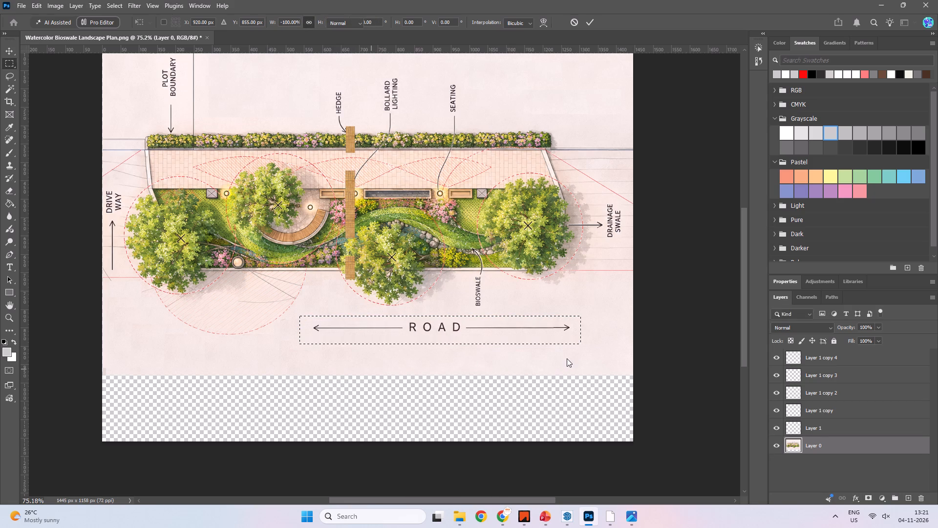
{"action": "left_click", "coordinate": [734, 354]}
{"action": "key", "text": "space"}
{"action": "key", "text": "space"}
{"action": "key", "text": "space"}
{"action": "key", "text": "space"}
{"action": "key", "text": "space"}
{"action": "key", "text": "space"}
{"action": "key", "text": "space"}
{"action": "key", "text": "space"}
{"action": "key", "text": "space"}
{"action": "key", "text": "space"}
{"action": "key", "text": "space"}
{"action": "left_click_drag", "start_coordinate": [636, 333], "coordinate": [630, 346]}
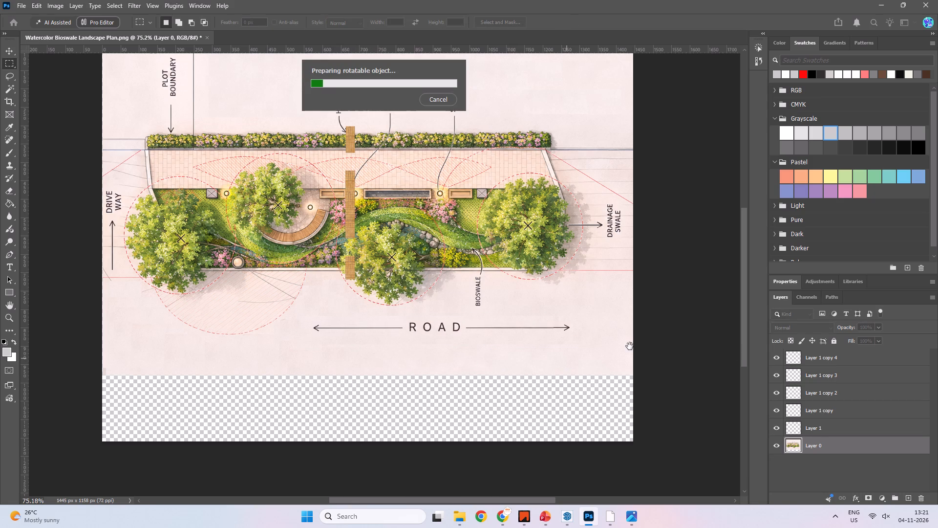
{"action": "left_click_drag", "start_coordinate": [630, 346], "coordinate": [630, 346]}
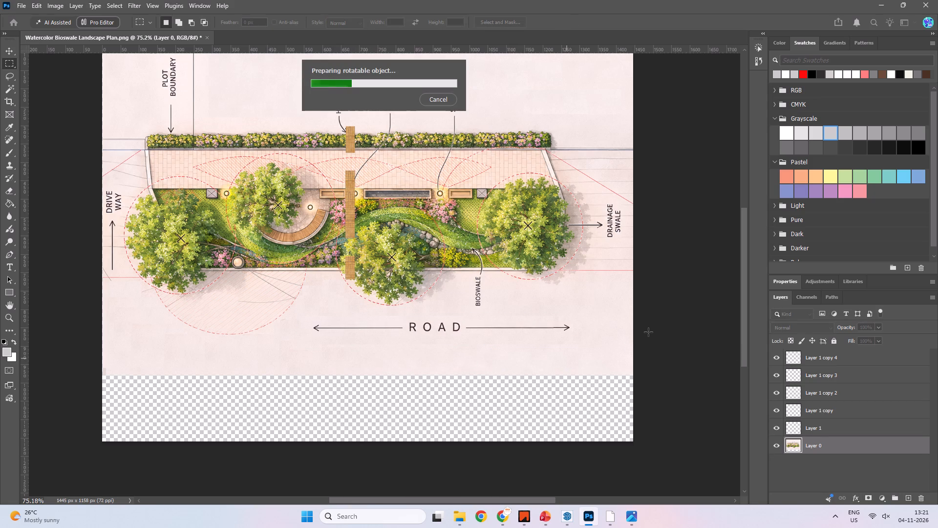
{"action": "left_click", "coordinate": [437, 105]}
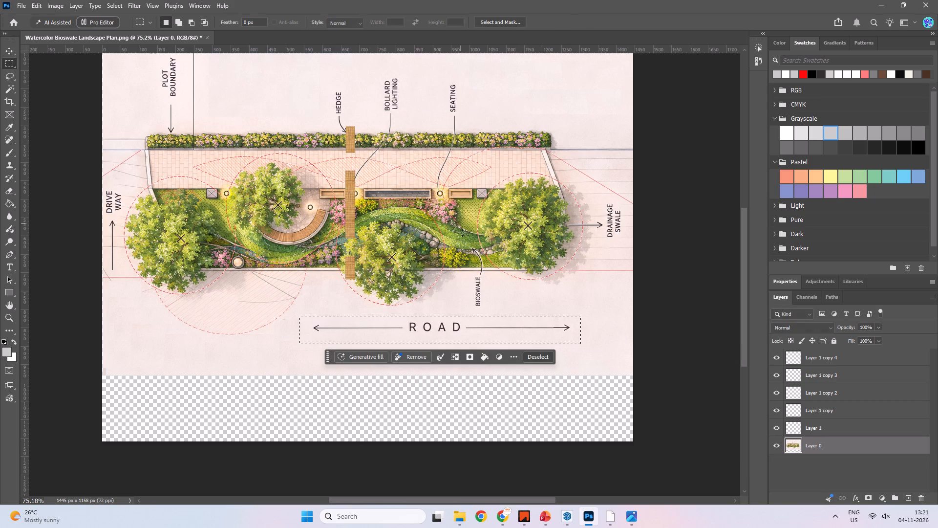
{"action": "left_click", "coordinate": [635, 331]}
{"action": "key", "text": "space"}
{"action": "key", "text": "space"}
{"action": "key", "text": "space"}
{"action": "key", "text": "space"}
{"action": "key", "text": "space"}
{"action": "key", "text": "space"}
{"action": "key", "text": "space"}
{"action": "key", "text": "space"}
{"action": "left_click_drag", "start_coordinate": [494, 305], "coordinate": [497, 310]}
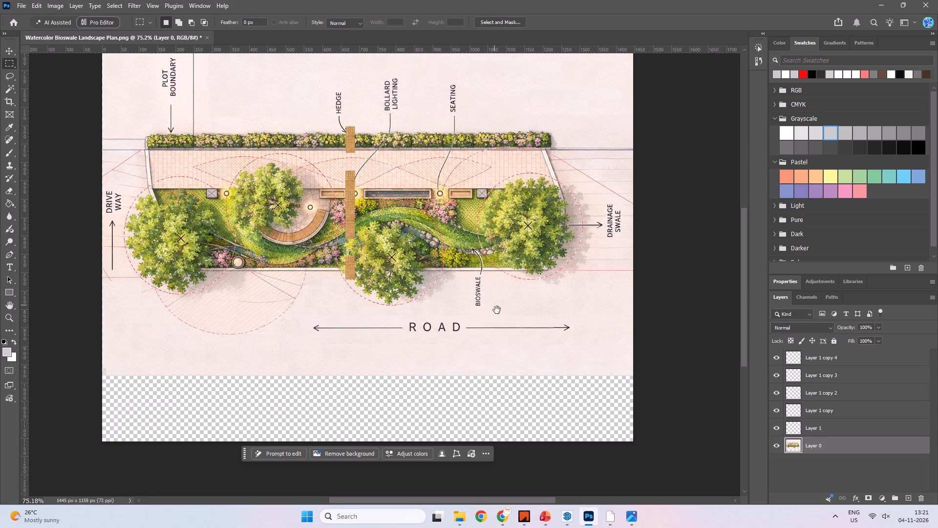
Crop the empty transparent strip below the ROAD label off the canvas, leaving it about 1445 × 930 px.
{"action": "left_click_drag", "start_coordinate": [497, 310], "coordinate": [508, 323]}
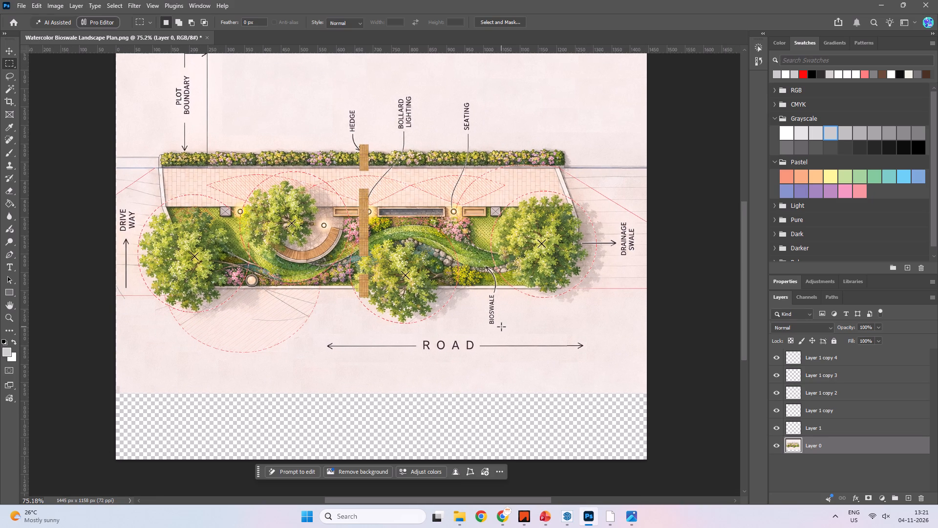
{"action": "scroll", "coordinate": [501, 327], "scroll_direction": "down", "scroll_amount": 1}
{"action": "scroll", "coordinate": [501, 327], "scroll_direction": "up", "scroll_amount": 4}
{"action": "scroll", "coordinate": [501, 325], "scroll_direction": "down", "scroll_amount": 1, "text": "alt"}
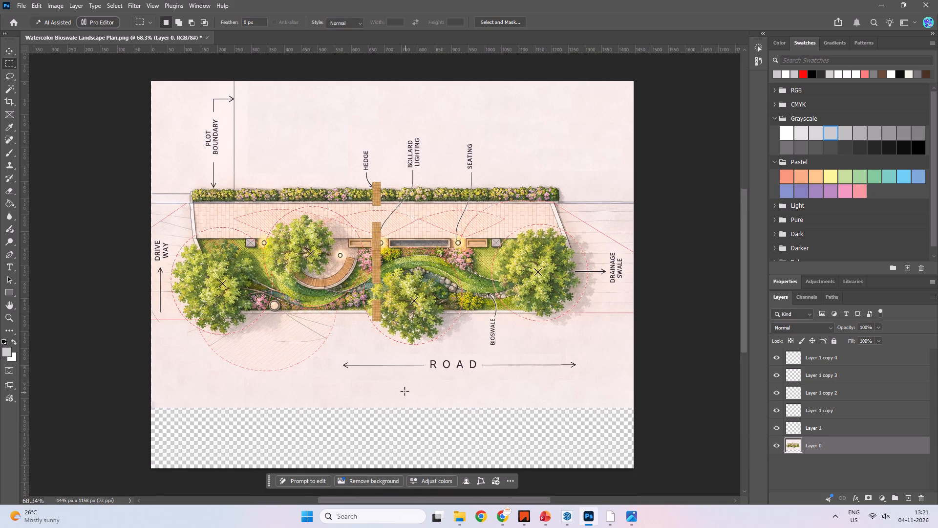
{"action": "key", "text": "c"}
{"action": "left_click_drag", "start_coordinate": [392, 466], "coordinate": [390, 428]}
{"action": "left_click", "coordinate": [665, 369]}
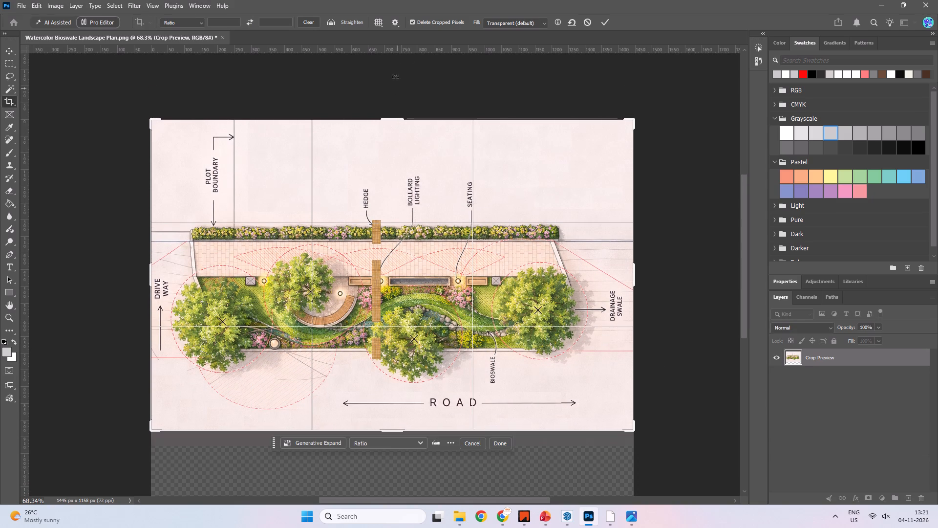
{"action": "left_click", "coordinate": [608, 23]}
{"action": "scroll", "coordinate": [502, 317], "scroll_direction": "up", "scroll_amount": 1}
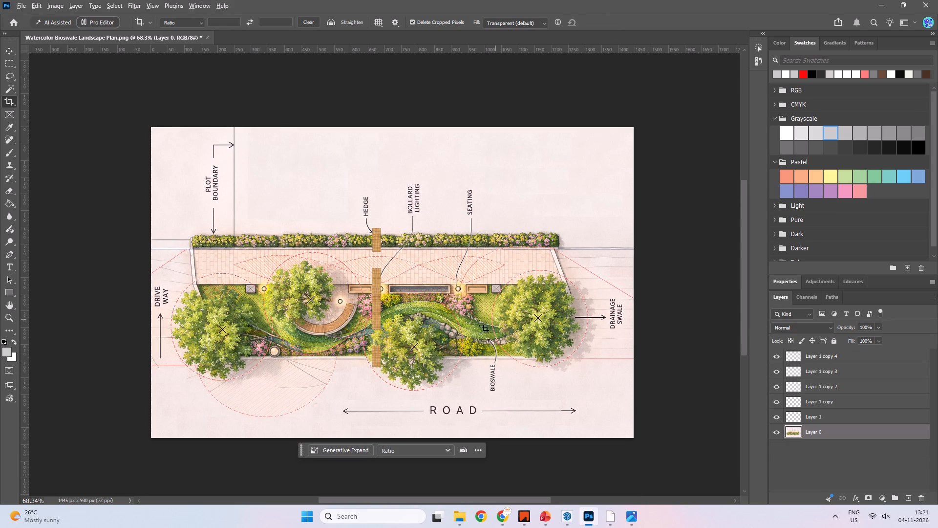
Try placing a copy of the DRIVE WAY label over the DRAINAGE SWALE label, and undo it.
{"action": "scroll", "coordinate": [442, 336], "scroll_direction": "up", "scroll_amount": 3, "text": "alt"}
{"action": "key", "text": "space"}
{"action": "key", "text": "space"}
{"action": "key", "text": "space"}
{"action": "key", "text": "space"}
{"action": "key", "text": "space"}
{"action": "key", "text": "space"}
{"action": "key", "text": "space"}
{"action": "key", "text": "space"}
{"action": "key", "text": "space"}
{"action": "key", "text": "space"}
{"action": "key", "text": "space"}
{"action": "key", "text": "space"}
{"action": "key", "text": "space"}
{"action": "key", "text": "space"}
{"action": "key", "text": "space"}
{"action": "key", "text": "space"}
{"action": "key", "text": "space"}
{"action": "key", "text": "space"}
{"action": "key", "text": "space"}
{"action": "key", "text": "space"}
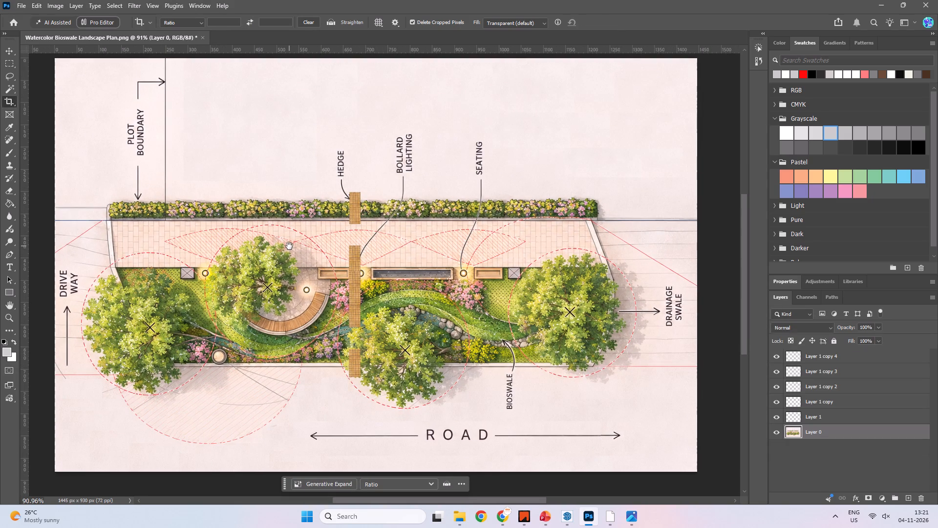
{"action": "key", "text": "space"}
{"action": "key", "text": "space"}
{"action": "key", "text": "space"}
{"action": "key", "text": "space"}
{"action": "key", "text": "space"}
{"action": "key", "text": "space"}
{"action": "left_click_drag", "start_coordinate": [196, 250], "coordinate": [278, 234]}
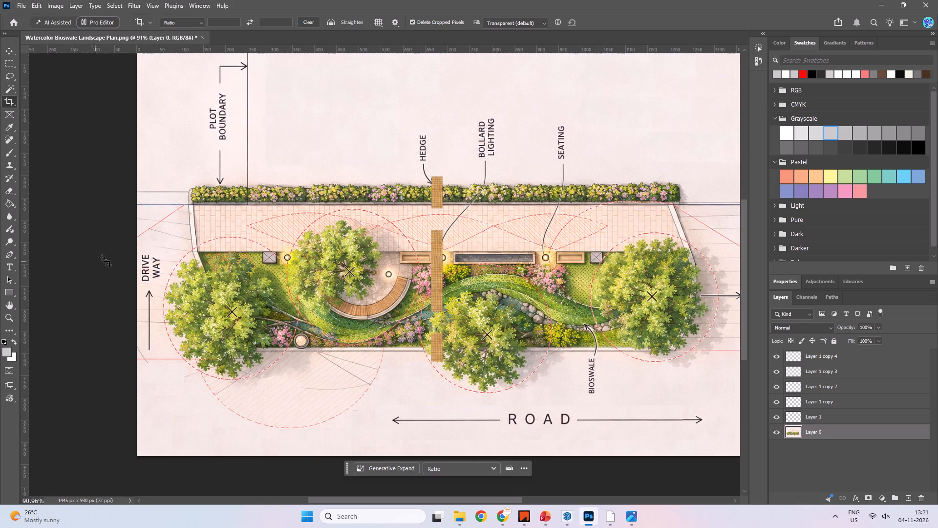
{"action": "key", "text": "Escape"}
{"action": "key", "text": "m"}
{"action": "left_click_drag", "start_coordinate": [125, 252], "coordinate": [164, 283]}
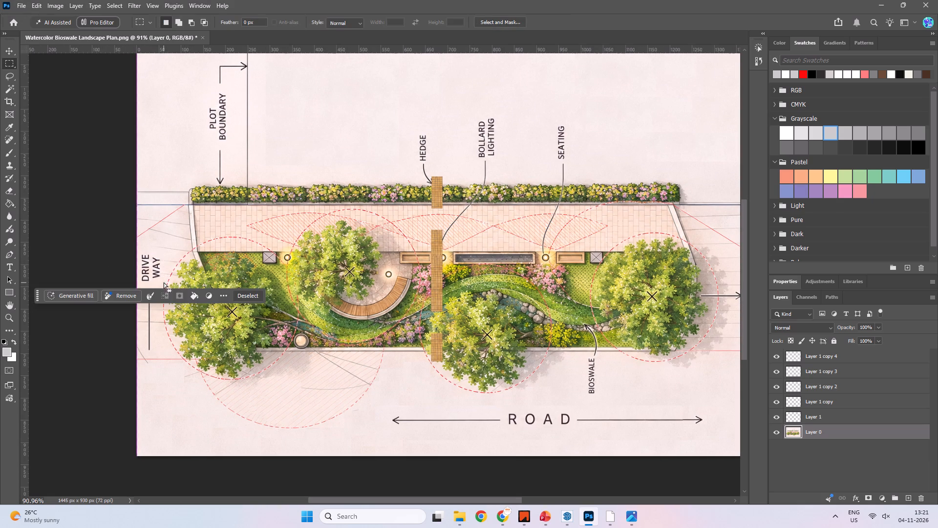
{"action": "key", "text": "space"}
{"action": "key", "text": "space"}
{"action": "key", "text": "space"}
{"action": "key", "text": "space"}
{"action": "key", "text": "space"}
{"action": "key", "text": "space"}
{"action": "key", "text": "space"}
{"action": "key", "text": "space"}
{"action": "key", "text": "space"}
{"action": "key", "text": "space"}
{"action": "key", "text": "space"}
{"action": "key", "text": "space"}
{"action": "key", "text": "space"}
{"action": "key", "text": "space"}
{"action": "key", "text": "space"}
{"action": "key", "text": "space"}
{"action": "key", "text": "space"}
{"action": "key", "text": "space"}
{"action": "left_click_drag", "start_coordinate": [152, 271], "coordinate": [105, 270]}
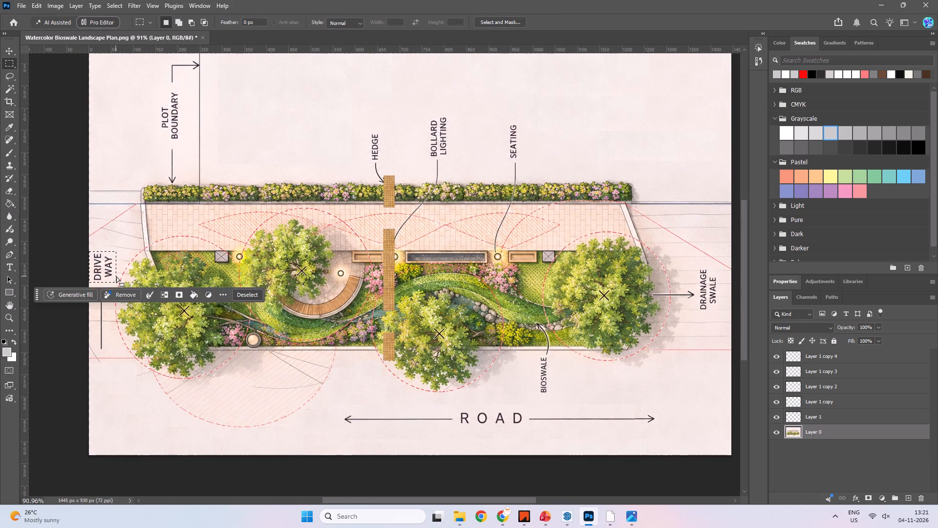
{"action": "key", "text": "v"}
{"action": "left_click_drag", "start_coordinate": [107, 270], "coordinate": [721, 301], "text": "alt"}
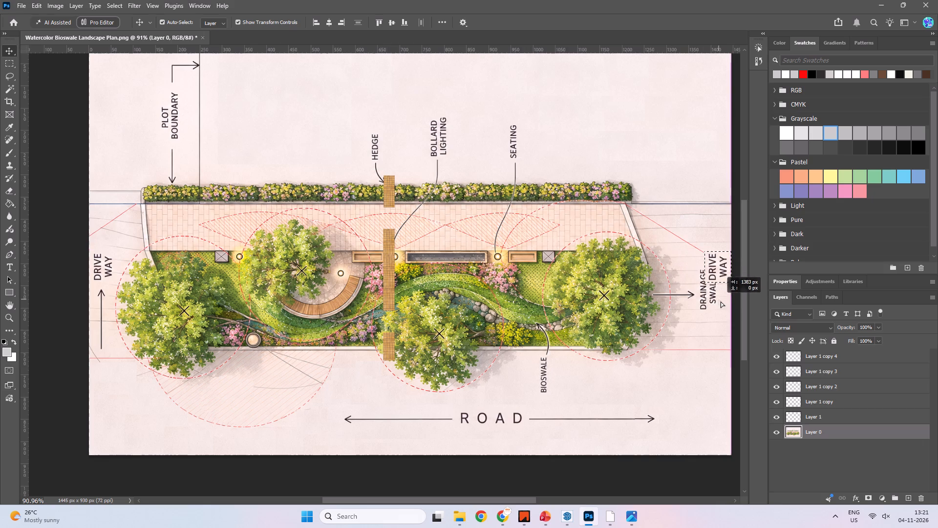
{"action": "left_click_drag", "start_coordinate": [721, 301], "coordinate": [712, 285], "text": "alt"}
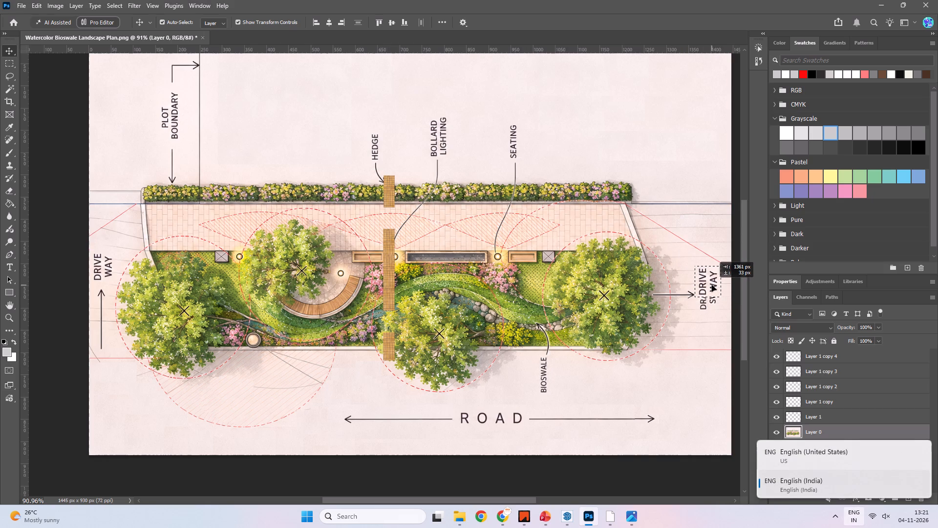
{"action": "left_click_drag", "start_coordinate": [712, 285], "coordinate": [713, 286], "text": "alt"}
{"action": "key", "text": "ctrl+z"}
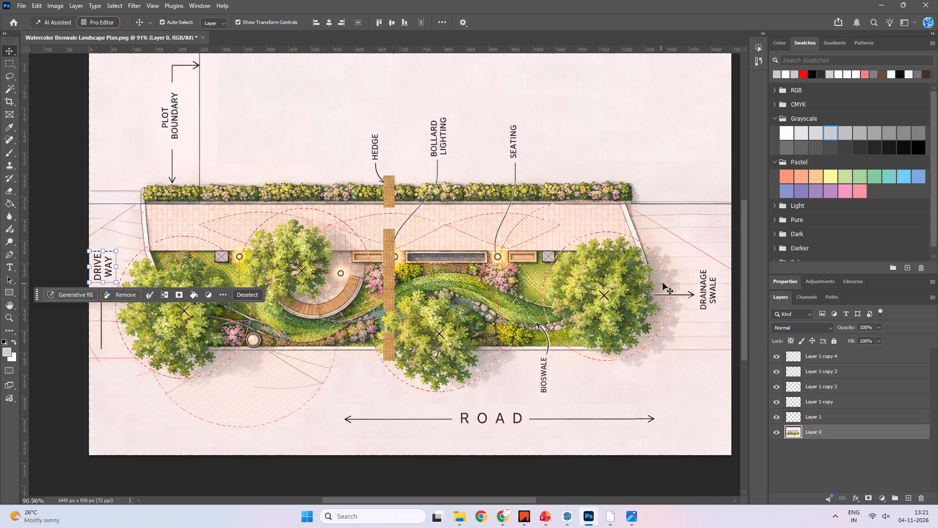
Cover the DRAINAGE SWALE text with repeated copies of a blank paving strip selected just above it, and deselect.
{"action": "key", "text": "space"}
{"action": "key", "text": "space"}
{"action": "key", "text": "space"}
{"action": "key", "text": "space"}
{"action": "key", "text": "space"}
{"action": "key", "text": "space"}
{"action": "key", "text": "space"}
{"action": "key", "text": "space"}
{"action": "key", "text": "space"}
{"action": "key", "text": "space"}
{"action": "left_click_drag", "start_coordinate": [641, 305], "coordinate": [501, 290]}
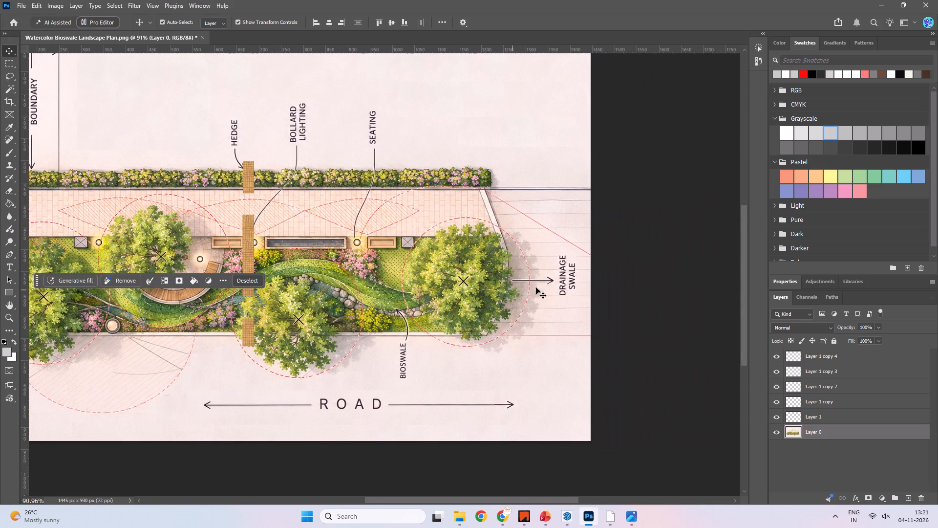
{"action": "scroll", "coordinate": [573, 285], "scroll_direction": "up", "scroll_amount": 11, "text": "alt"}
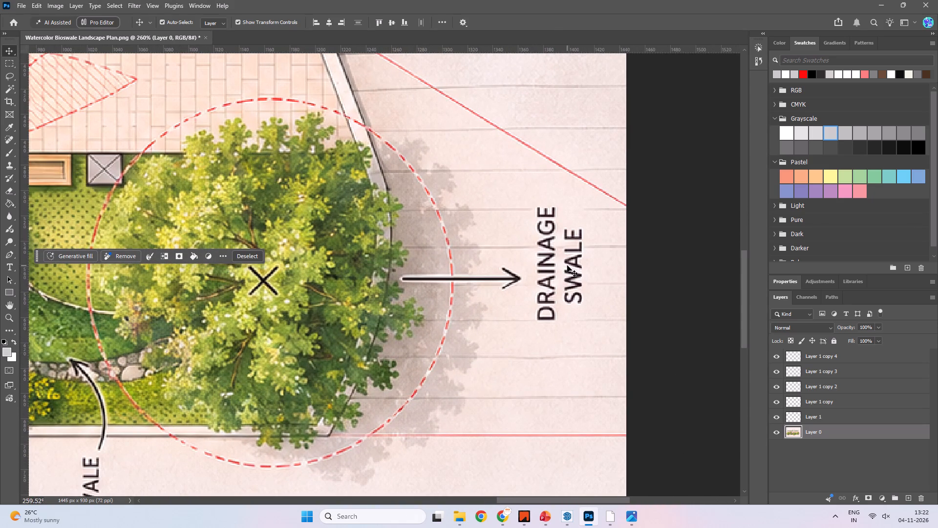
{"action": "key", "text": "b"}
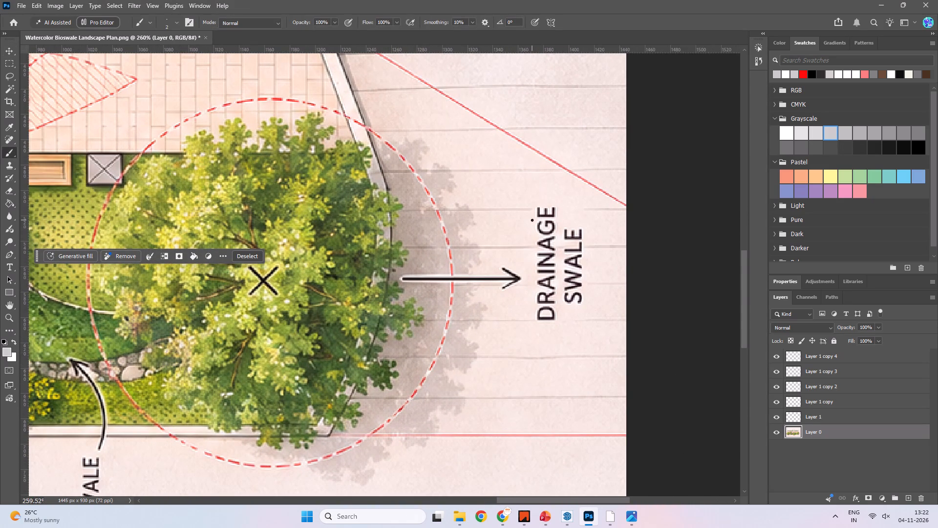
{"action": "key", "text": "m"}
{"action": "left_click_drag", "start_coordinate": [511, 92], "coordinate": [618, 124]}
{"action": "key", "text": "v"}
{"action": "left_click_drag", "start_coordinate": [586, 104], "coordinate": [554, 229], "text": "alt"}
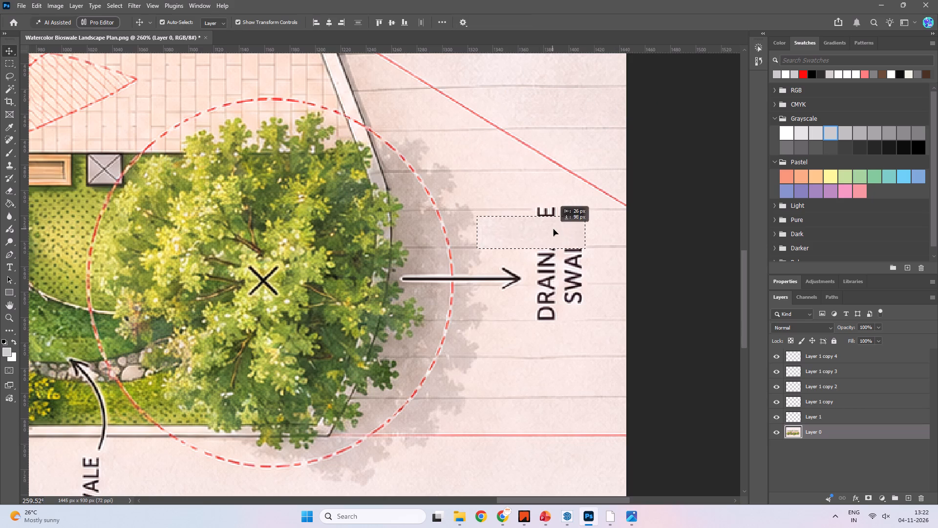
{"action": "left_click_drag", "start_coordinate": [554, 229], "coordinate": [575, 224], "text": "alt"}
{"action": "left_click_drag", "start_coordinate": [565, 225], "coordinate": [566, 242], "text": "alt"}
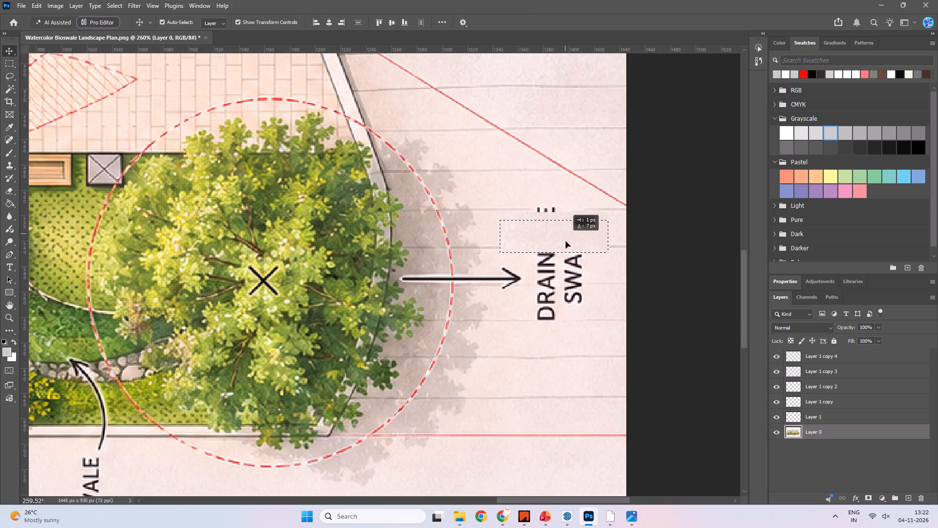
{"action": "left_click_drag", "start_coordinate": [566, 242], "coordinate": [591, 264], "text": "alt"}
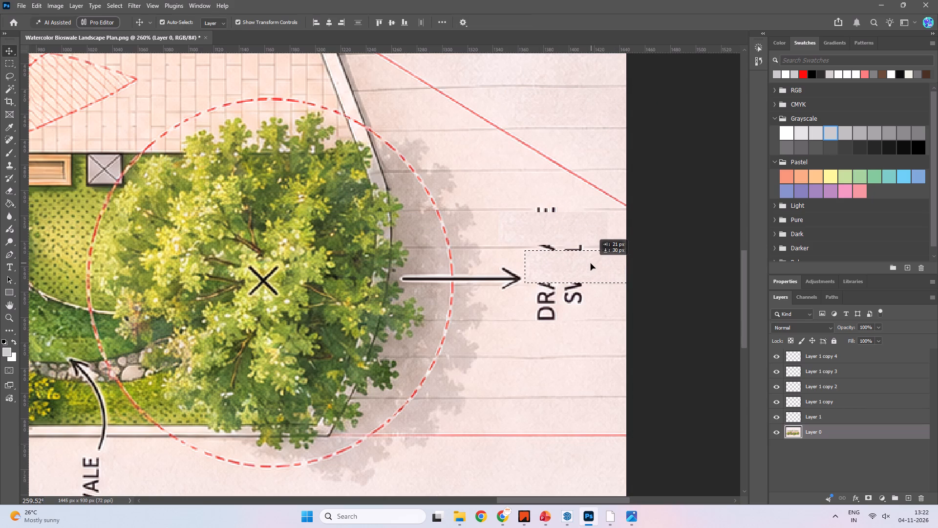
{"action": "left_click_drag", "start_coordinate": [591, 264], "coordinate": [590, 262], "text": "alt"}
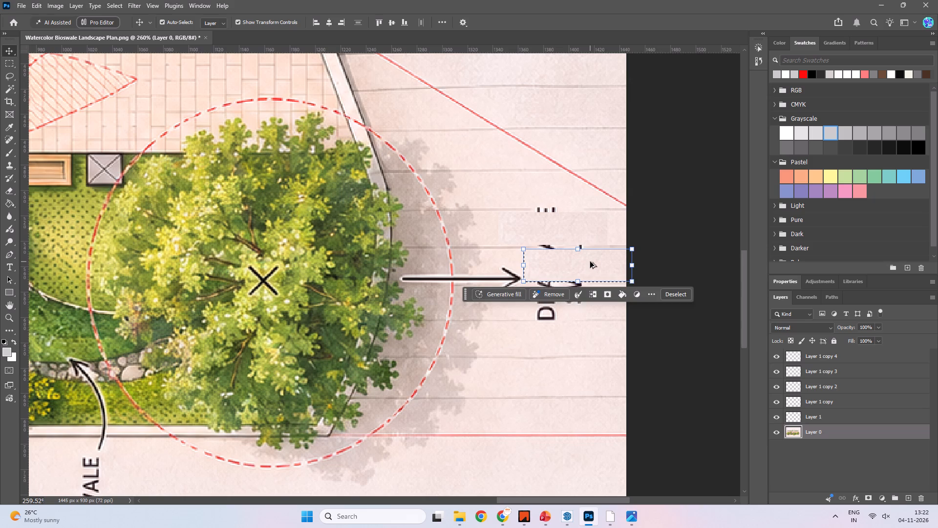
{"action": "left_click", "coordinate": [632, 280]}
{"action": "left_click_drag", "start_coordinate": [589, 262], "coordinate": [584, 270], "text": "alt"}
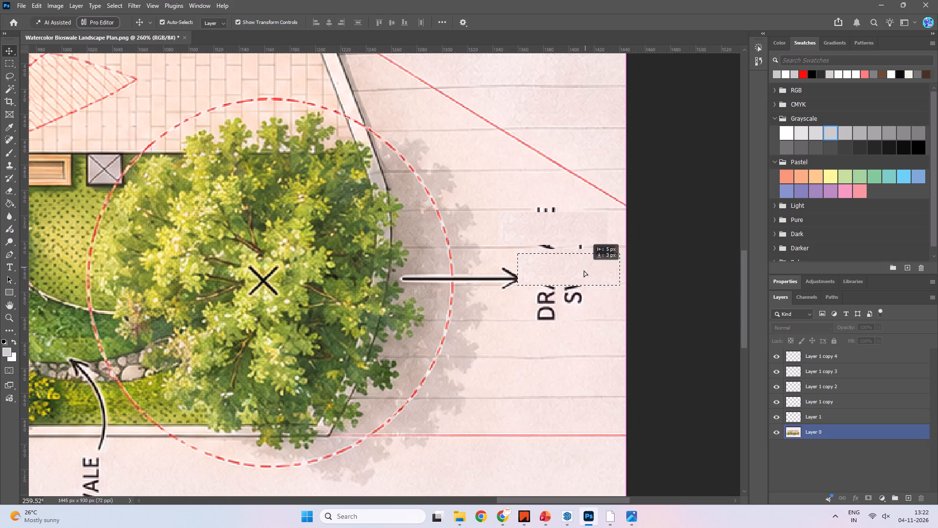
{"action": "left_click_drag", "start_coordinate": [584, 270], "coordinate": [580, 299], "text": "alt"}
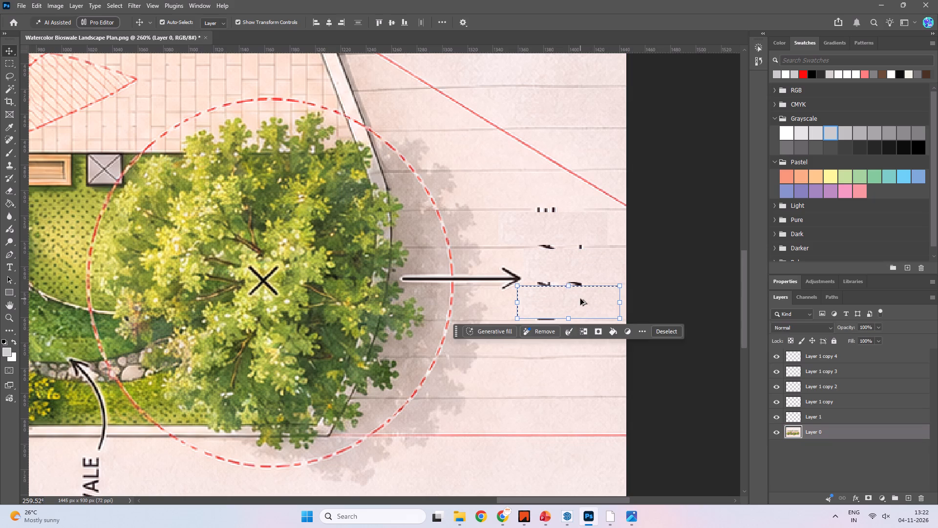
{"action": "left_click", "coordinate": [646, 300]}
{"action": "scroll", "coordinate": [615, 307], "scroll_direction": "up", "scroll_amount": 4, "text": "alt"}
{"action": "scroll", "coordinate": [607, 301], "scroll_direction": "down", "scroll_amount": 4, "text": "alt"}
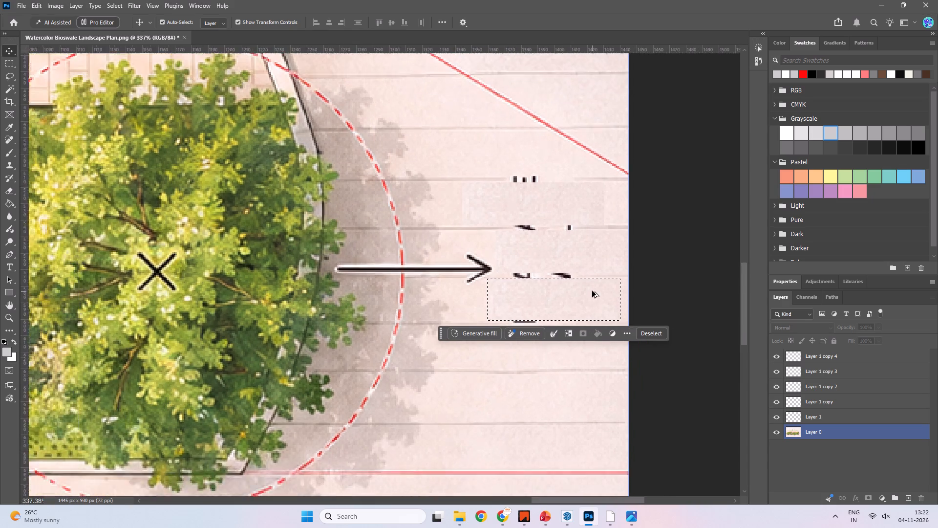
{"action": "left_click", "coordinate": [669, 286]}
{"action": "left_click", "coordinate": [660, 286]}
{"action": "key", "text": "m"}
{"action": "left_click", "coordinate": [660, 286]}
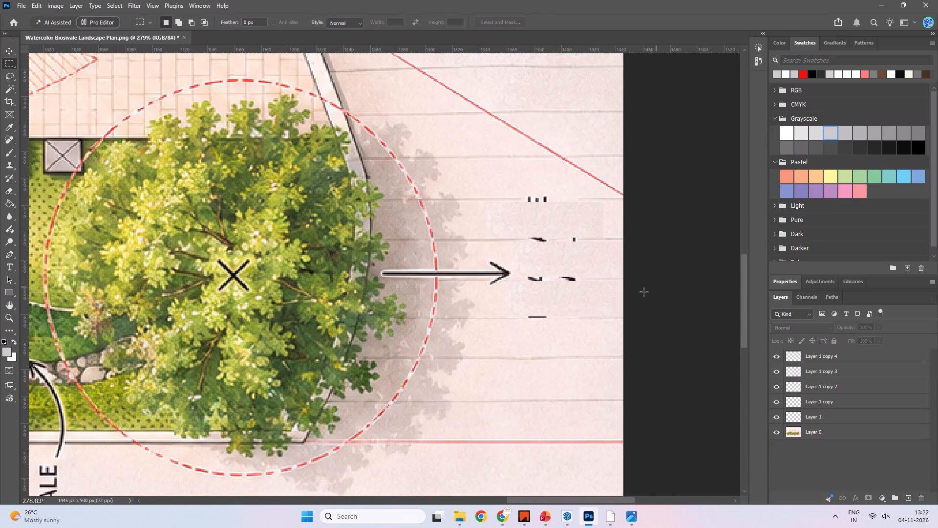
Sample the paving joint colour and brush straight strokes on Layer 0 over the letter fragments along the joint just above the arrow.
{"action": "scroll", "coordinate": [518, 325], "scroll_direction": "up", "scroll_amount": 4, "text": "alt"}
{"action": "key", "text": "b"}
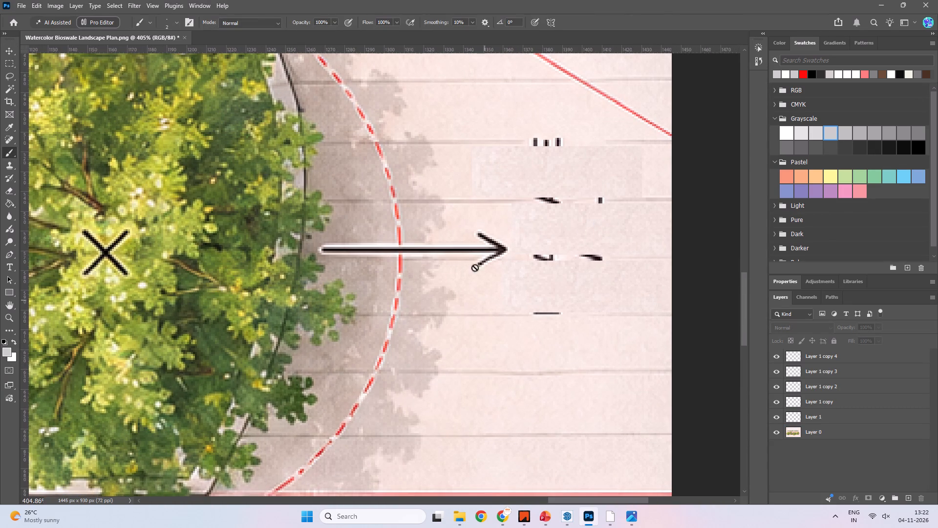
{"action": "left_click", "coordinate": [449, 201], "text": "alt"}
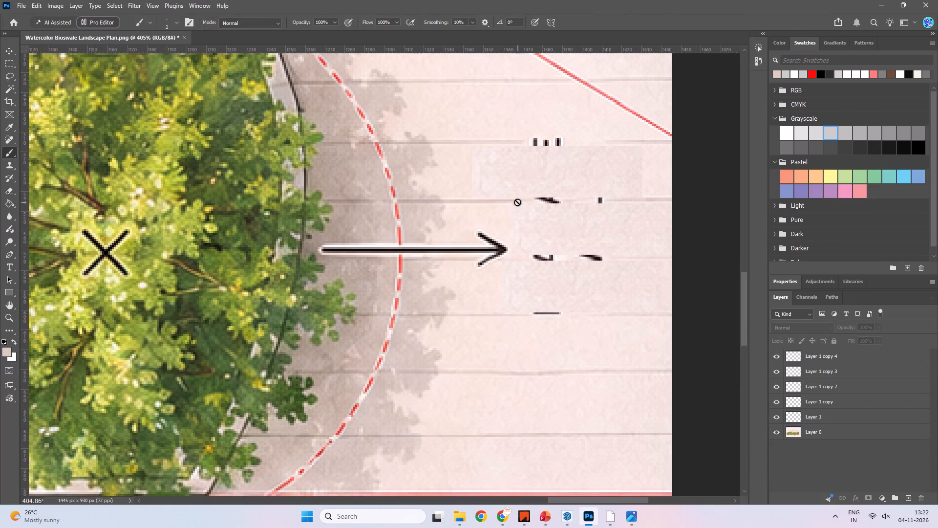
{"action": "left_click", "coordinate": [819, 429]}
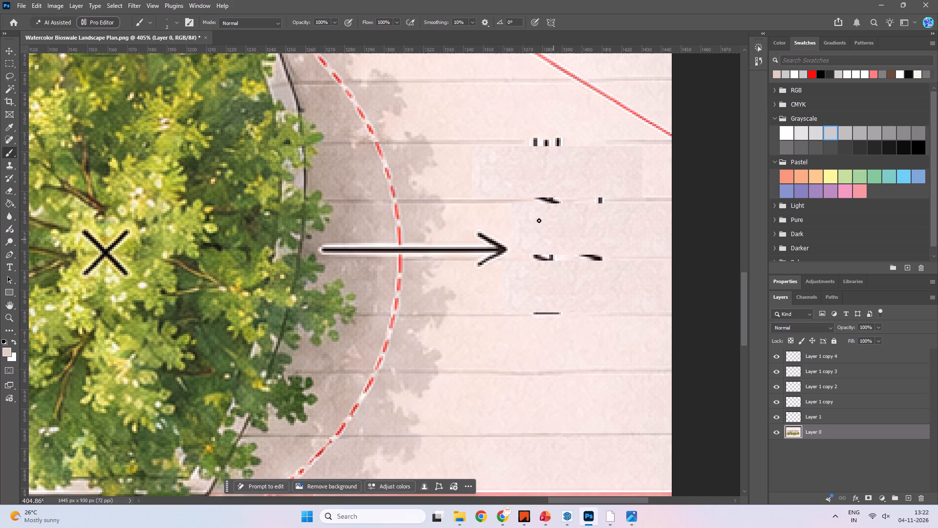
{"action": "left_click", "coordinate": [508, 200]}
{"action": "left_click", "coordinate": [637, 199], "text": "shift"}
{"action": "left_click", "coordinate": [511, 201], "text": "shift"}
{"action": "left_click_drag", "start_coordinate": [600, 198], "coordinate": [607, 198], "text": "shift"}
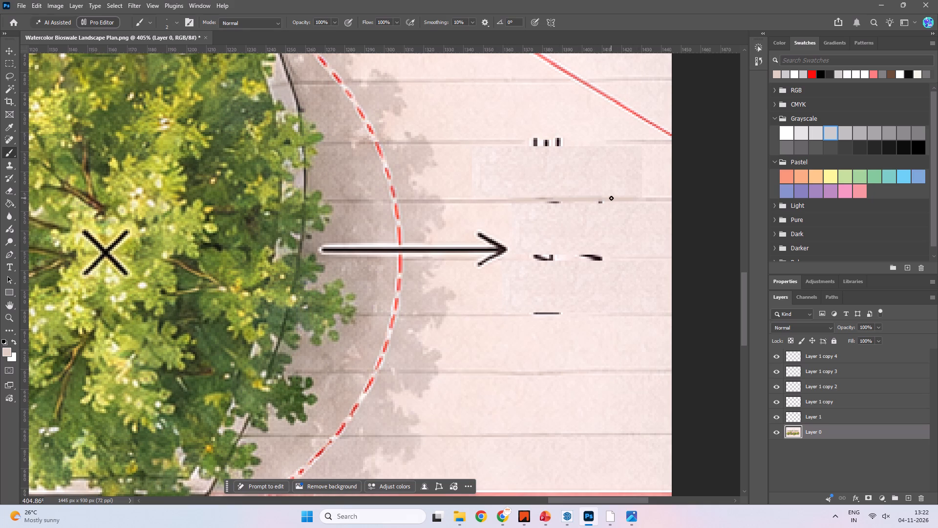
{"action": "left_click", "coordinate": [605, 201], "text": "shift"}
Brush straight joint-coloured strokes over the DRAINAGE SWALE letter fragments along the top joint, the joint beside the arrowhead and the one below it.
{"action": "left_click", "coordinate": [414, 142], "text": "shift"}
{"action": "key", "text": "ctrl+z"}
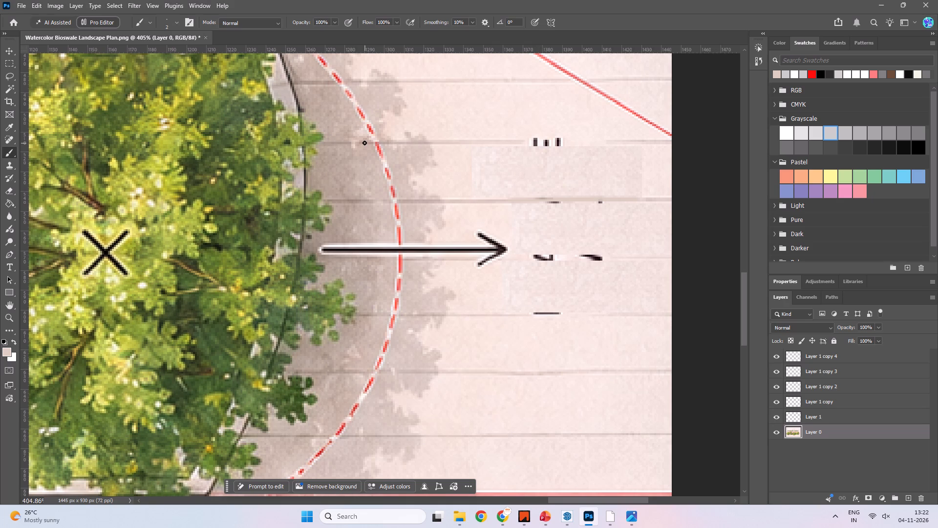
{"action": "left_click", "coordinate": [364, 142]}
{"action": "left_click", "coordinate": [393, 142], "text": "shift"}
{"action": "left_click", "coordinate": [634, 143], "text": "shift"}
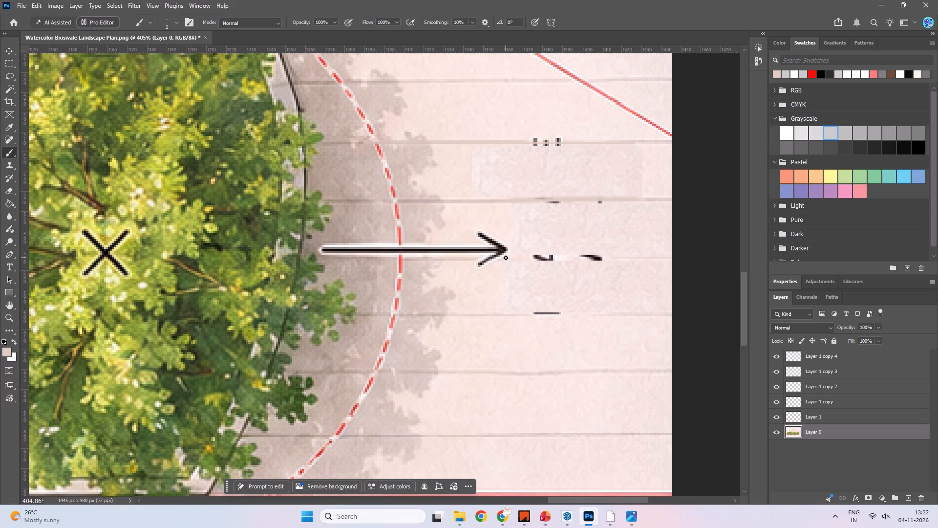
{"action": "left_click", "coordinate": [505, 259]}
{"action": "left_click", "coordinate": [669, 257], "text": "shift"}
{"action": "key", "text": "space"}
{"action": "key", "text": "space"}
{"action": "key", "text": "space"}
{"action": "key", "text": "space"}
{"action": "key", "text": "space"}
{"action": "key", "text": "space"}
{"action": "key", "text": "space"}
{"action": "key", "text": "space"}
{"action": "key", "text": "space"}
{"action": "left_click_drag", "start_coordinate": [611, 277], "coordinate": [583, 219]}
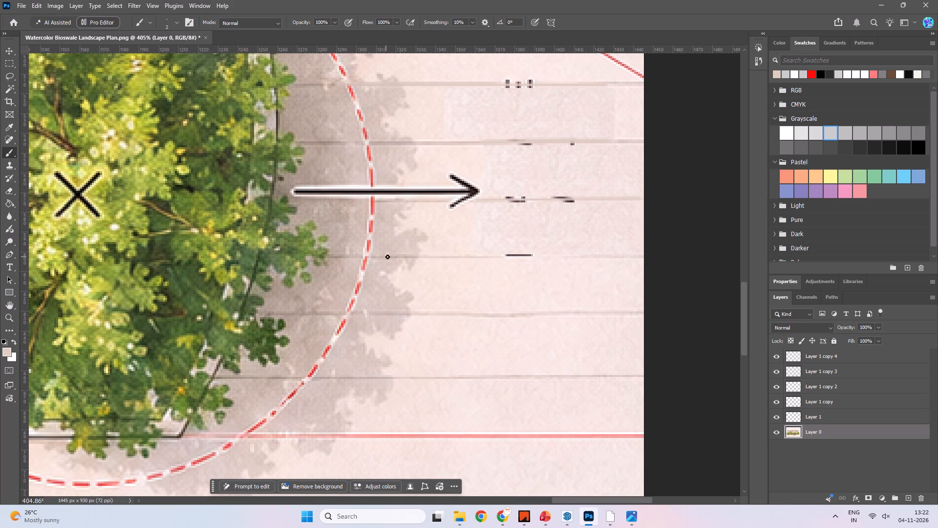
{"action": "left_click", "coordinate": [388, 257]}
{"action": "left_click", "coordinate": [641, 255], "text": "shift"}
Cover the arrow's tail, between the tree and the red dashed circle, with copies of a shaded paving patch selected just above it, and deselect.
{"action": "key", "text": "space"}
{"action": "key", "text": "space"}
{"action": "key", "text": "space"}
{"action": "key", "text": "space"}
{"action": "key", "text": "space"}
{"action": "key", "text": "space"}
{"action": "key", "text": "space"}
{"action": "left_click_drag", "start_coordinate": [616, 237], "coordinate": [619, 295]}
{"action": "scroll", "coordinate": [569, 265], "scroll_direction": "down", "scroll_amount": 9, "text": "alt"}
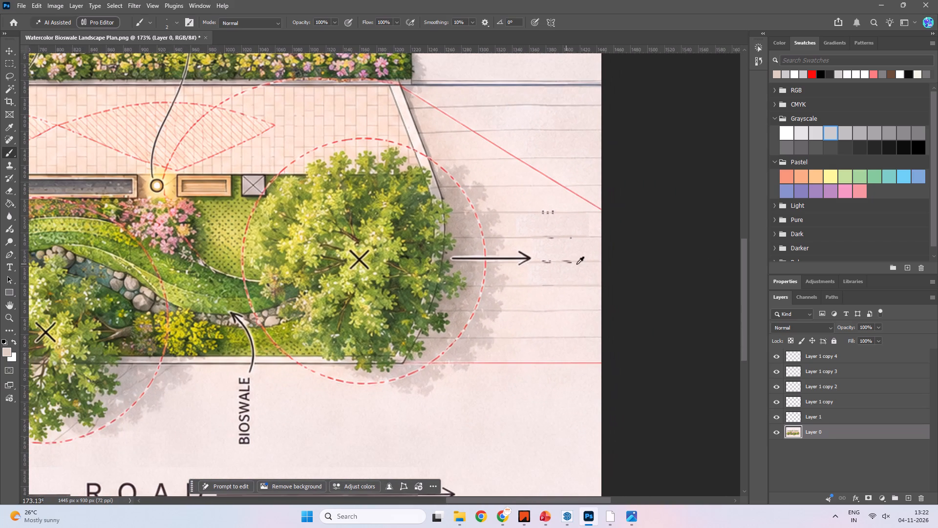
{"action": "scroll", "coordinate": [577, 266], "scroll_direction": "down", "scroll_amount": 4}
{"action": "scroll", "coordinate": [577, 266], "scroll_direction": "down", "scroll_amount": 5, "text": "alt"}
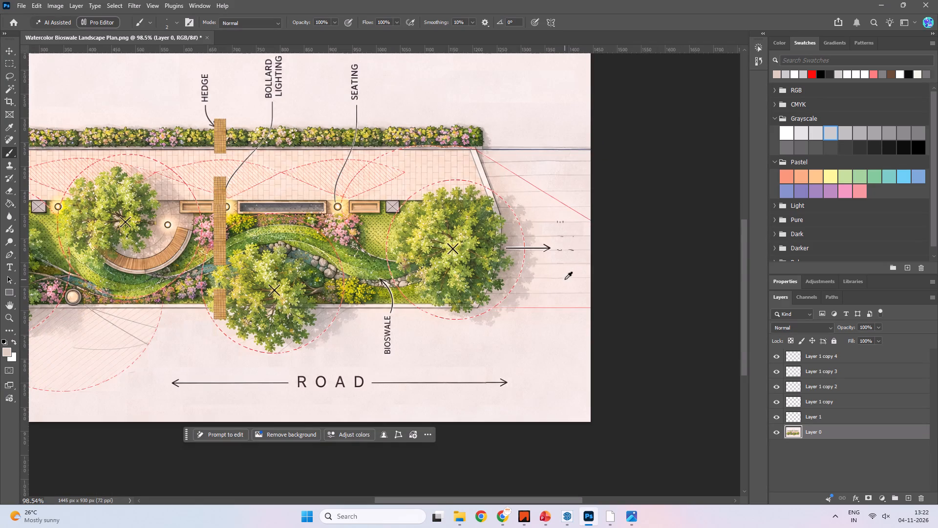
{"action": "scroll", "coordinate": [553, 263], "scroll_direction": "up", "scroll_amount": 7, "text": "alt"}
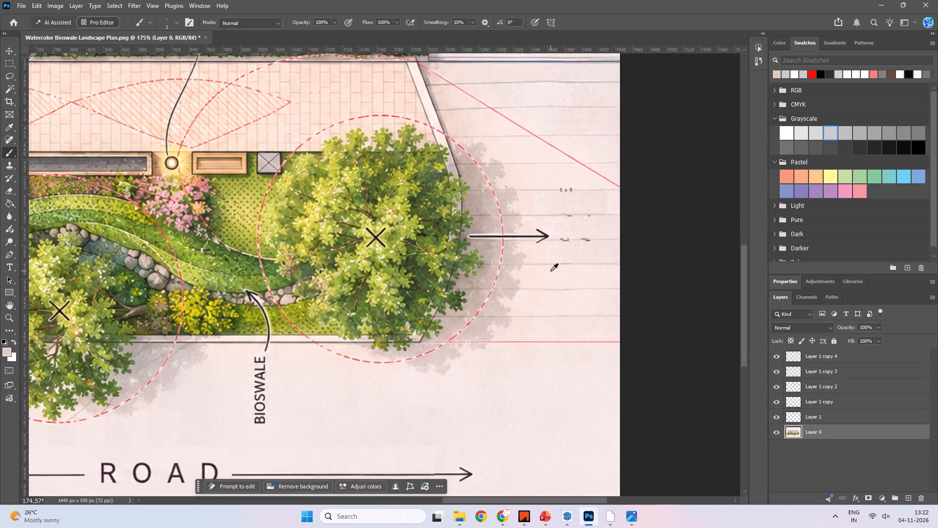
{"action": "scroll", "coordinate": [551, 271], "scroll_direction": "up", "scroll_amount": 3, "text": "alt"}
{"action": "scroll", "coordinate": [448, 231], "scroll_direction": "up", "scroll_amount": 8, "text": "alt"}
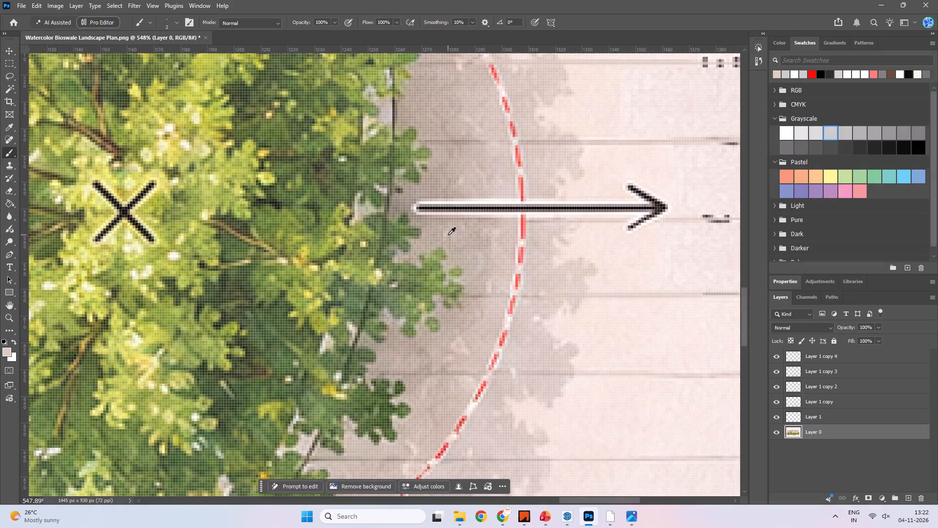
{"action": "key", "text": "m"}
{"action": "left_click_drag", "start_coordinate": [430, 120], "coordinate": [466, 154]}
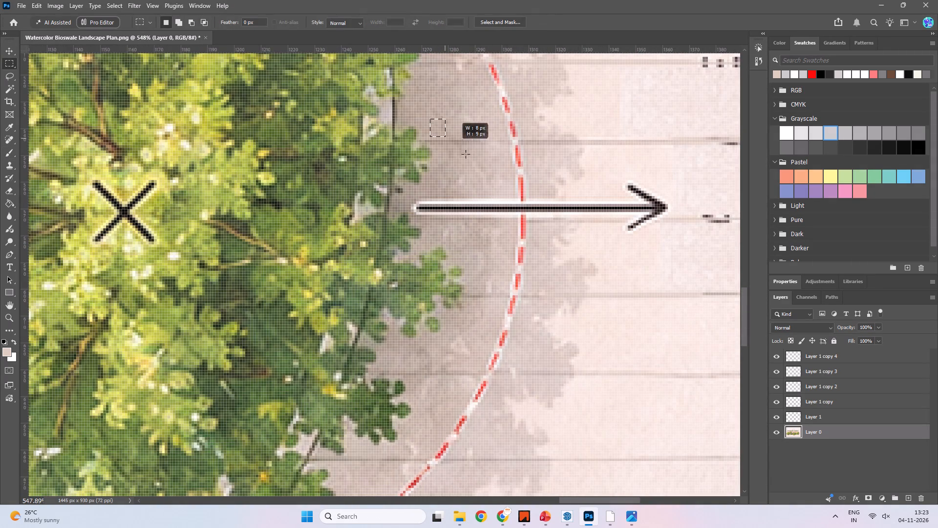
{"action": "left_click_drag", "start_coordinate": [466, 154], "coordinate": [505, 161]}
{"action": "key", "text": "v"}
{"action": "left_click_drag", "start_coordinate": [471, 132], "coordinate": [471, 152], "text": "alt"}
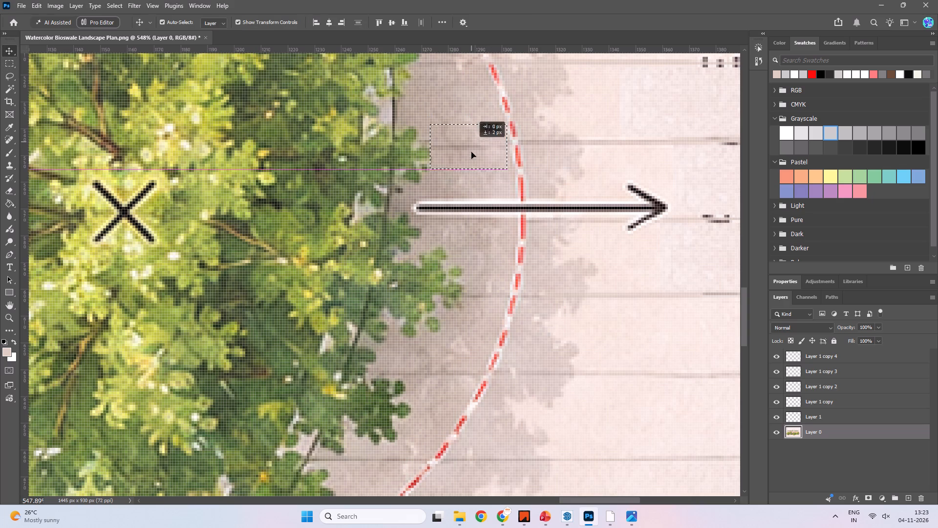
{"action": "left_click_drag", "start_coordinate": [471, 152], "coordinate": [485, 199], "text": "alt"}
{"action": "left_click_drag", "start_coordinate": [485, 201], "coordinate": [468, 201], "text": "alt"}
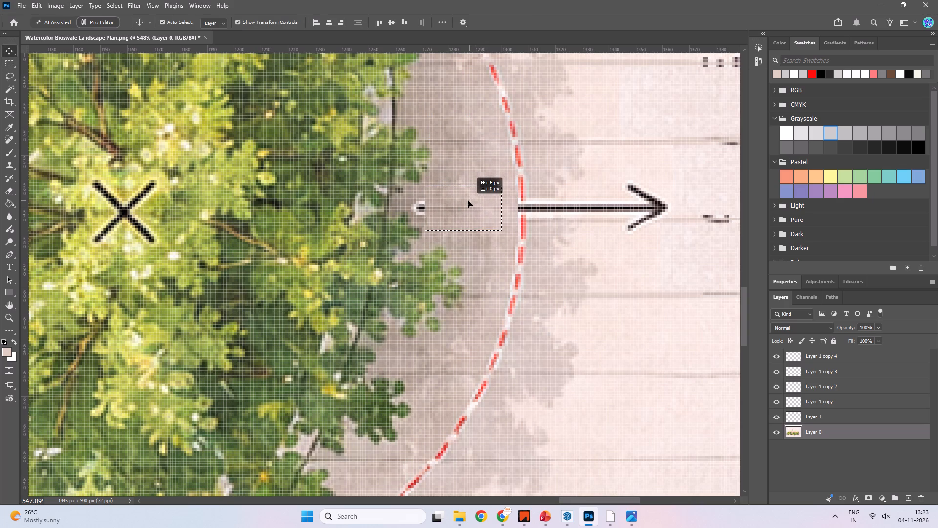
{"action": "left_click_drag", "start_coordinate": [468, 201], "coordinate": [459, 200], "text": "alt"}
{"action": "left_click_drag", "start_coordinate": [466, 205], "coordinate": [460, 206], "text": "alt"}
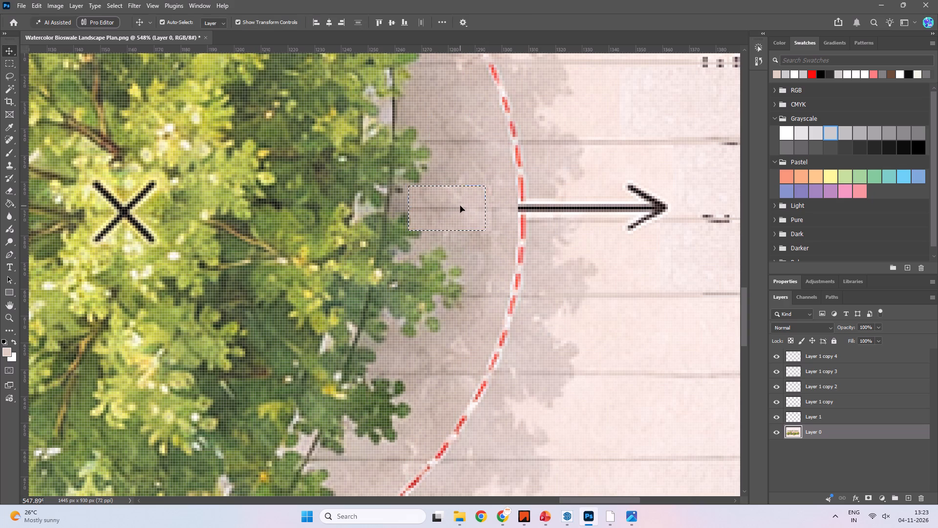
{"action": "key", "text": "m"}
{"action": "left_click", "coordinate": [490, 267]}
Cover the arrow shaft just outside the dashed circle with copies of a small paving strip selected above it.
{"action": "key", "text": "space"}
{"action": "key", "text": "space"}
{"action": "key", "text": "space"}
{"action": "key", "text": "space"}
{"action": "key", "text": "space"}
{"action": "key", "text": "space"}
{"action": "left_click_drag", "start_coordinate": [509, 234], "coordinate": [489, 239]}
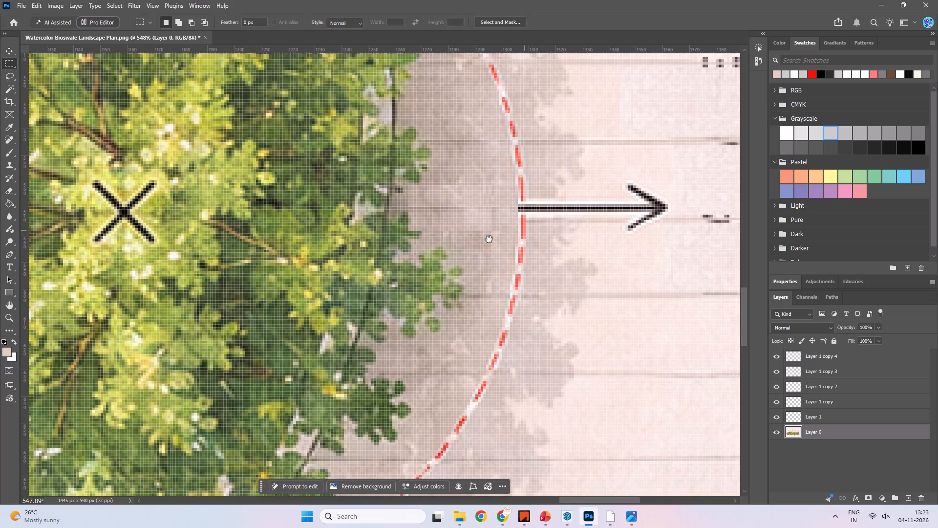
{"action": "left_click_drag", "start_coordinate": [489, 239], "coordinate": [429, 261]}
{"action": "key", "text": "m"}
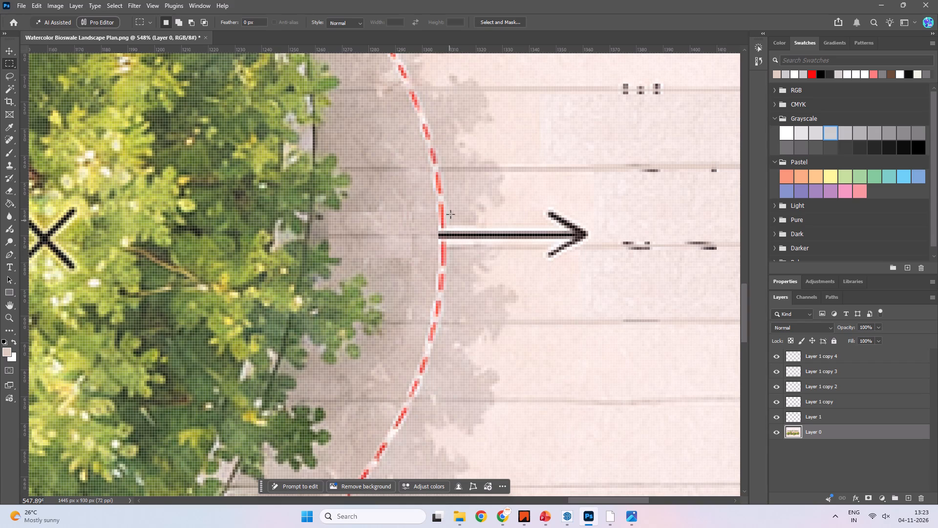
{"action": "left_click_drag", "start_coordinate": [450, 184], "coordinate": [490, 193]}
{"action": "left_click_drag", "start_coordinate": [475, 188], "coordinate": [455, 224], "text": "alt"}
{"action": "key", "text": "ctrl+z"}
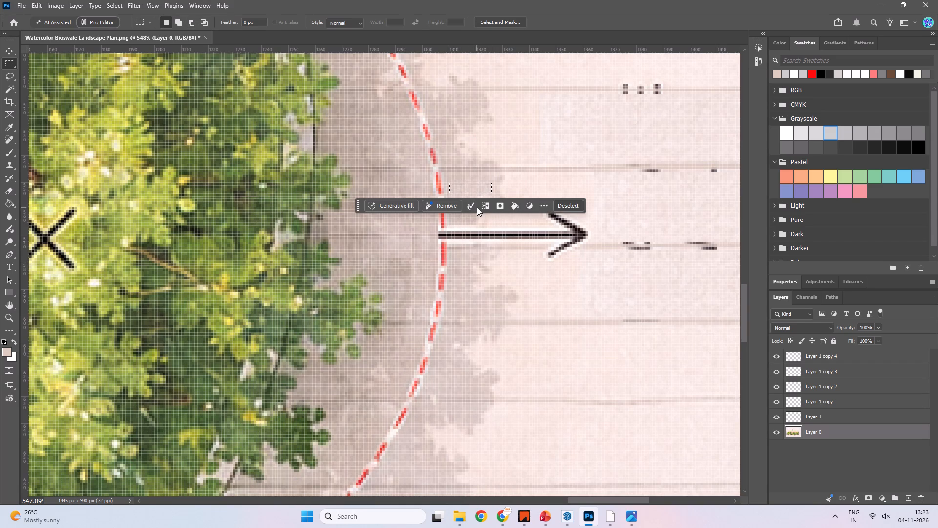
{"action": "key", "text": "v"}
{"action": "left_click_drag", "start_coordinate": [475, 187], "coordinate": [462, 236], "text": "alt"}
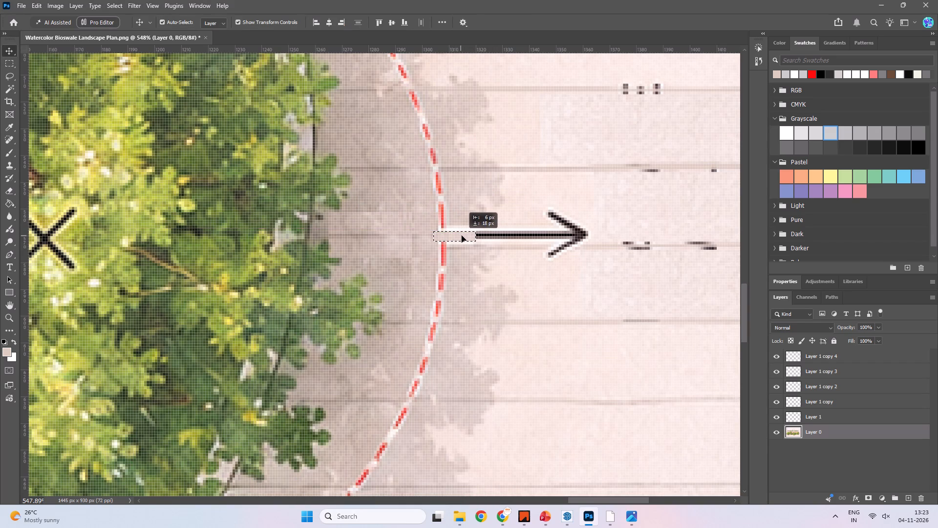
{"action": "left_click_drag", "start_coordinate": [462, 236], "coordinate": [465, 233], "text": "alt"}
{"action": "left_click_drag", "start_coordinate": [465, 235], "coordinate": [490, 238], "text": "alt"}
{"action": "left_click", "coordinate": [512, 265]}
{"action": "left_click", "coordinate": [522, 282]}
Cover the rest of the arrow shaft and the arrowhead with copies of a wider blank paving strip selected just below them.
{"action": "key", "text": "m"}
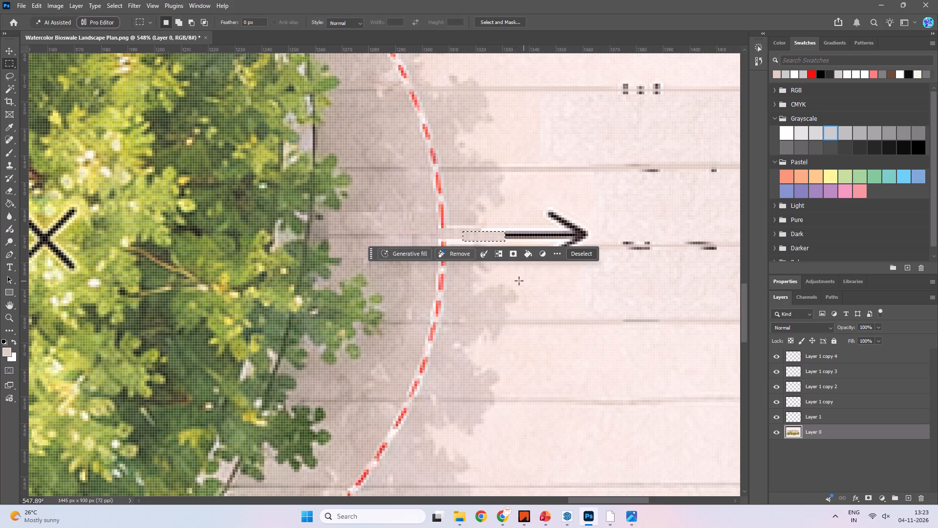
{"action": "left_click_drag", "start_coordinate": [521, 281], "coordinate": [604, 296]}
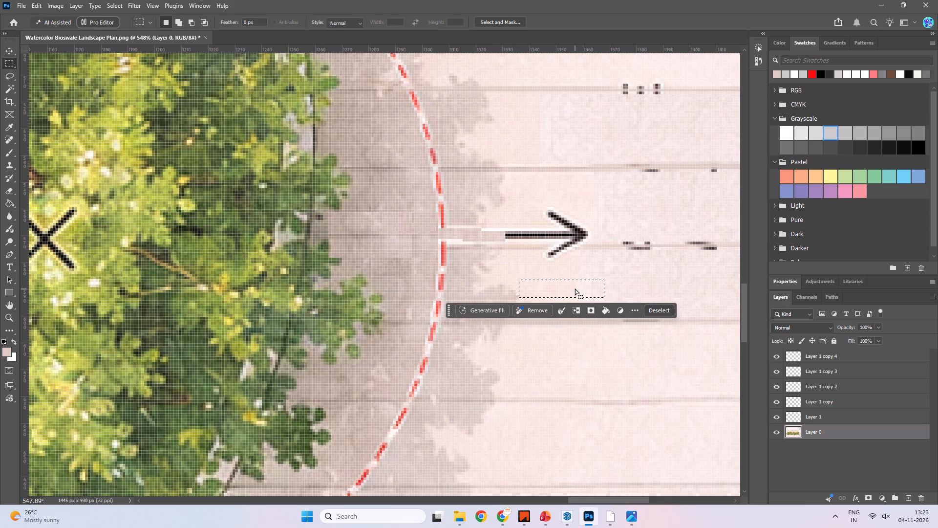
{"action": "key", "text": "v"}
{"action": "left_click_drag", "start_coordinate": [560, 291], "coordinate": [548, 238], "text": "alt"}
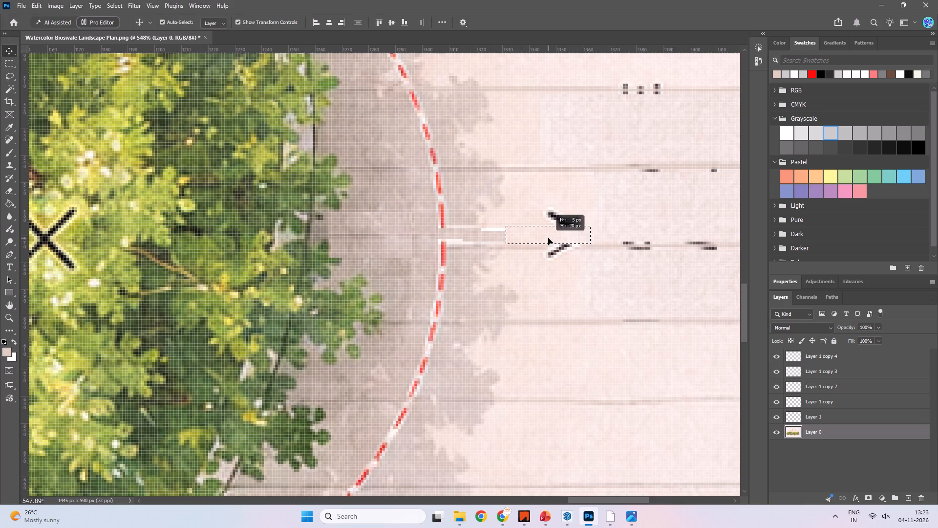
{"action": "left_click_drag", "start_coordinate": [548, 238], "coordinate": [548, 236], "text": "alt"}
{"action": "left_click_drag", "start_coordinate": [553, 233], "coordinate": [550, 222], "text": "alt"}
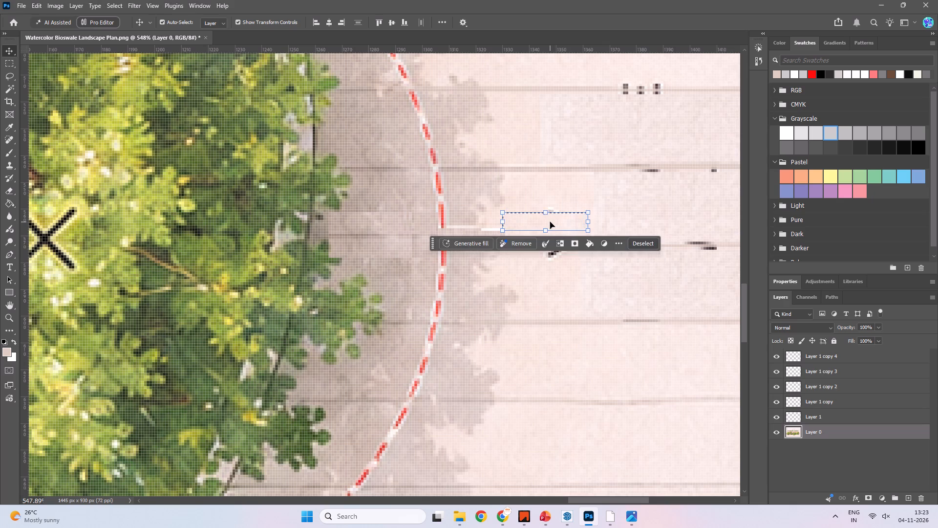
{"action": "left_click_drag", "start_coordinate": [551, 222], "coordinate": [551, 216], "text": "alt"}
{"action": "left_click_drag", "start_coordinate": [553, 218], "coordinate": [555, 253], "text": "alt"}
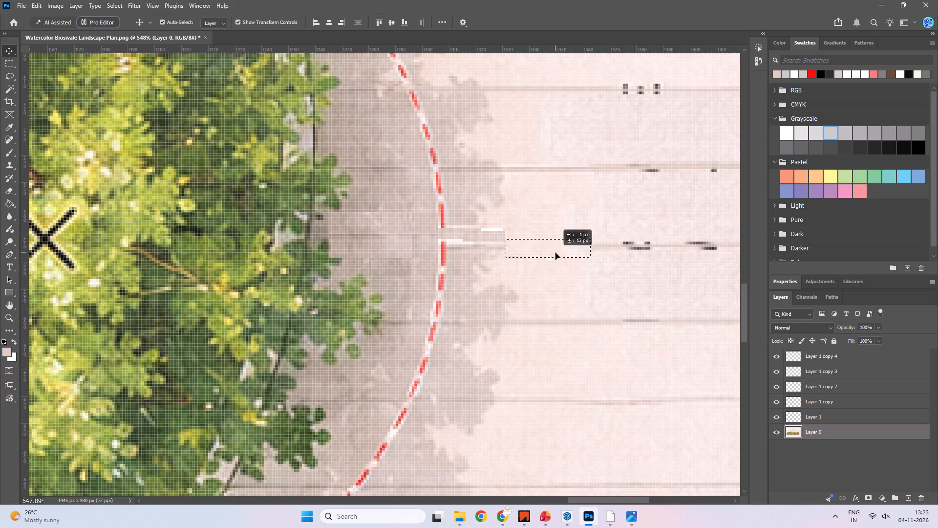
Cover the letter fragments on the three upper paving joints with further copies of the blank strip, and deselect.
{"action": "left_click_drag", "start_coordinate": [553, 250], "coordinate": [628, 250], "text": "alt"}
{"action": "left_click_drag", "start_coordinate": [620, 247], "coordinate": [674, 248], "text": "alt+shift"}
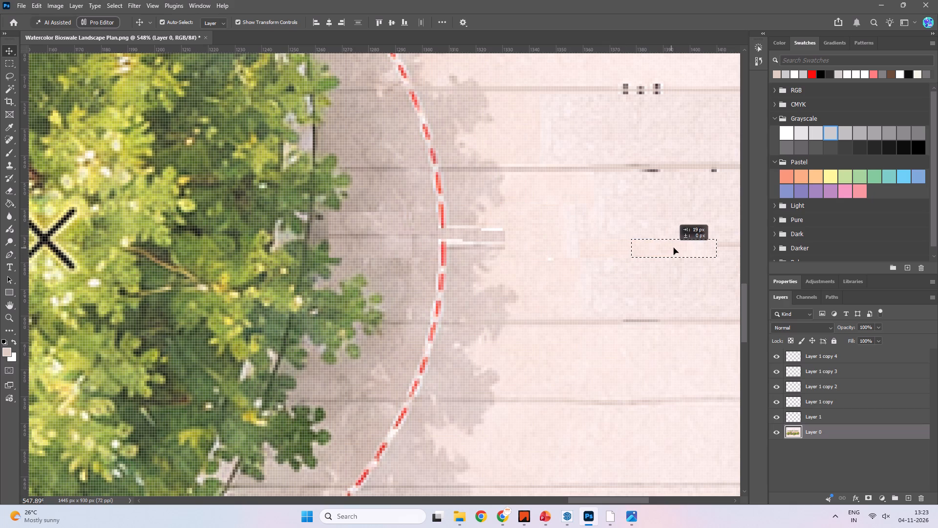
{"action": "left_click_drag", "start_coordinate": [674, 248], "coordinate": [680, 247], "text": "alt+shift"}
{"action": "left_click_drag", "start_coordinate": [681, 246], "coordinate": [657, 173], "text": "alt+shift"}
{"action": "left_click_drag", "start_coordinate": [649, 250], "coordinate": [642, 169], "text": "alt"}
{"action": "left_click_drag", "start_coordinate": [645, 170], "coordinate": [684, 171], "text": "alt"}
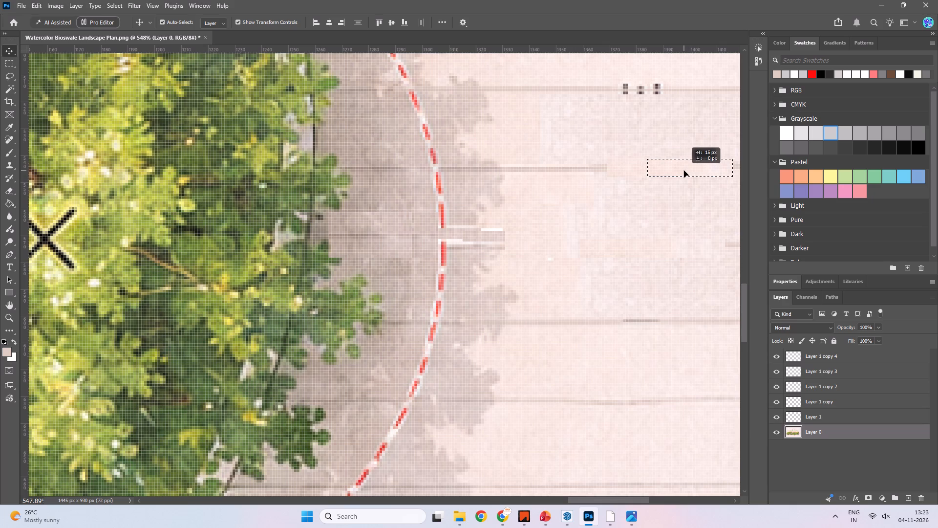
{"action": "left_click_drag", "start_coordinate": [684, 171], "coordinate": [685, 171], "text": "alt"}
{"action": "key", "text": "space"}
{"action": "key", "text": "space"}
{"action": "key", "text": "space"}
{"action": "key", "text": "space"}
{"action": "key", "text": "space"}
{"action": "key", "text": "space"}
{"action": "left_click_drag", "start_coordinate": [674, 166], "coordinate": [644, 266]}
{"action": "left_click_drag", "start_coordinate": [645, 268], "coordinate": [630, 248], "text": "alt+shift"}
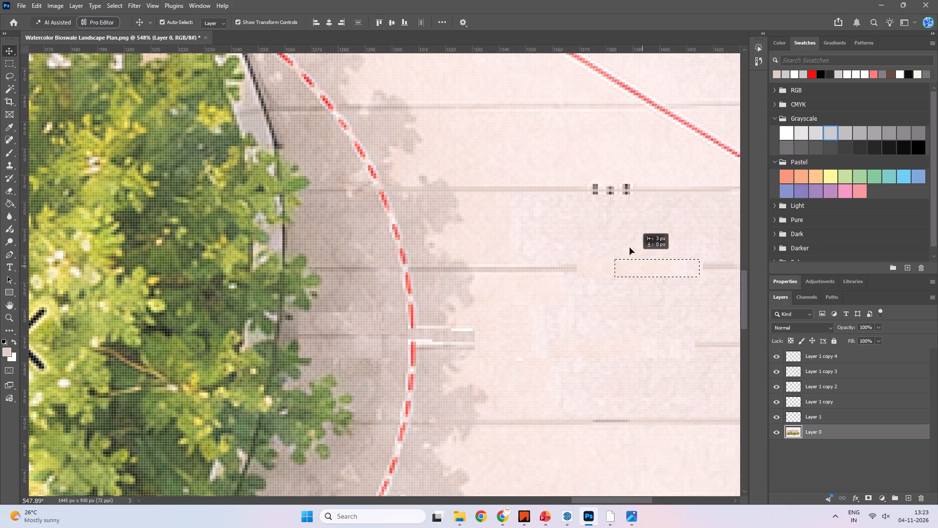
{"action": "left_click_drag", "start_coordinate": [630, 248], "coordinate": [605, 187], "text": "alt+shift"}
{"action": "key", "text": "space"}
{"action": "key", "text": "space"}
{"action": "key", "text": "space"}
{"action": "key", "text": "space"}
{"action": "left_click_drag", "start_coordinate": [617, 245], "coordinate": [550, 227]}
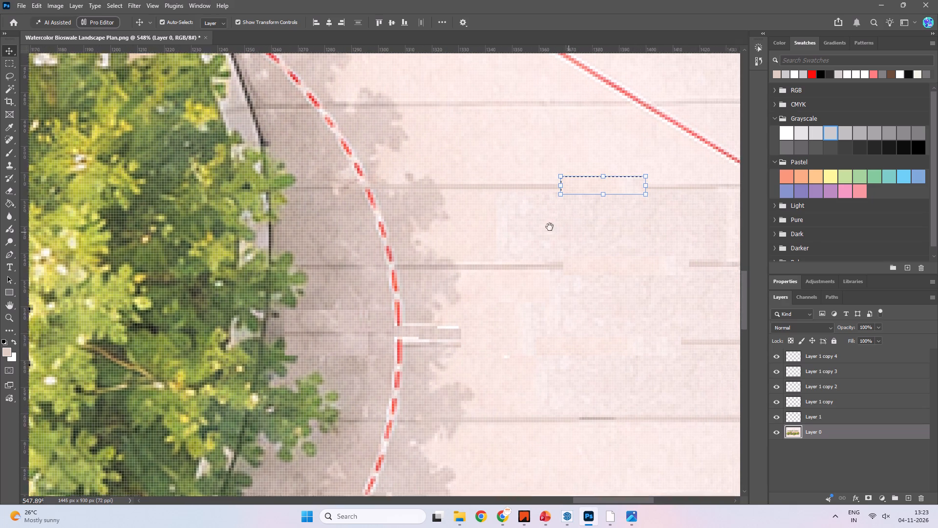
{"action": "left_click_drag", "start_coordinate": [550, 227], "coordinate": [549, 225]}
{"action": "scroll", "coordinate": [534, 245], "scroll_direction": "down", "scroll_amount": 6, "text": "alt"}
{"action": "left_click", "coordinate": [535, 301]}
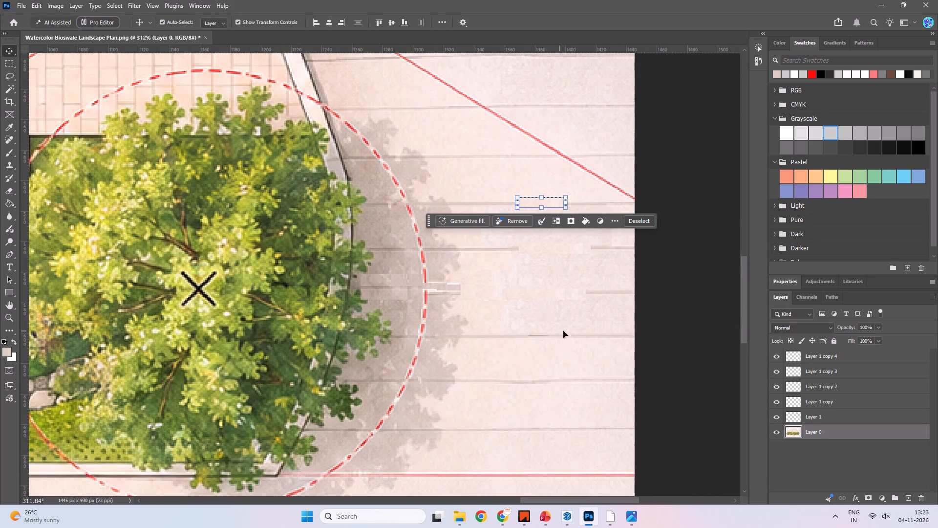
{"action": "key", "text": "m"}
{"action": "left_click", "coordinate": [564, 317]}
Redraw the three interrupted paving joints on Layer 0 with straight brush strokes across the patched area, undoing the stray diagonal stroke.
{"action": "key", "text": "b"}
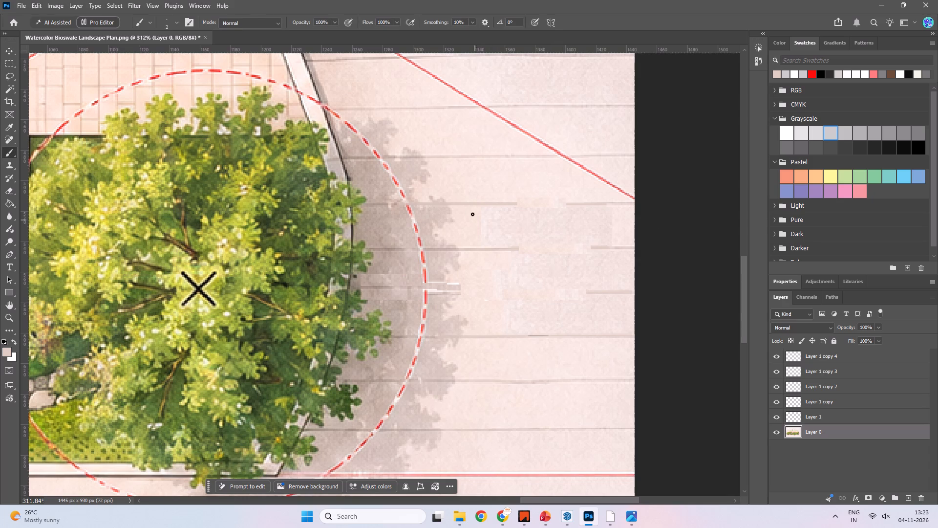
{"action": "left_click", "coordinate": [468, 203]}
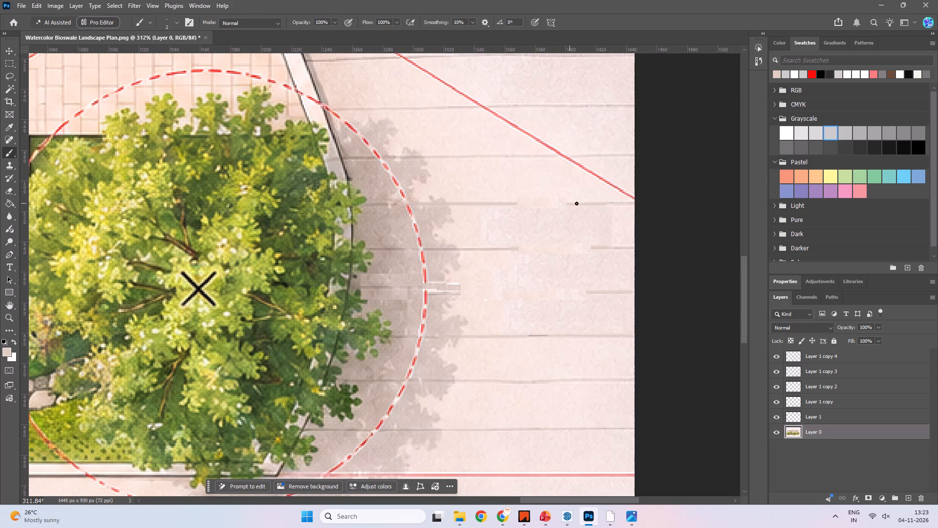
{"action": "left_click", "coordinate": [584, 203], "text": "shift"}
{"action": "left_click", "coordinate": [480, 248]}
{"action": "left_click", "coordinate": [610, 249], "text": "shift"}
{"action": "left_click", "coordinate": [427, 293], "text": "shift"}
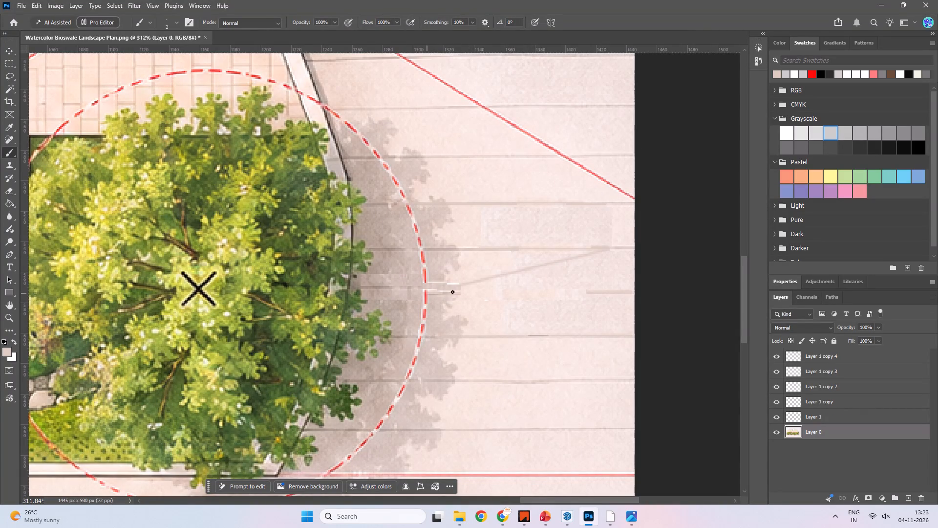
{"action": "key", "text": "ctrl+z"}
{"action": "left_click", "coordinate": [622, 292]}
{"action": "left_click", "coordinate": [429, 292], "text": "shift"}
{"action": "scroll", "coordinate": [544, 274], "scroll_direction": "down", "scroll_amount": 4, "text": "alt"}
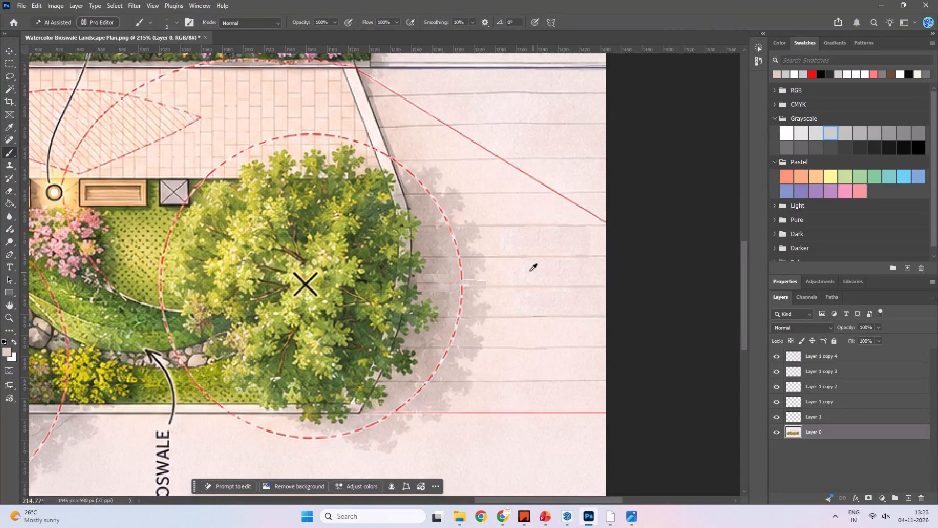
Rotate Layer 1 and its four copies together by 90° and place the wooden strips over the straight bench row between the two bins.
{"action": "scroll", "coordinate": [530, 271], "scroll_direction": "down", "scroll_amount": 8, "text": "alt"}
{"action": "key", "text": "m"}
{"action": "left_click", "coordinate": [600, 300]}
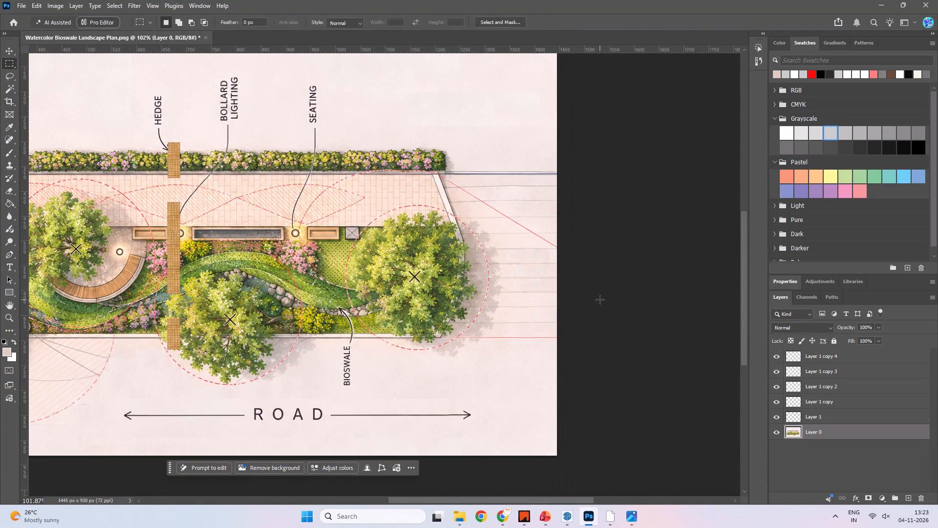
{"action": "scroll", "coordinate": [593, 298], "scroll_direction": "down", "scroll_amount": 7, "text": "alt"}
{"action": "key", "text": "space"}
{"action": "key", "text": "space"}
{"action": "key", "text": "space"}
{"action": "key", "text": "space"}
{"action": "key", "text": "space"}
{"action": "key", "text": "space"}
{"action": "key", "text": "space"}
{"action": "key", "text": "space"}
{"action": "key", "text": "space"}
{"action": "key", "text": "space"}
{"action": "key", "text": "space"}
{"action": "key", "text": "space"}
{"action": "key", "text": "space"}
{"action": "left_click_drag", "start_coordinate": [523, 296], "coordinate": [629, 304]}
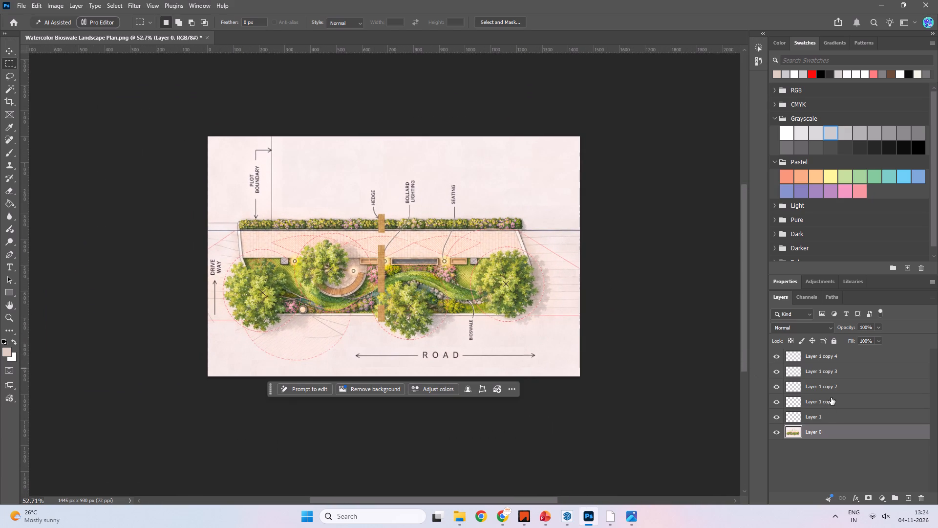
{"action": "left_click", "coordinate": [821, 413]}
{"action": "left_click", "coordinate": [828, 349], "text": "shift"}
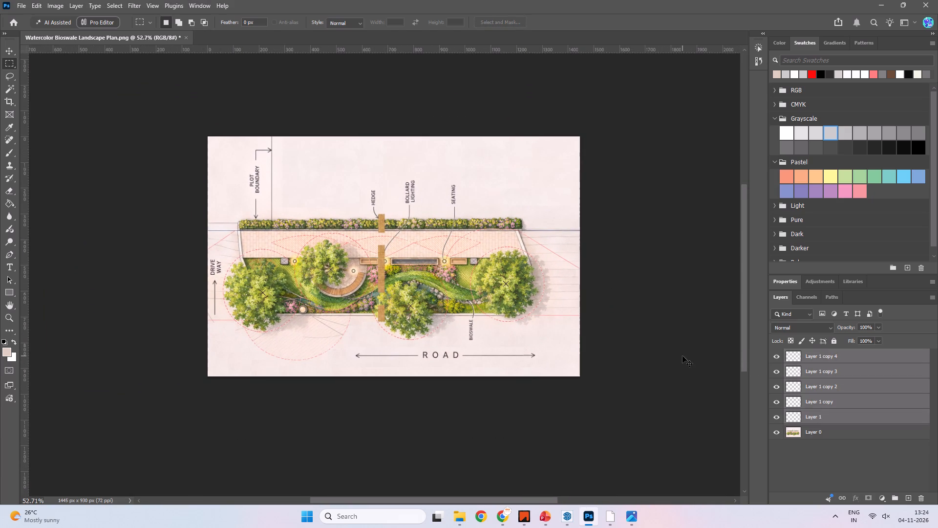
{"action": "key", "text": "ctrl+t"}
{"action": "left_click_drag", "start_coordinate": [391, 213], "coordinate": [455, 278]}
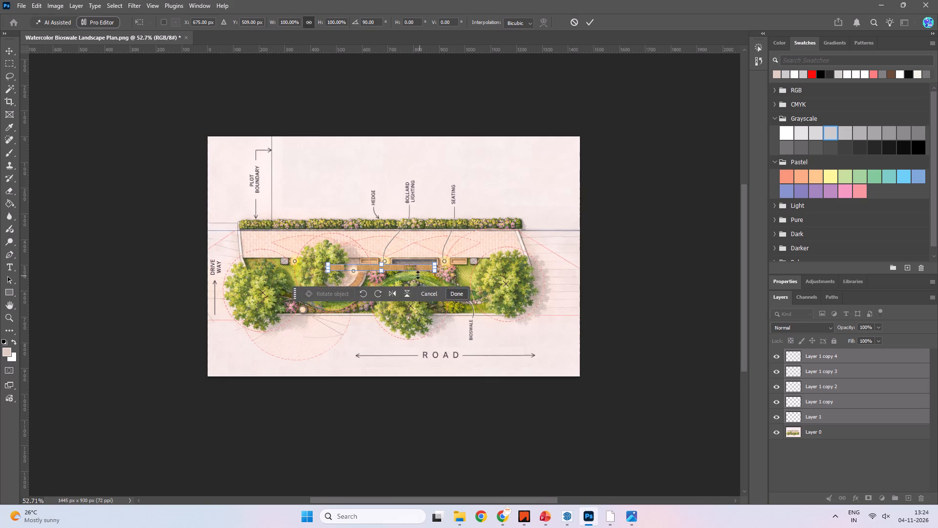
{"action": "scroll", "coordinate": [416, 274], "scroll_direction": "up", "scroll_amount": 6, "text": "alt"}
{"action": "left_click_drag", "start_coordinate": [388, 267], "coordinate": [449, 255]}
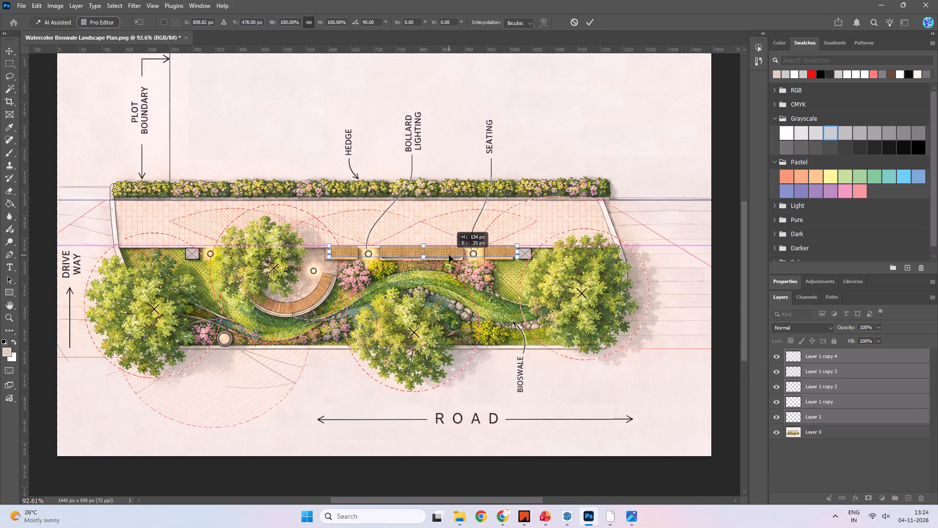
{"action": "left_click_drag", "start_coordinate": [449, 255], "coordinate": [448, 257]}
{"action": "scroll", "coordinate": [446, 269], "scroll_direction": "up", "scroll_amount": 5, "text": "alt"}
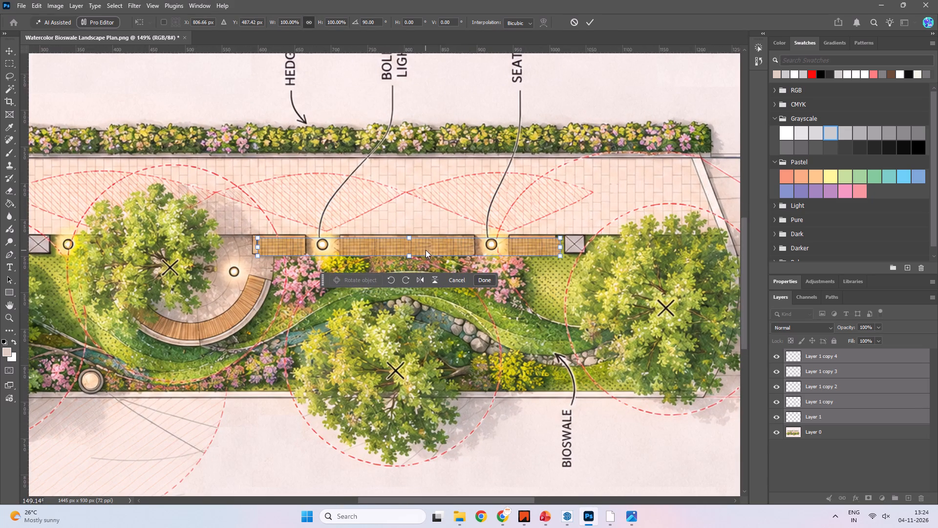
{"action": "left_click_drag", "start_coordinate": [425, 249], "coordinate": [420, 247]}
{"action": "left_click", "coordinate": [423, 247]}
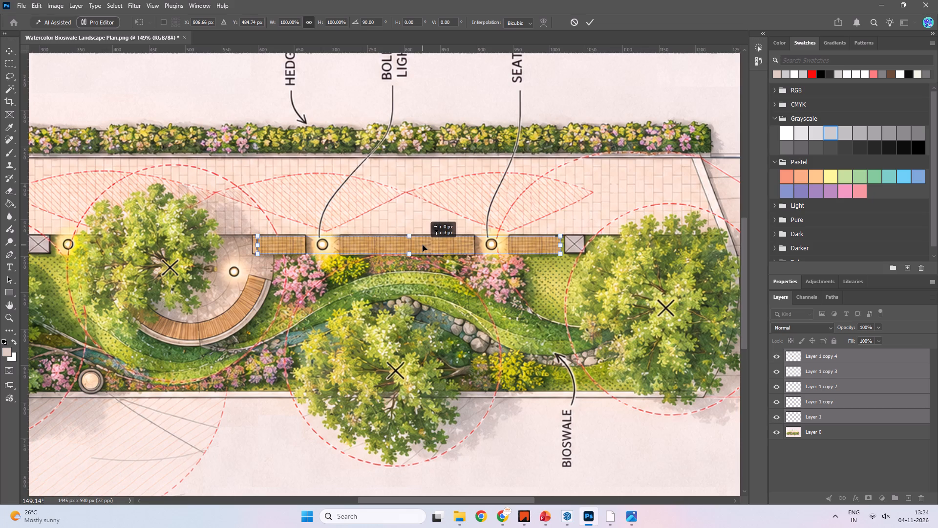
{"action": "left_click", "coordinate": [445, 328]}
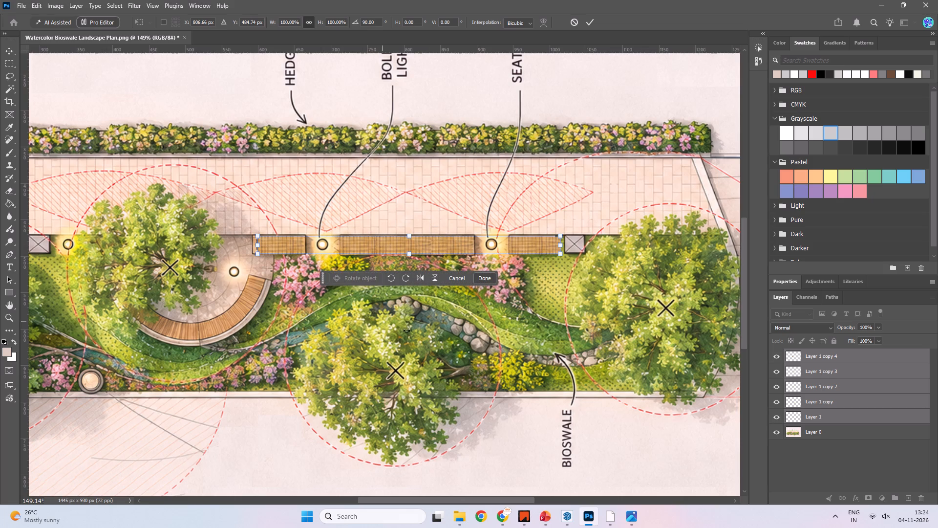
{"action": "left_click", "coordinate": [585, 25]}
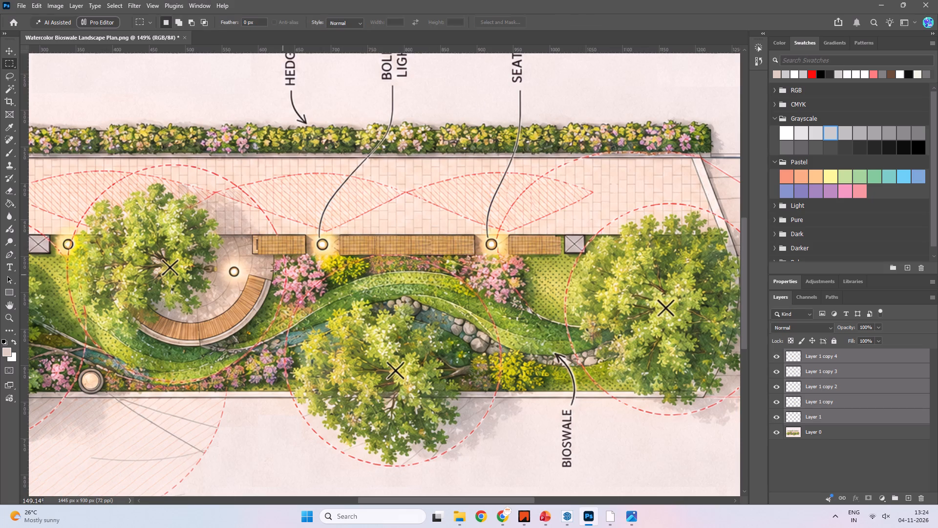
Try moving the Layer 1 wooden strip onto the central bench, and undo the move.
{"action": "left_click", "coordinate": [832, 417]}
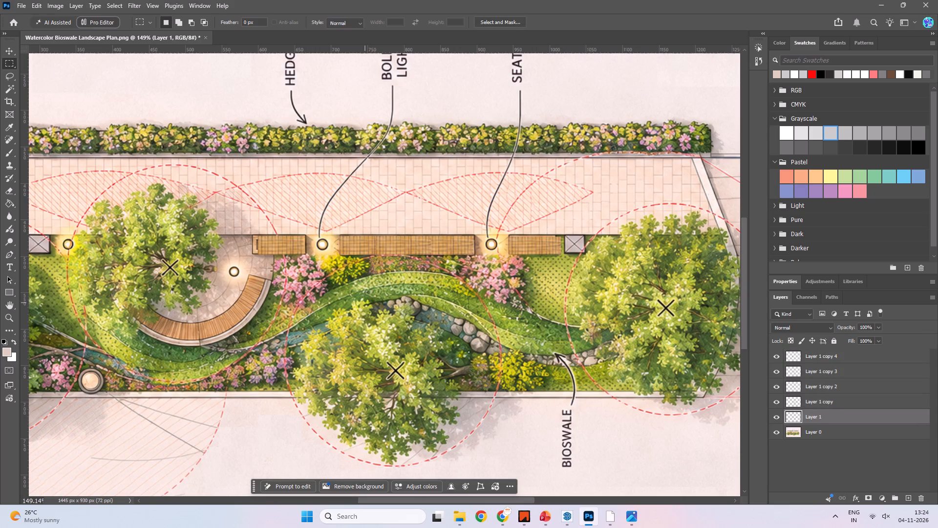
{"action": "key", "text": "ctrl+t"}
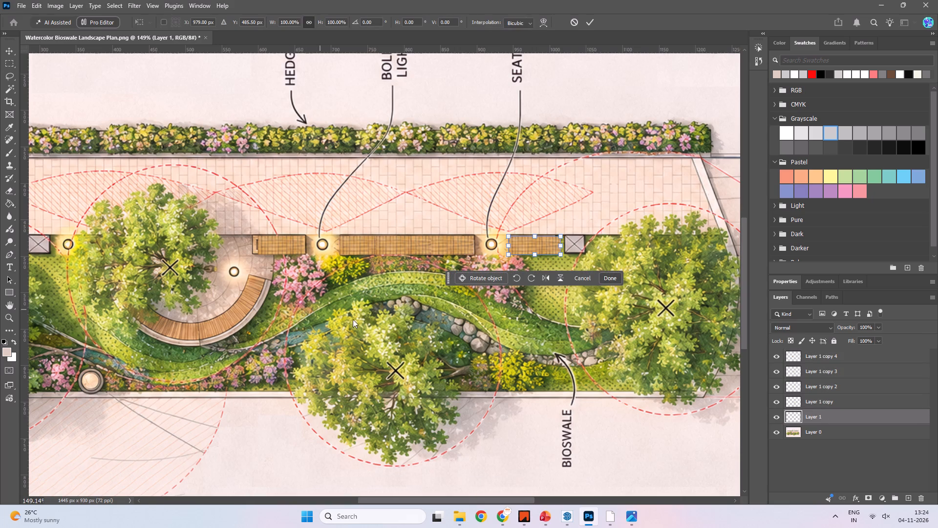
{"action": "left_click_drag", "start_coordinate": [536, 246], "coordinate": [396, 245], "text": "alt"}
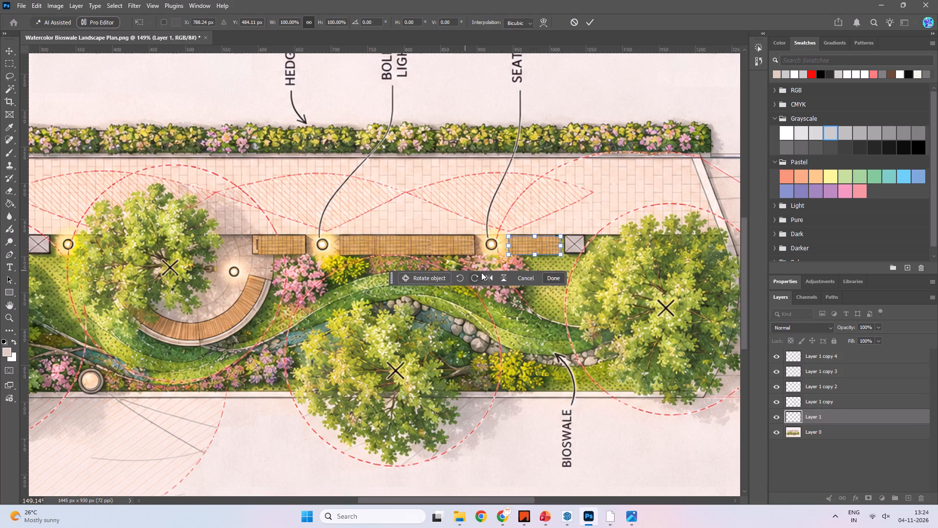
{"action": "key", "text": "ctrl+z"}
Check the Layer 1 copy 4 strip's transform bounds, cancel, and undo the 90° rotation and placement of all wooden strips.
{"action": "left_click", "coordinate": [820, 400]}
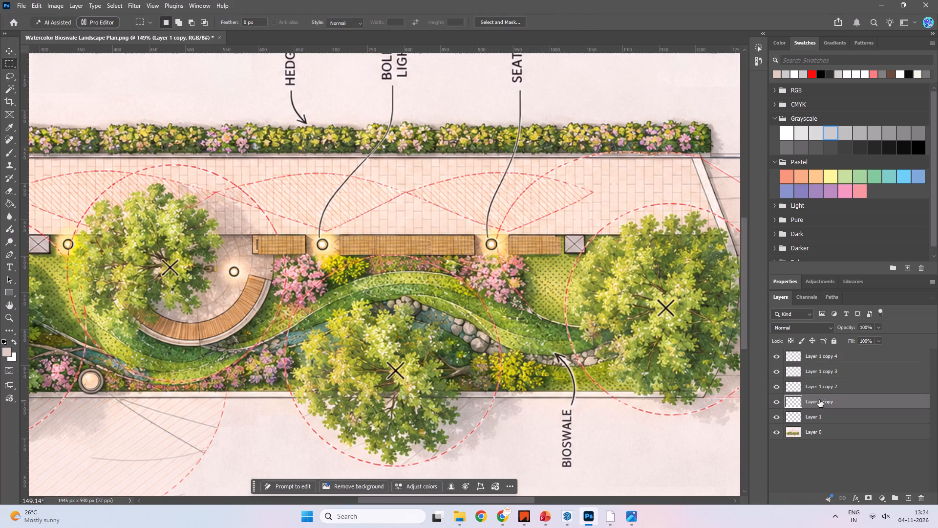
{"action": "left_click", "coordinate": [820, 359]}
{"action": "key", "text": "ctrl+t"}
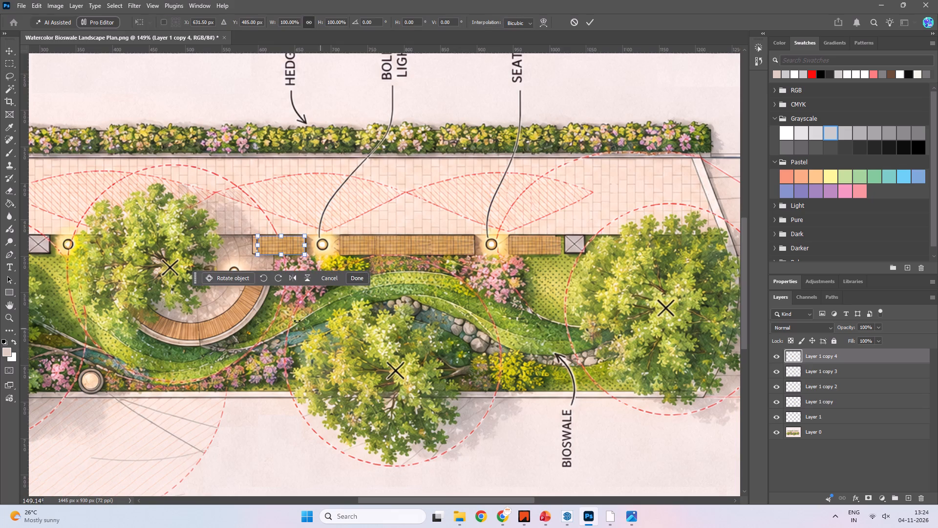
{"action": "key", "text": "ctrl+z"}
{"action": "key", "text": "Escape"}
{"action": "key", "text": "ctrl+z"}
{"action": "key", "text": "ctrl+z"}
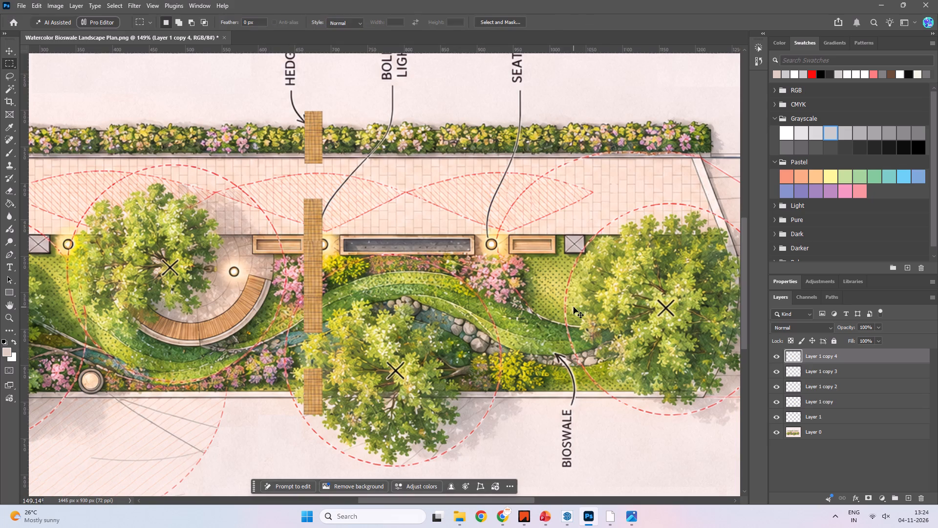
Rotate Layer 1 and its four copies together by -90° and align the wooden strips over the straight bench row beside the paved path.
{"action": "left_click", "coordinate": [825, 419], "text": "shift"}
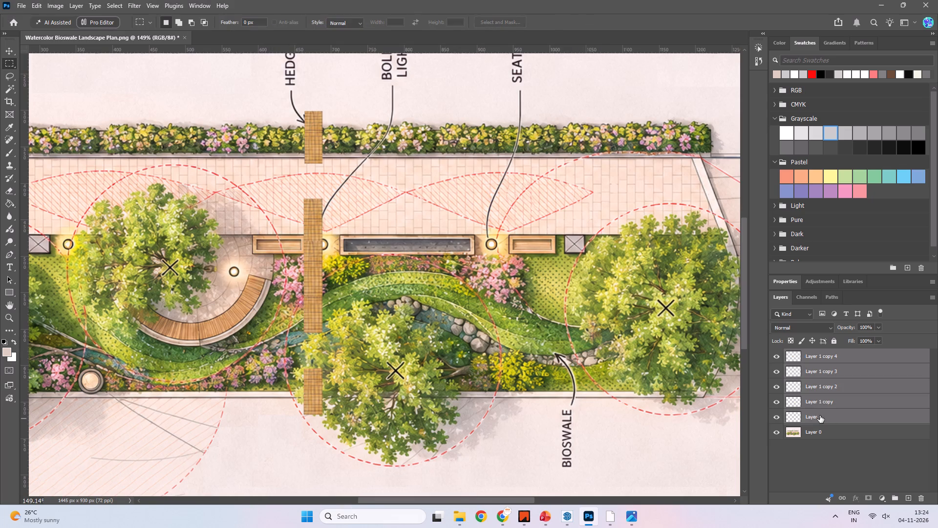
{"action": "key", "text": "ctrl+t"}
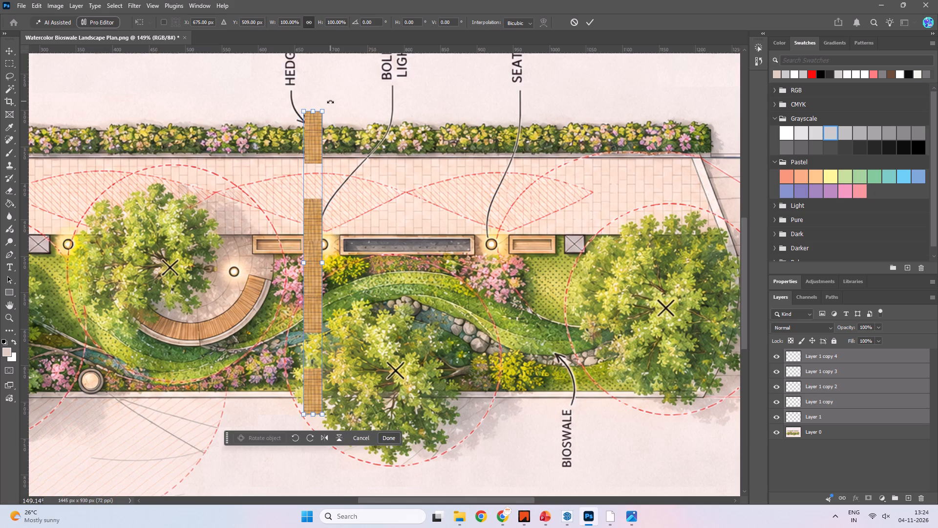
{"action": "left_click_drag", "start_coordinate": [330, 101], "coordinate": [182, 245]}
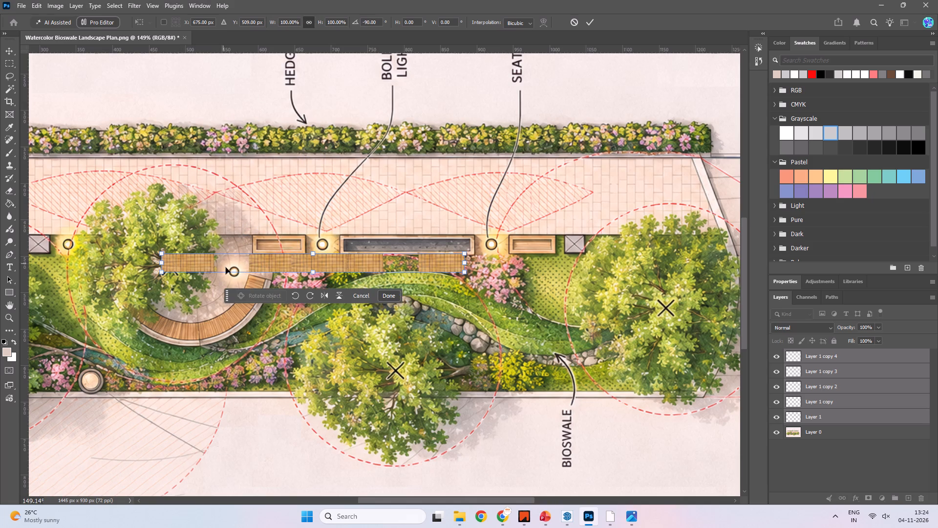
{"action": "left_click_drag", "start_coordinate": [277, 265], "coordinate": [368, 249]}
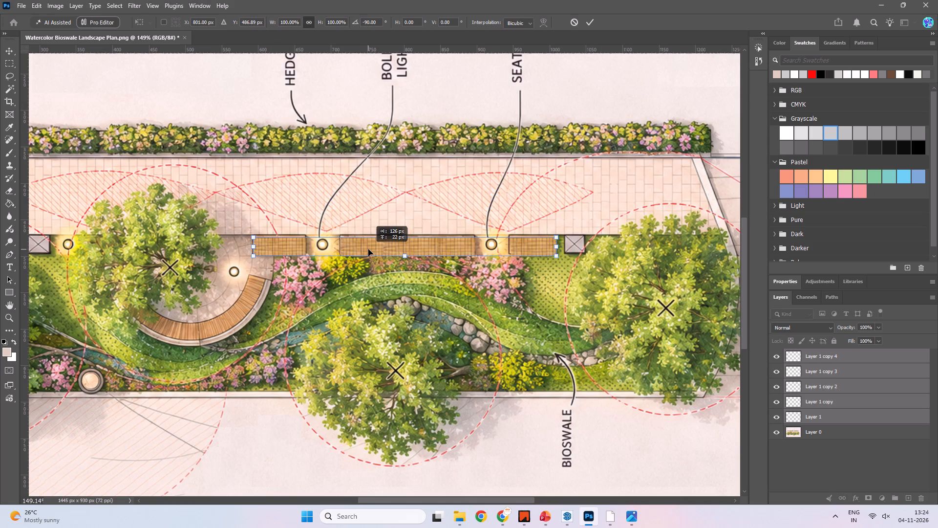
{"action": "left_click_drag", "start_coordinate": [368, 249], "coordinate": [368, 248]}
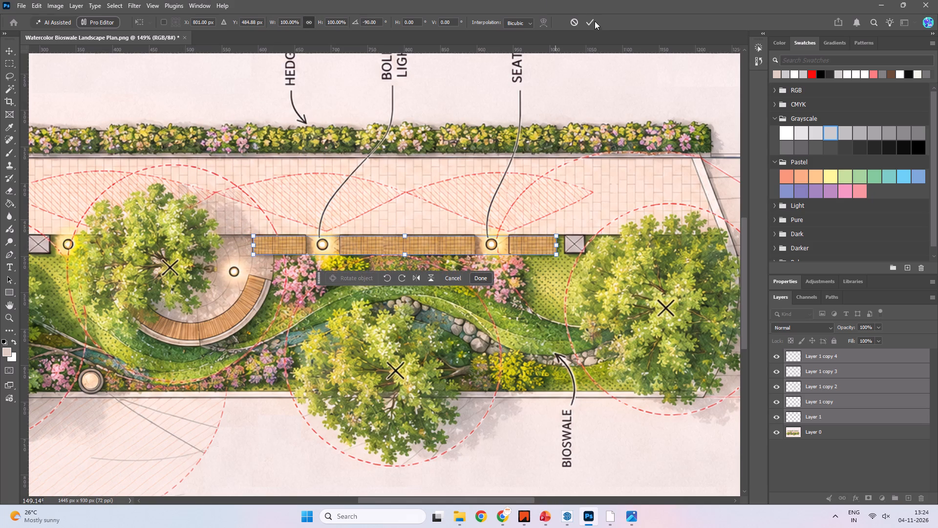
{"action": "left_click", "coordinate": [595, 23]}
{"action": "scroll", "coordinate": [543, 141], "scroll_direction": "down", "scroll_amount": 9, "text": "alt"}
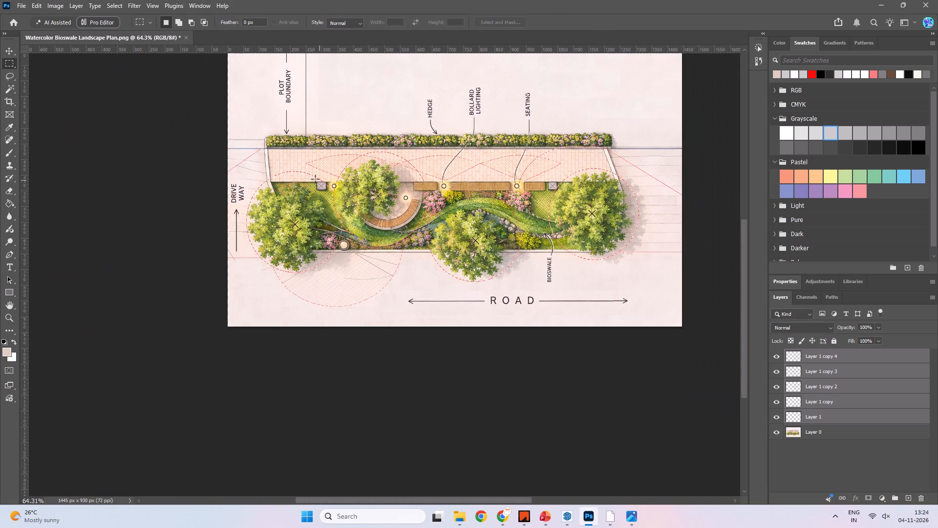
{"action": "scroll", "coordinate": [311, 176], "scroll_direction": "up", "scroll_amount": 12, "text": "alt"}
Switch to the Chrome window with the Render Seating Plan page and, in a new tab, search Google Images for "dustbin in plan".
{"action": "key", "text": "alt+Tab"}
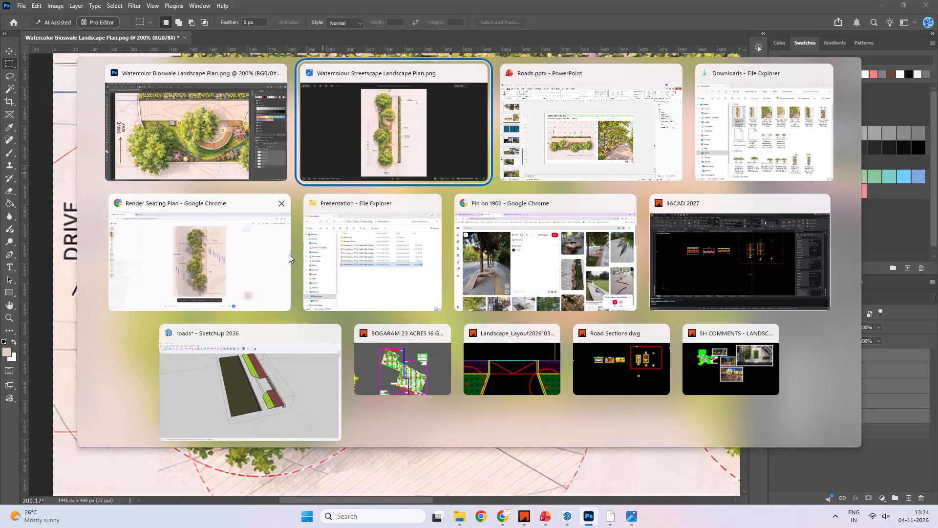
{"action": "left_click", "coordinate": [222, 247], "text": "alt"}
{"action": "left_click", "coordinate": [167, 0]}
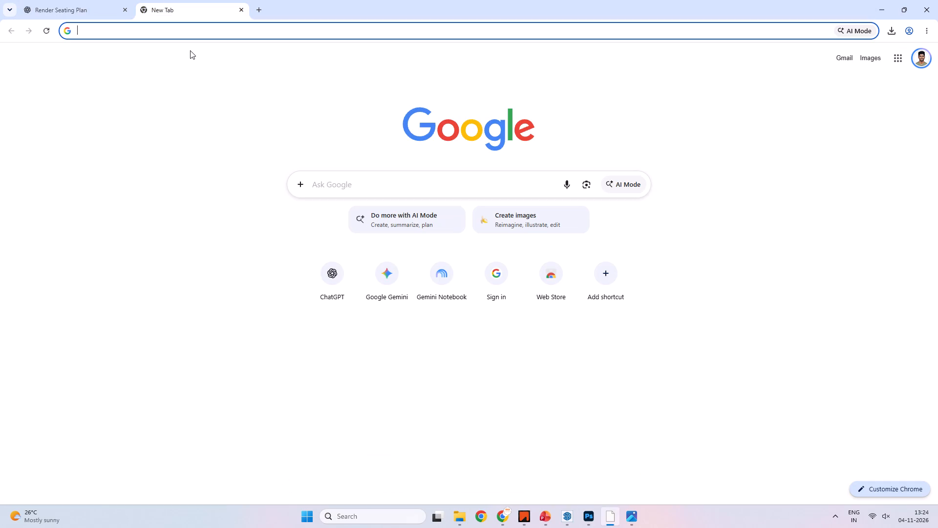
{"action": "type", "text": "dust nin plasn"}
{"action": "key", "text": "space"}
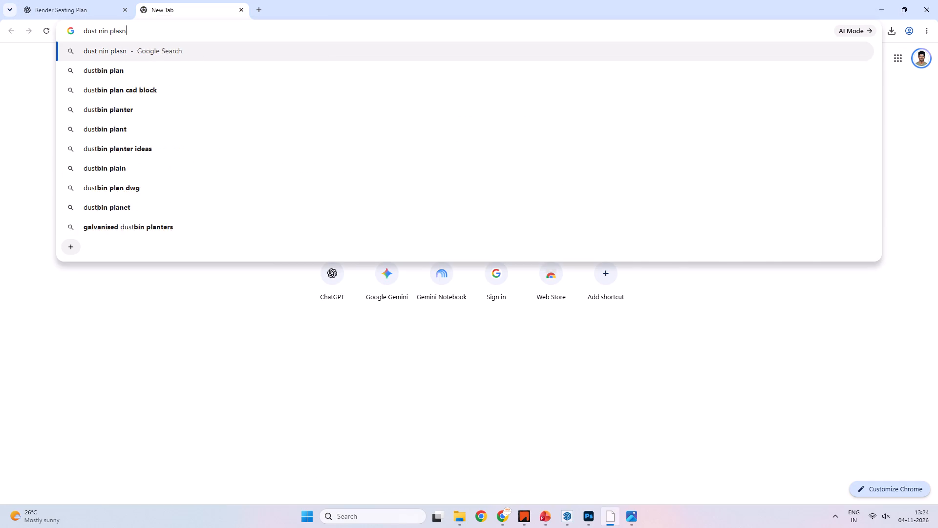
{"action": "key", "text": "Return"}
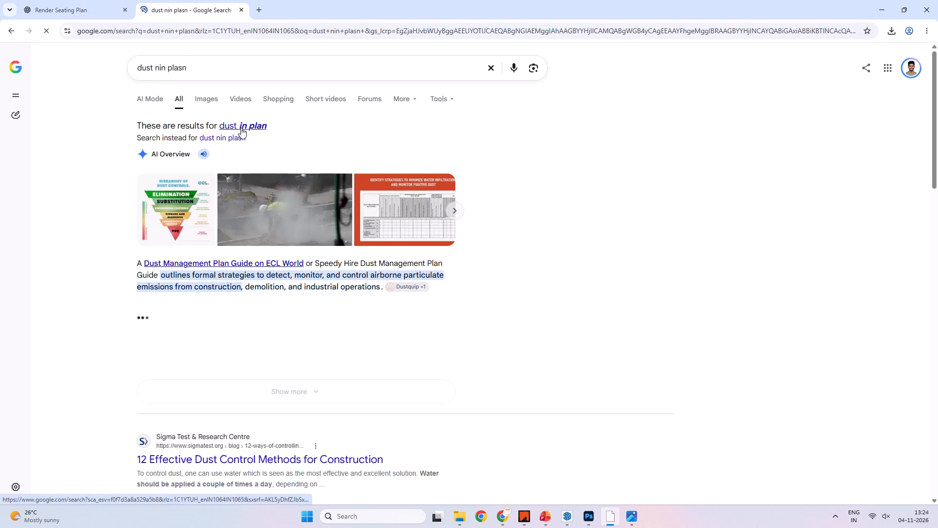
{"action": "left_click", "coordinate": [166, 65]}
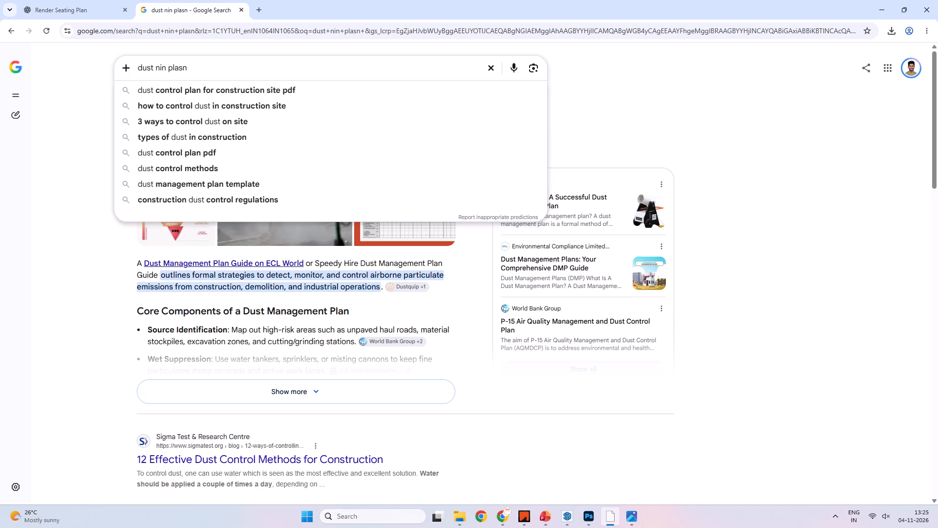
{"action": "key", "text": "BackSpace"}
{"action": "key", "text": "BackSpace"}
{"action": "key", "text": "BackSpace"}
{"action": "type", "text": "bin in"}
{"action": "key", "text": "space"}
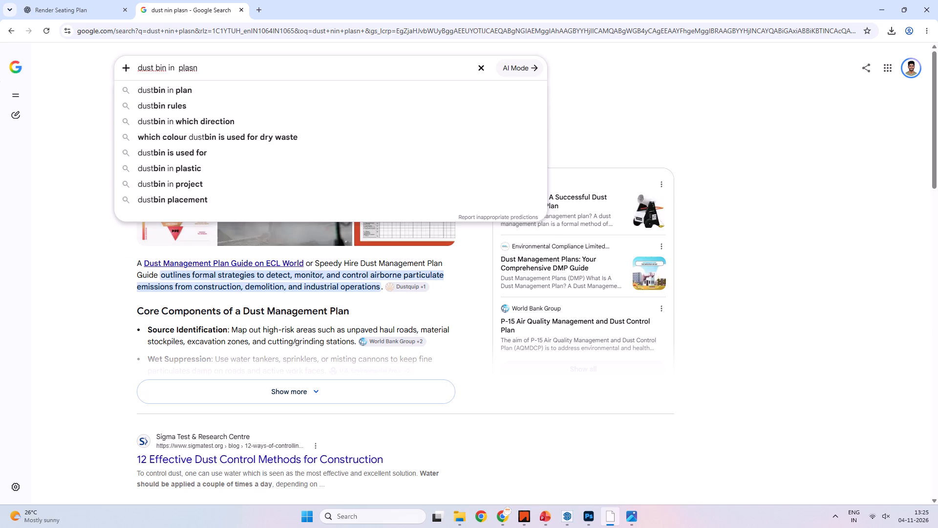
{"action": "key", "text": "Right"}
{"action": "key", "text": "Right"}
{"action": "key", "text": "Right"}
{"action": "key", "text": "Down"}
{"action": "key", "text": "Return"}
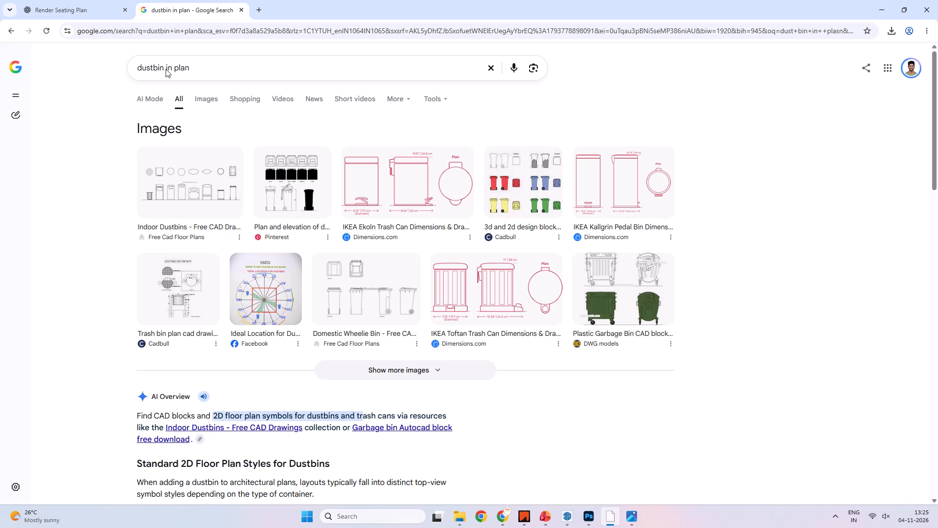
{"action": "left_click", "coordinate": [206, 93]}
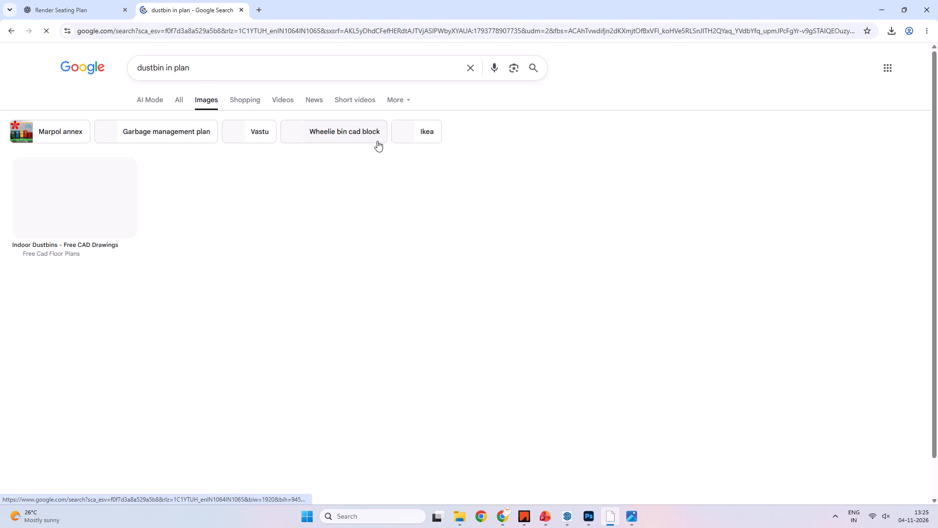
Refine the image search to "dustbin in plan realistic" and look through the results for a usable bin graphic.
{"action": "left_click", "coordinate": [207, 67]}
{"action": "key", "text": "space"}
{"action": "key", "text": "r"}
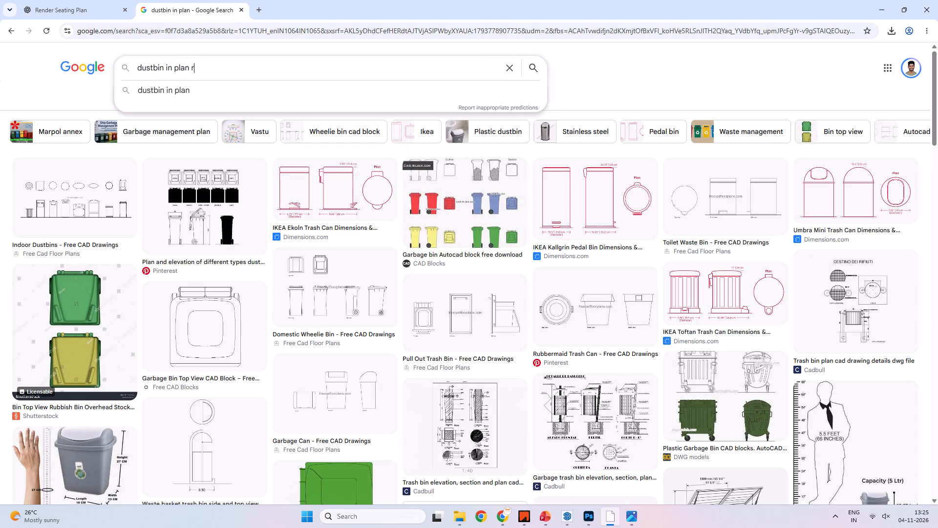
{"action": "key", "text": "e"}
{"action": "type", "text": "alistiv\\c"}
{"action": "key", "text": "BackSpace"}
{"action": "key", "text": "BackSpace"}
{"action": "key", "text": "BackSpace"}
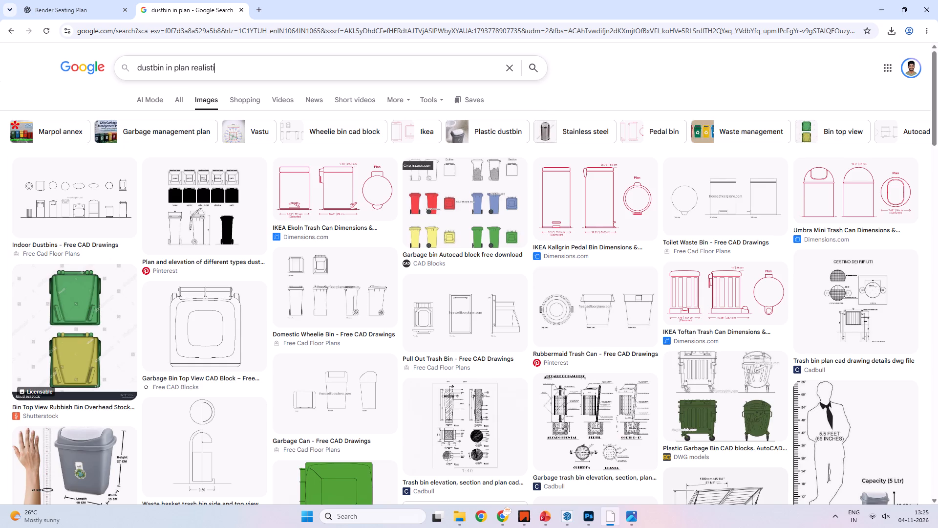
{"action": "type", "text": "c"}
{"action": "key", "text": "space"}
{"action": "key", "text": "Return"}
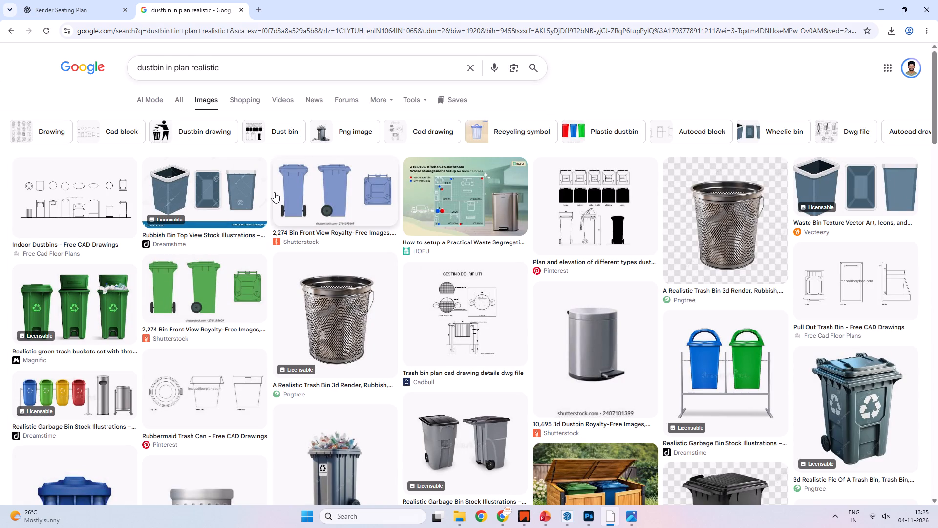
{"action": "scroll", "coordinate": [285, 187], "scroll_direction": "down", "scroll_amount": 4}
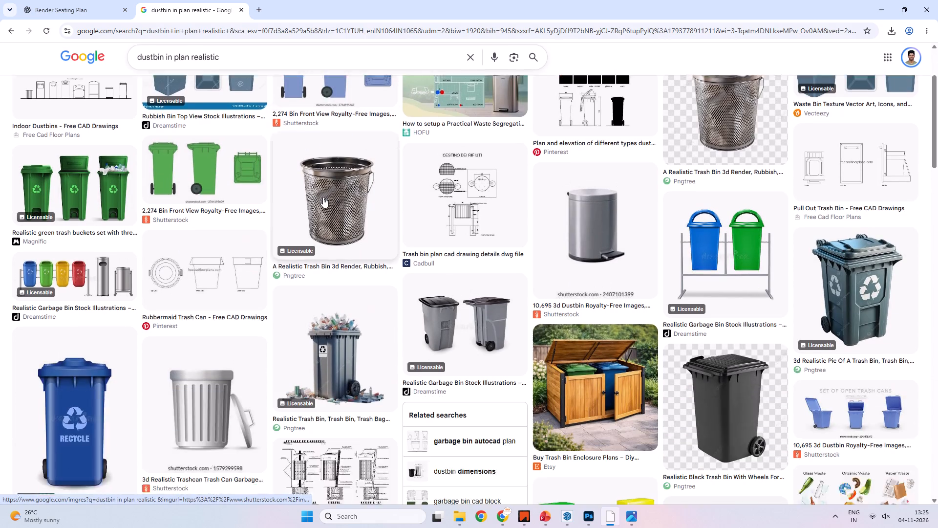
{"action": "scroll", "coordinate": [216, 134], "scroll_direction": "up", "scroll_amount": 6}
Change the image search from the plan wording to "dustbin top view".
{"action": "left_click_drag", "start_coordinate": [236, 63], "coordinate": [171, 66]}
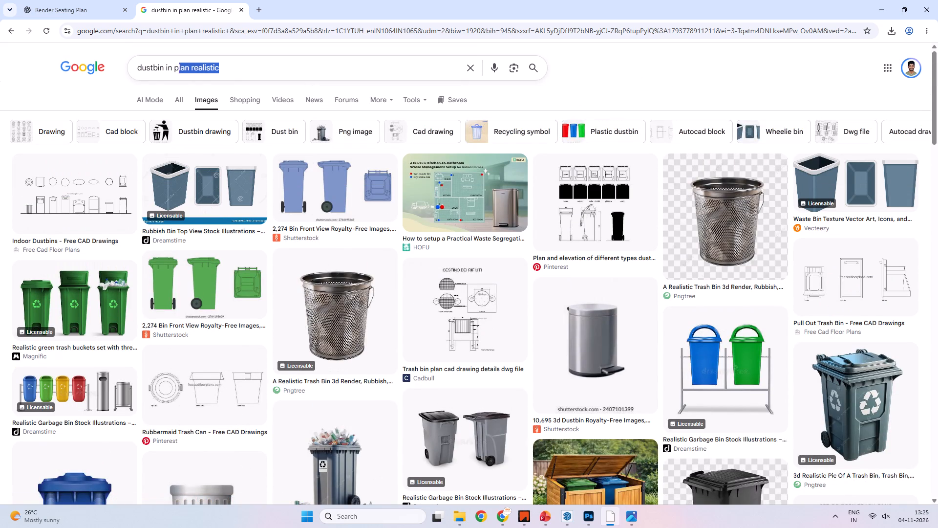
{"action": "left_click_drag", "start_coordinate": [171, 66], "coordinate": [167, 70]}
{"action": "key", "text": "BackSpace"}
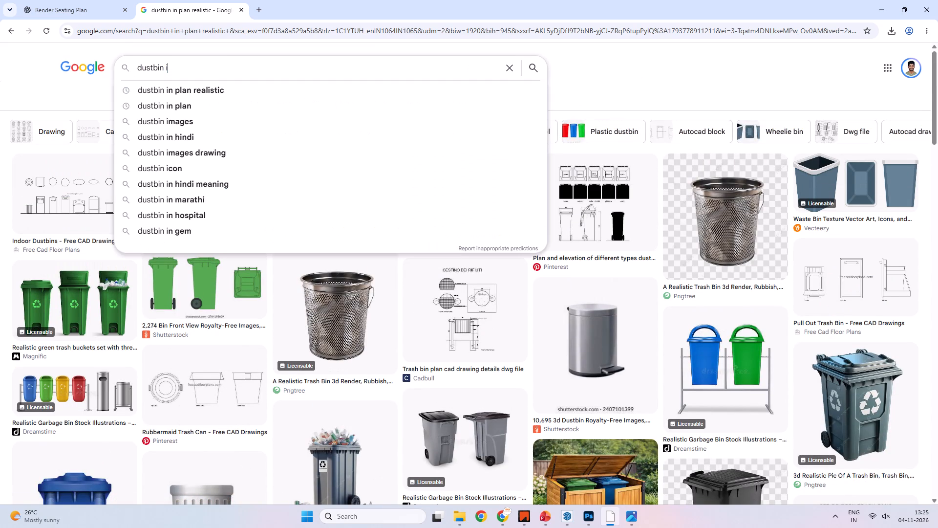
{"action": "key", "text": "BackSpace"}
{"action": "key", "text": "t"}
{"action": "type", "text": "op view"}
{"action": "key", "text": "space"}
{"action": "key", "text": "Return"}
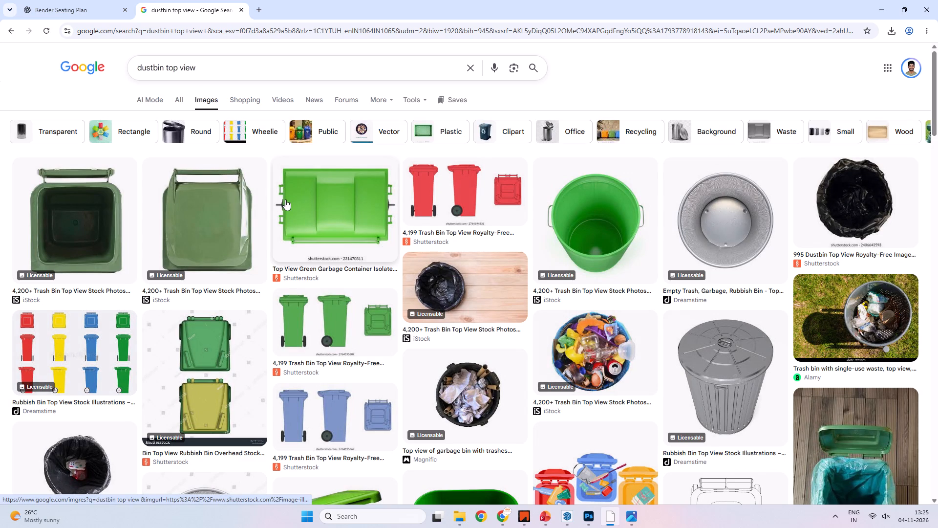
Refine the image search to outdoor dustbins seen in top view.
{"action": "left_click", "coordinate": [216, 69]}
{"action": "key", "text": "space"}
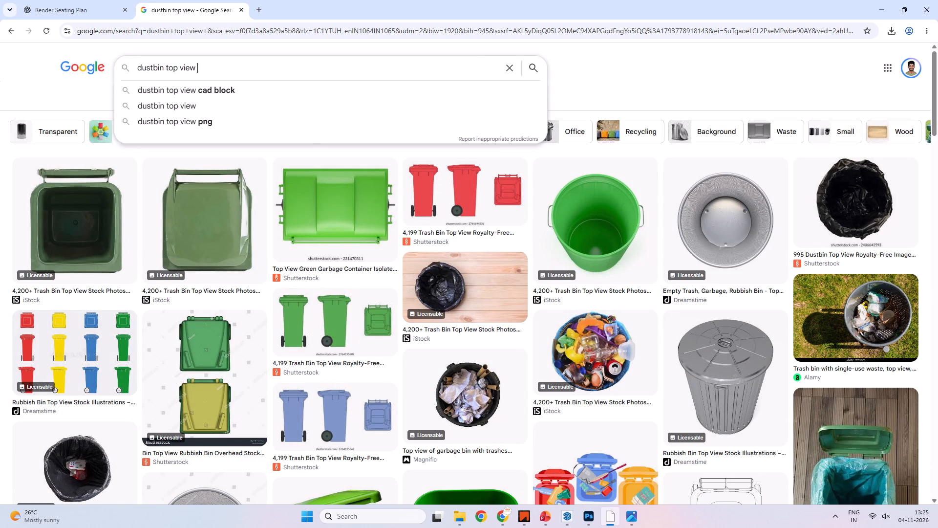
{"action": "type", "text": "oydoor"}
{"action": "key", "text": "Return"}
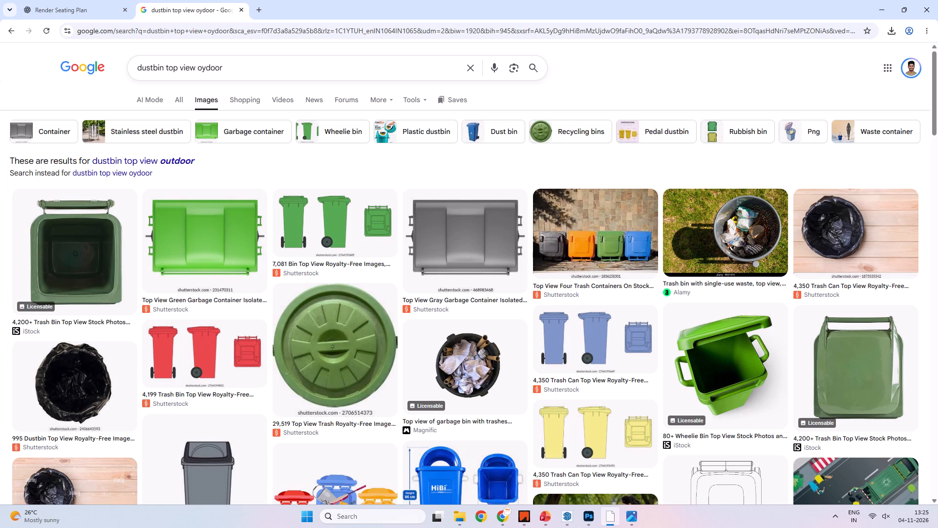
{"action": "left_click", "coordinate": [140, 132]}
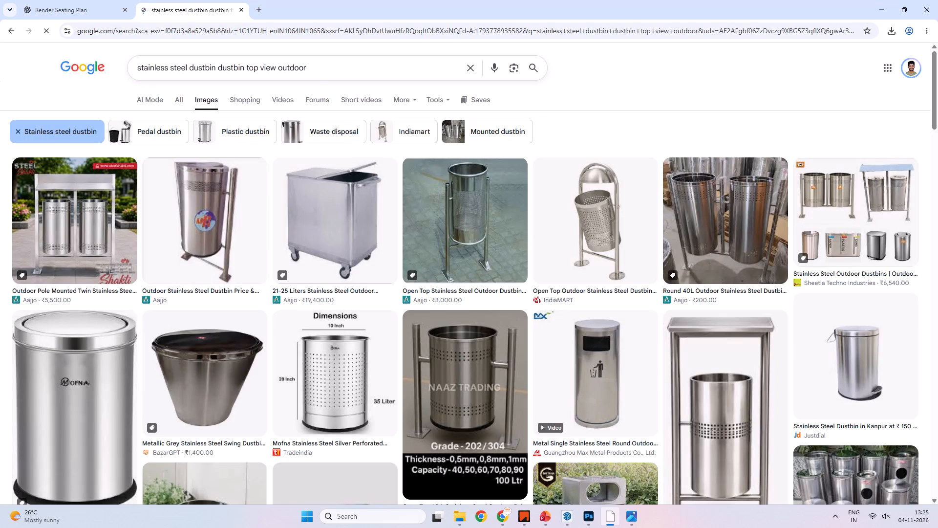
{"action": "left_click", "coordinate": [320, 65]}
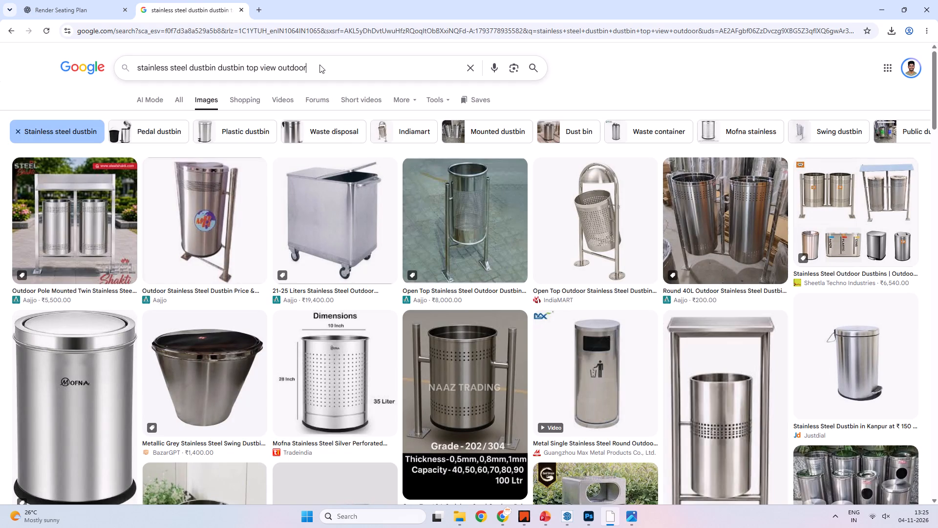
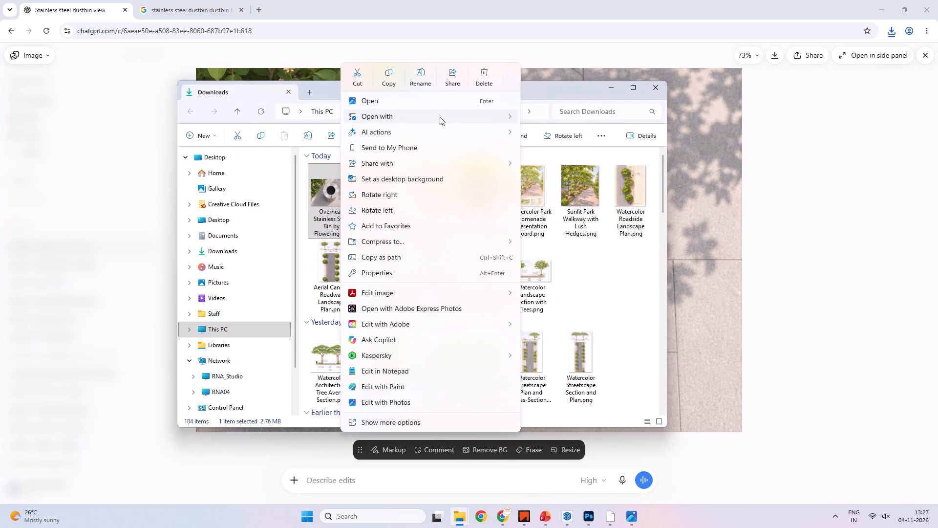
{"action": "left_click", "coordinate": [440, 117]}
{"action": "left_click", "coordinate": [557, 133]}
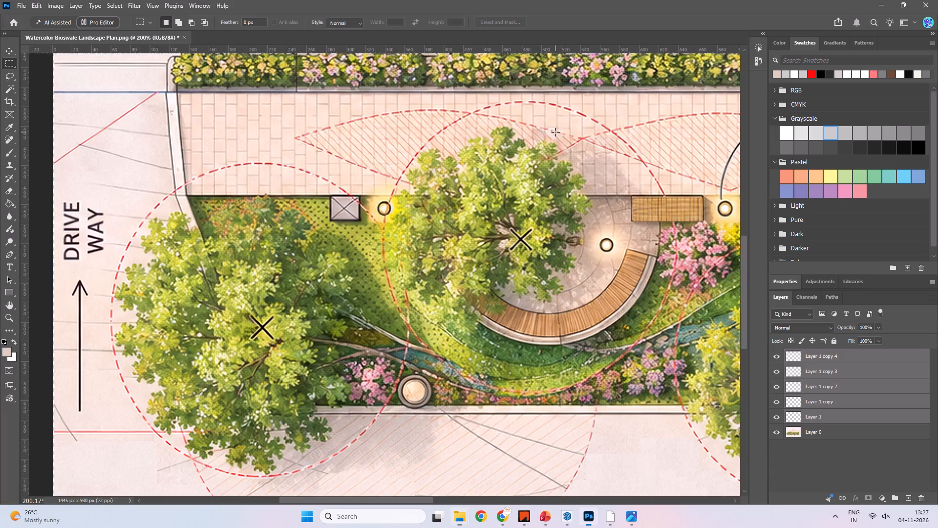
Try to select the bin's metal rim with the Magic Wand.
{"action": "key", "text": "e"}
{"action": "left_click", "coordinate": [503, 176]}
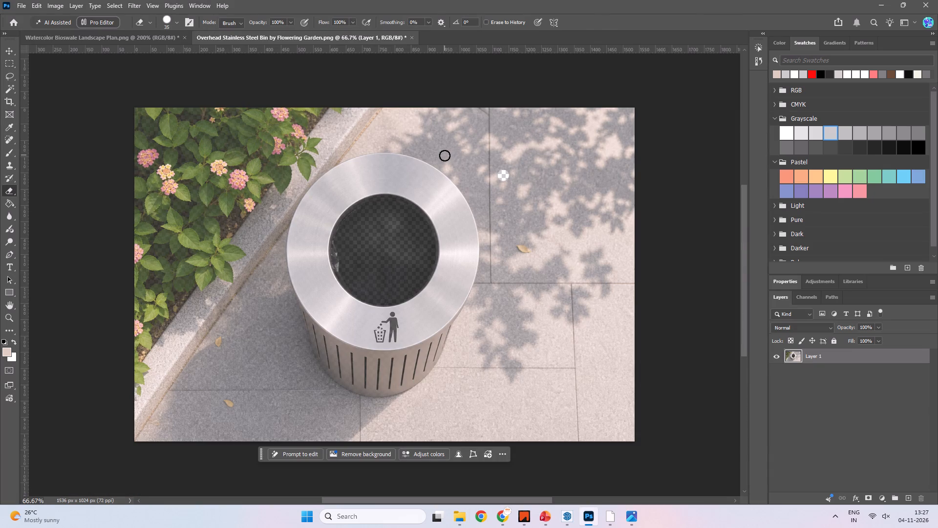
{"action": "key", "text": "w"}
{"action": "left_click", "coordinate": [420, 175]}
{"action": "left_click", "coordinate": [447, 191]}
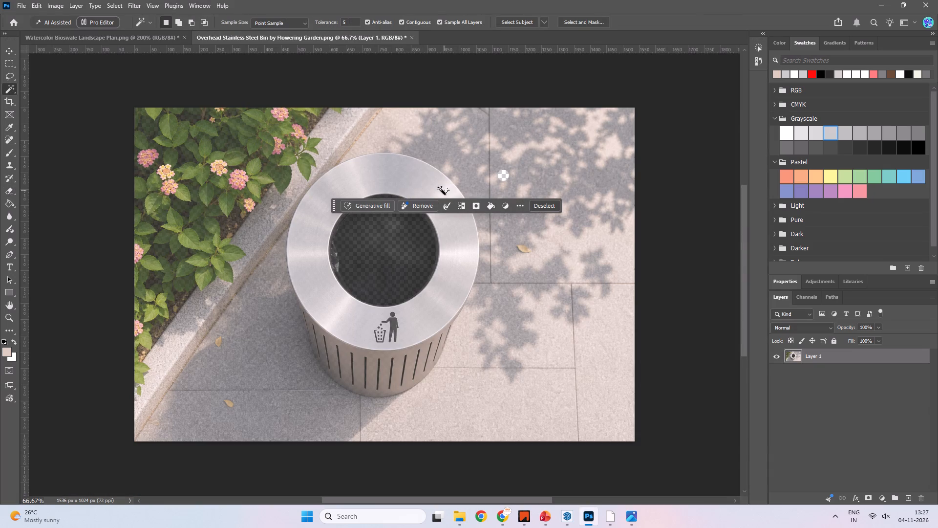
Select the bin's round metal lid, including its dark opening, with the Quick Selection tool.
{"action": "right_click", "coordinate": [9, 88]}
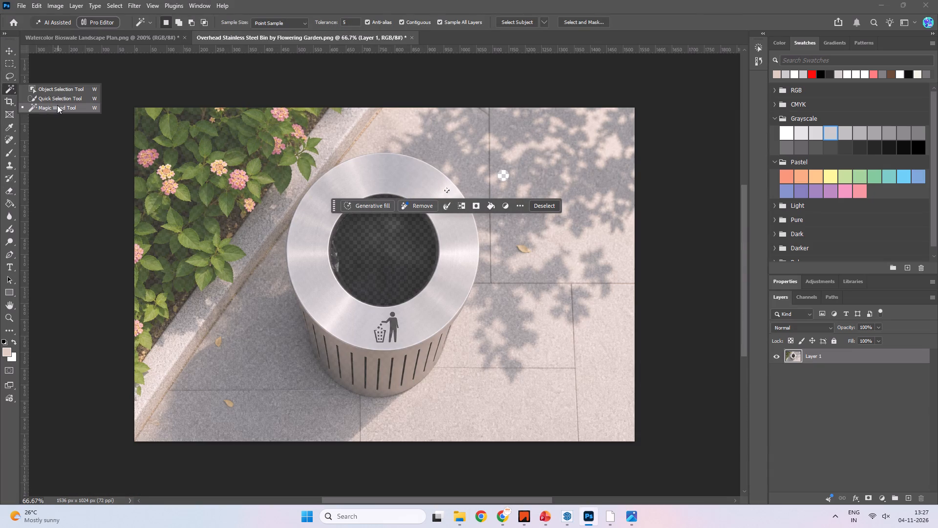
{"action": "left_click", "coordinate": [57, 102]}
{"action": "left_click", "coordinate": [352, 173]}
{"action": "left_click_drag", "start_coordinate": [357, 172], "coordinate": [450, 191]}
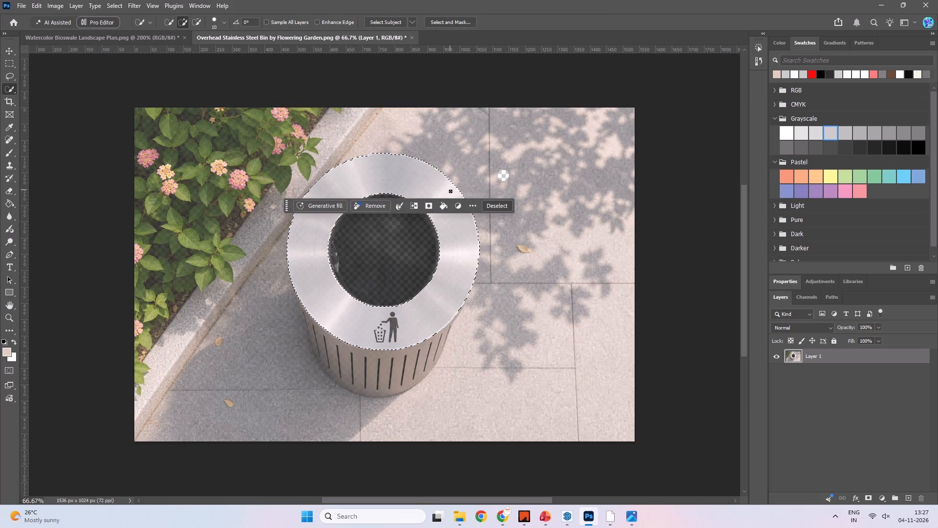
{"action": "left_click_drag", "start_coordinate": [450, 191], "coordinate": [451, 192]}
{"action": "left_click_drag", "start_coordinate": [406, 216], "coordinate": [361, 259]}
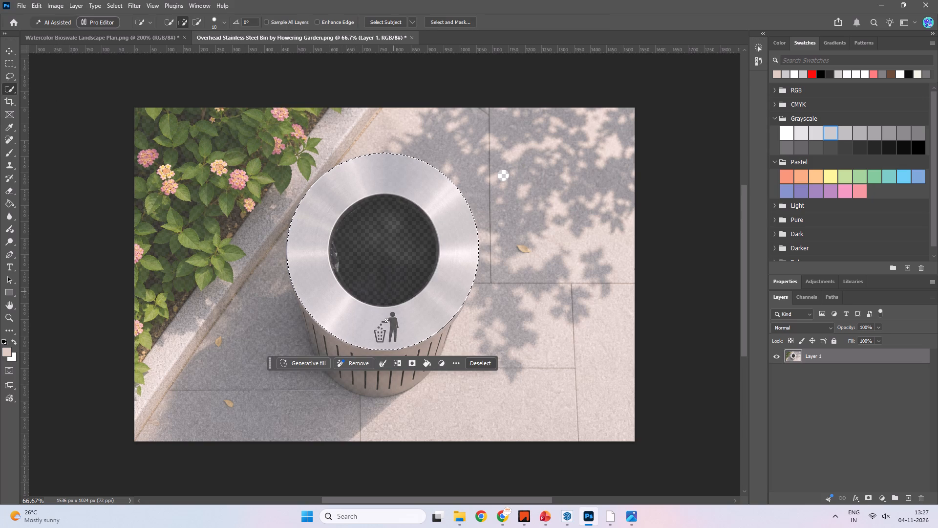
Extend the quick selection over the bin's slatted body down to its base.
{"action": "left_click_drag", "start_coordinate": [326, 322], "coordinate": [336, 343]}
{"action": "left_click_drag", "start_coordinate": [320, 323], "coordinate": [325, 346]}
{"action": "left_click_drag", "start_coordinate": [305, 313], "coordinate": [314, 344]}
{"action": "left_click_drag", "start_coordinate": [314, 344], "coordinate": [316, 348]}
{"action": "left_click_drag", "start_coordinate": [304, 306], "coordinate": [312, 331]}
{"action": "left_click_drag", "start_coordinate": [319, 338], "coordinate": [348, 371]}
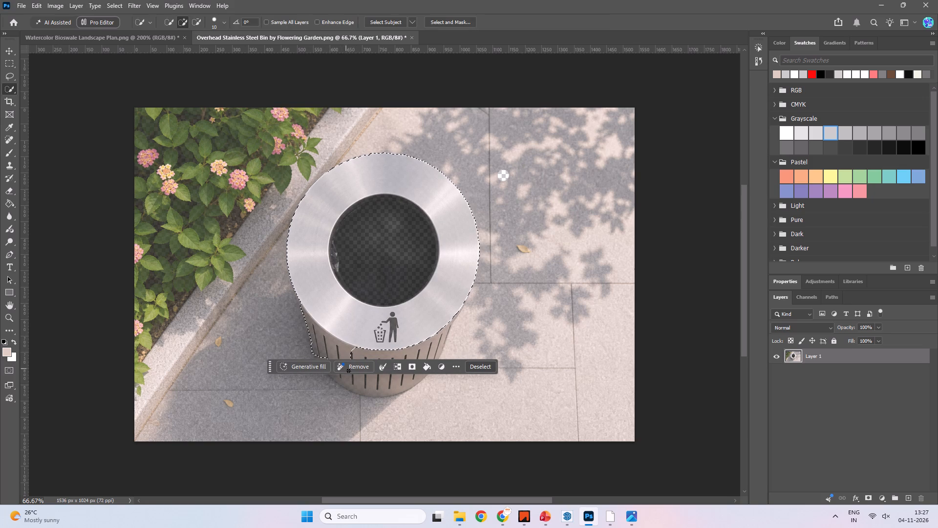
{"action": "left_click_drag", "start_coordinate": [348, 371], "coordinate": [356, 375]}
{"action": "left_click_drag", "start_coordinate": [326, 361], "coordinate": [341, 375]}
{"action": "left_click_drag", "start_coordinate": [364, 371], "coordinate": [403, 364]}
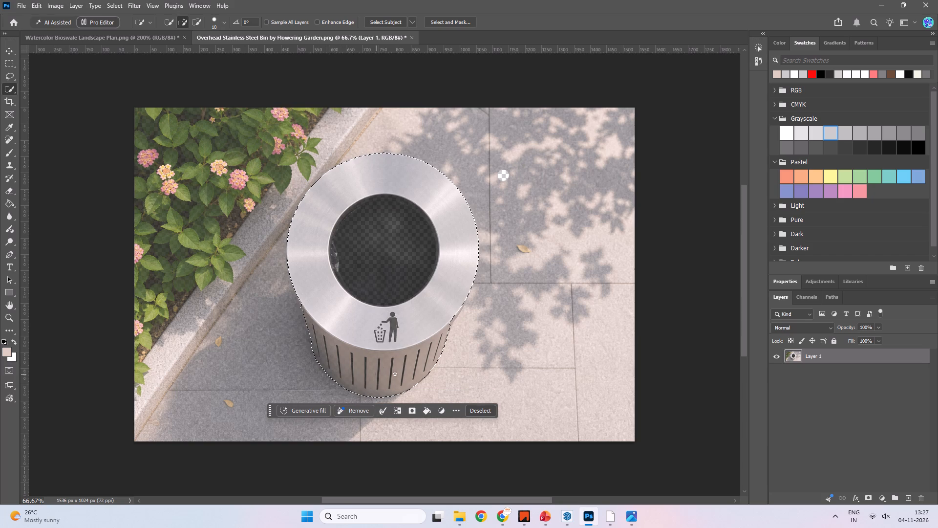
{"action": "left_click_drag", "start_coordinate": [448, 327], "coordinate": [454, 312]}
Invert the bin selection and delete the surrounding paving and planting.
{"action": "right_click", "coordinate": [399, 265]}
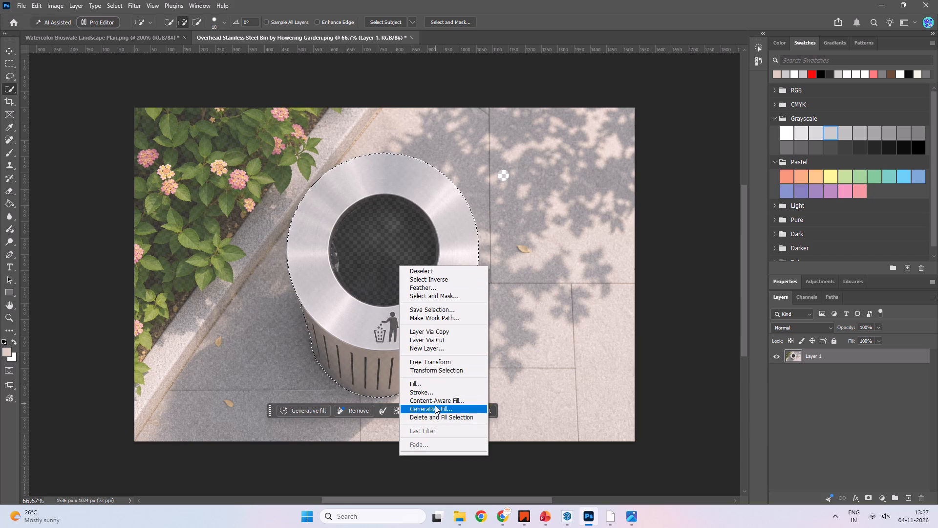
{"action": "left_click", "coordinate": [434, 282]}
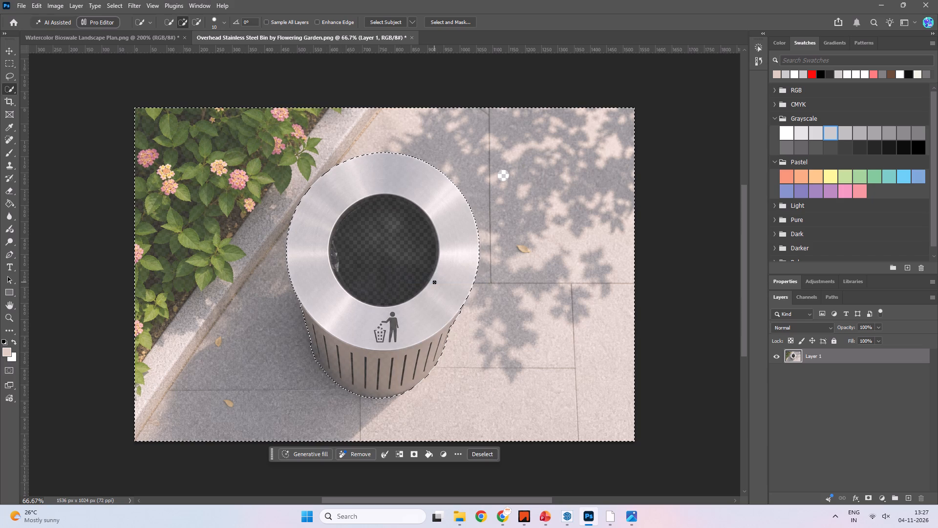
{"action": "key", "text": "Delete"}
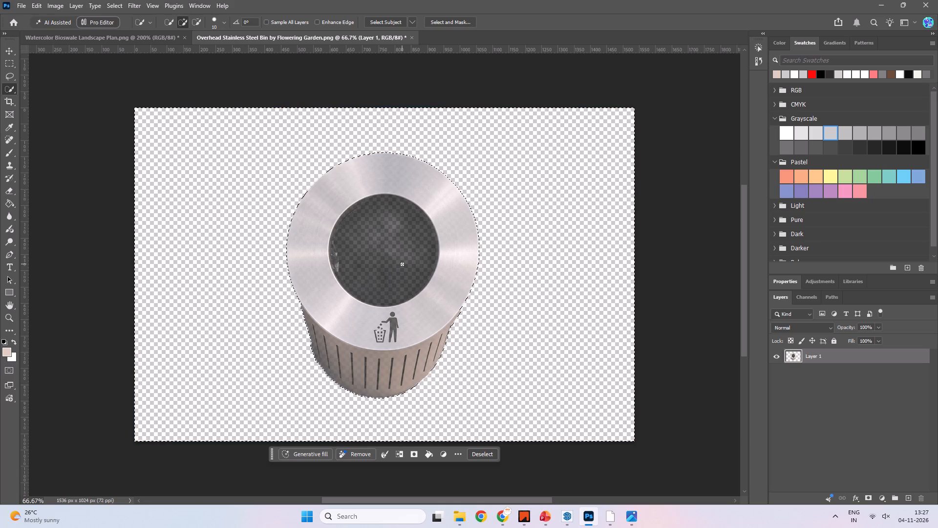
Move the bin cutout into the Watercolor Bioswale Landscape Plan document as a new layer.
{"action": "key", "text": "v"}
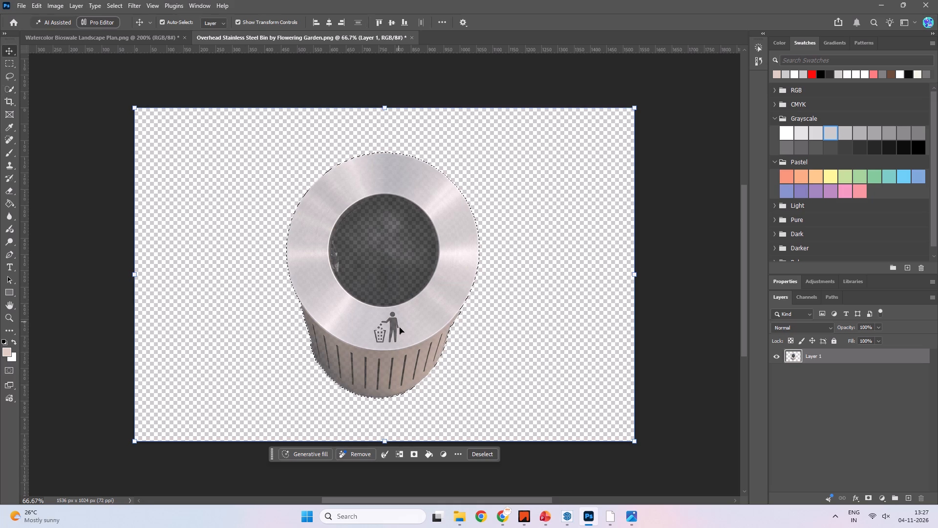
{"action": "left_click_drag", "start_coordinate": [395, 332], "coordinate": [149, 42], "text": "alt"}
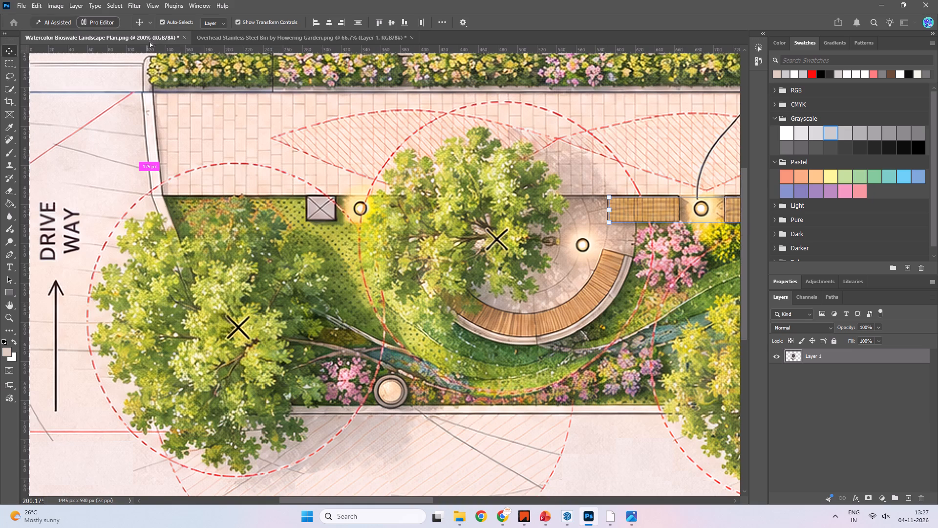
{"action": "left_click_drag", "start_coordinate": [149, 42], "coordinate": [322, 206], "text": "alt"}
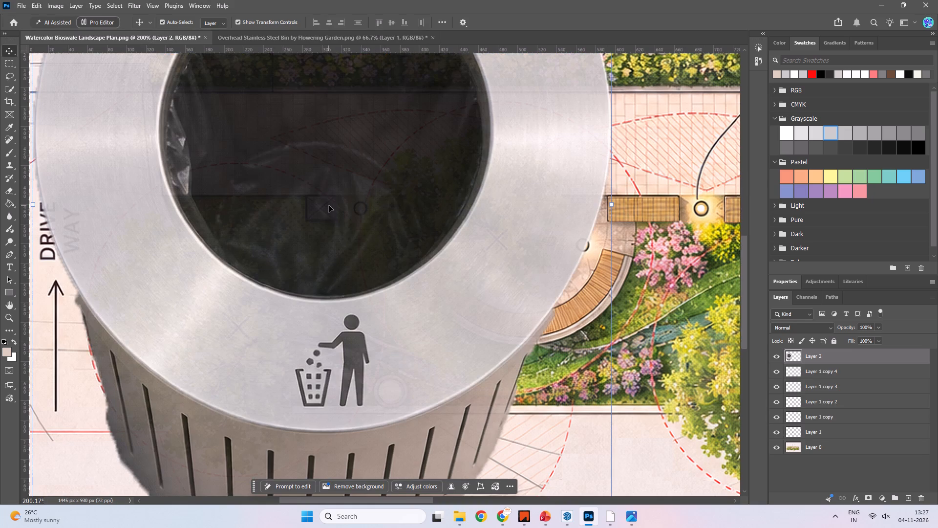
Scale the bin cutout down proportionally to about 9.2%.
{"action": "scroll", "coordinate": [330, 205], "scroll_direction": "down", "scroll_amount": 10, "text": "alt"}
{"action": "left_click_drag", "start_coordinate": [439, 62], "coordinate": [397, 139], "text": "shift"}
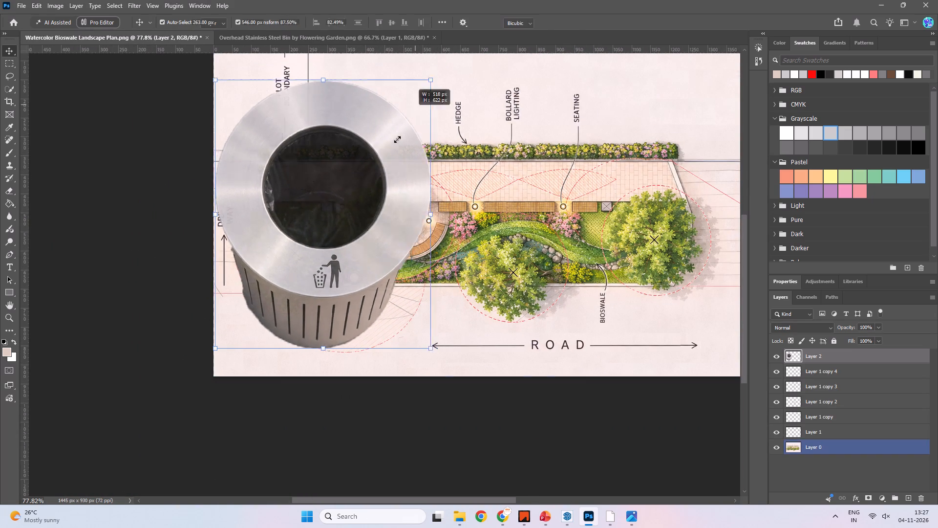
{"action": "left_click_drag", "start_coordinate": [397, 139], "coordinate": [265, 347], "text": "shift"}
Move the bin onto the crossed square beside the first bollard light near the driveway.
{"action": "scroll", "coordinate": [224, 338], "scroll_direction": "up", "scroll_amount": 12}
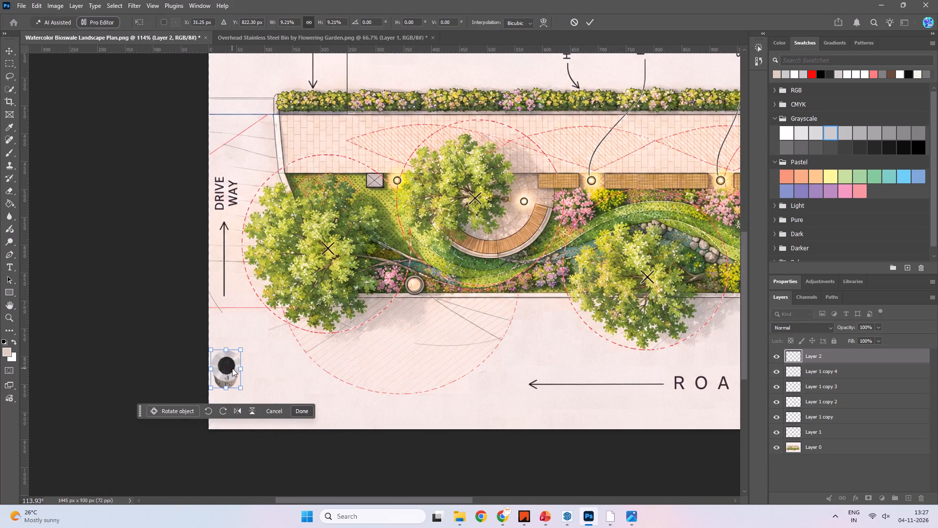
{"action": "scroll", "coordinate": [232, 368], "scroll_direction": "up", "scroll_amount": 7}
{"action": "scroll", "coordinate": [231, 369], "scroll_direction": "up", "scroll_amount": 5, "text": "alt"}
{"action": "key", "text": "Escape"}
{"action": "scroll", "coordinate": [230, 369], "scroll_direction": "up", "scroll_amount": 3, "text": "alt"}
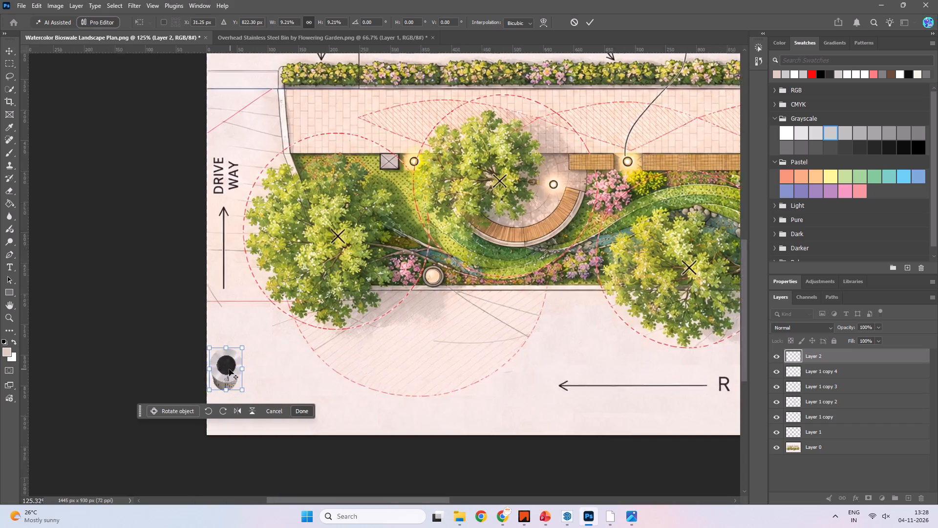
{"action": "scroll", "coordinate": [229, 369], "scroll_direction": "up", "scroll_amount": 3, "text": "alt"}
{"action": "left_click_drag", "start_coordinate": [229, 368], "coordinate": [518, 88]}
{"action": "key", "text": "space"}
{"action": "key", "text": "space"}
{"action": "key", "text": "space"}
{"action": "key", "text": "space"}
{"action": "key", "text": "space"}
{"action": "key", "text": "space"}
{"action": "key", "text": "space"}
{"action": "key", "text": "space"}
{"action": "key", "text": "space"}
{"action": "left_click_drag", "start_coordinate": [524, 192], "coordinate": [435, 427]}
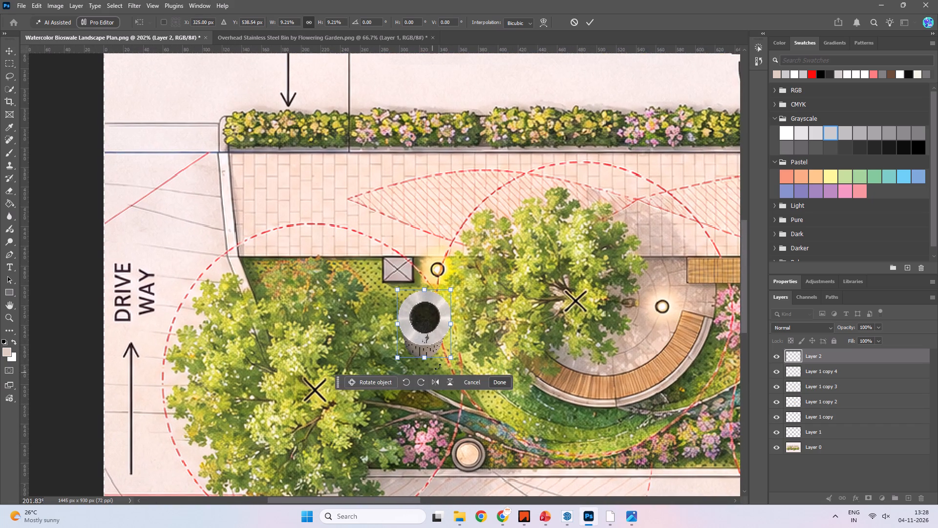
{"action": "left_click_drag", "start_coordinate": [417, 321], "coordinate": [390, 275]}
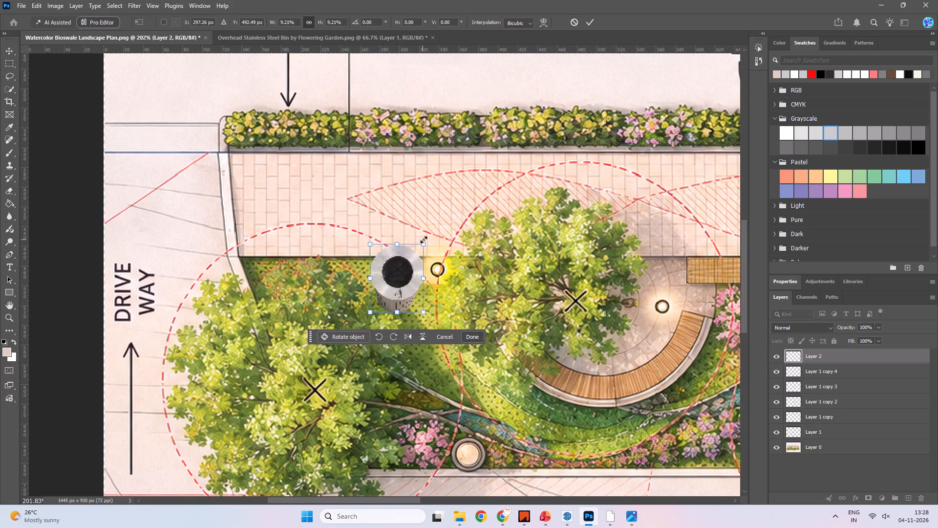
Scale the bin down further to about 5.1% and place it over the crossed square.
{"action": "left_click_drag", "start_coordinate": [423, 243], "coordinate": [416, 258], "text": "alt"}
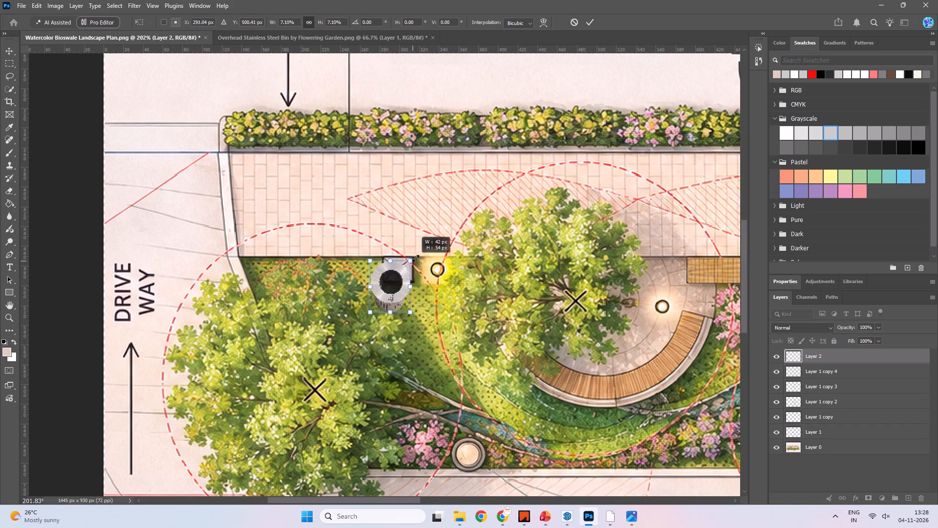
{"action": "left_click_drag", "start_coordinate": [416, 258], "coordinate": [405, 279], "text": "alt"}
{"action": "left_click_drag", "start_coordinate": [388, 293], "coordinate": [393, 288]}
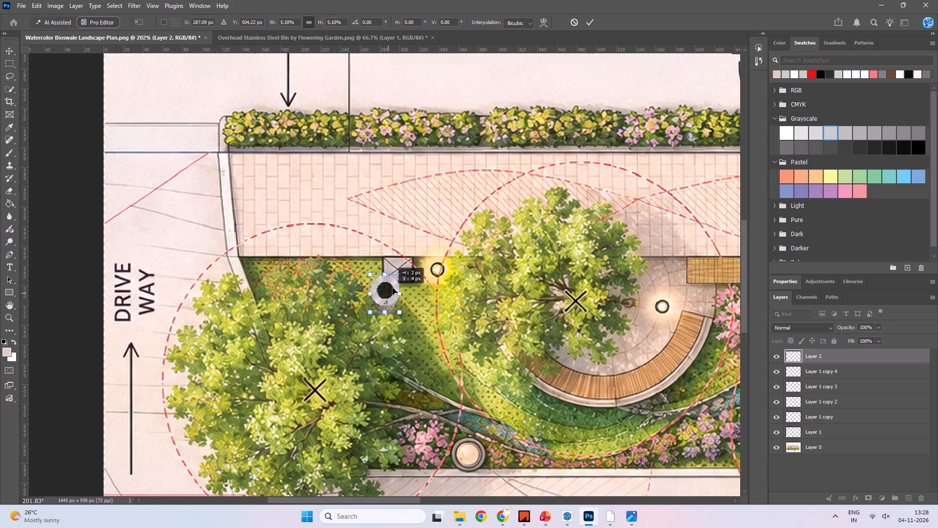
{"action": "left_click_drag", "start_coordinate": [393, 288], "coordinate": [400, 270]}
Move the bin clear of the crossed square along the paving edge towards the driveway, at about X 206, Y 474 px.
{"action": "scroll", "coordinate": [409, 280], "scroll_direction": "down", "scroll_amount": 2, "text": "alt"}
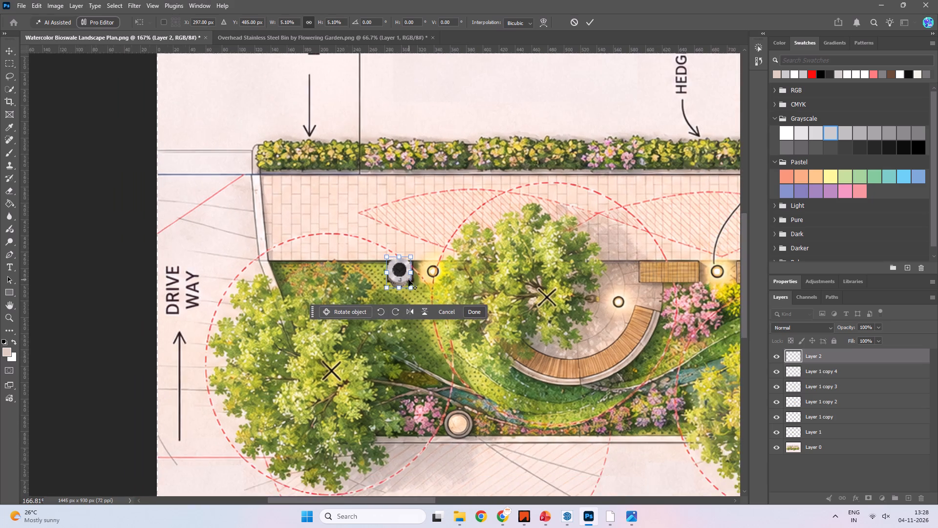
{"action": "scroll", "coordinate": [407, 280], "scroll_direction": "up", "scroll_amount": 11, "text": "alt"}
{"action": "left_click_drag", "start_coordinate": [396, 264], "coordinate": [186, 240]}
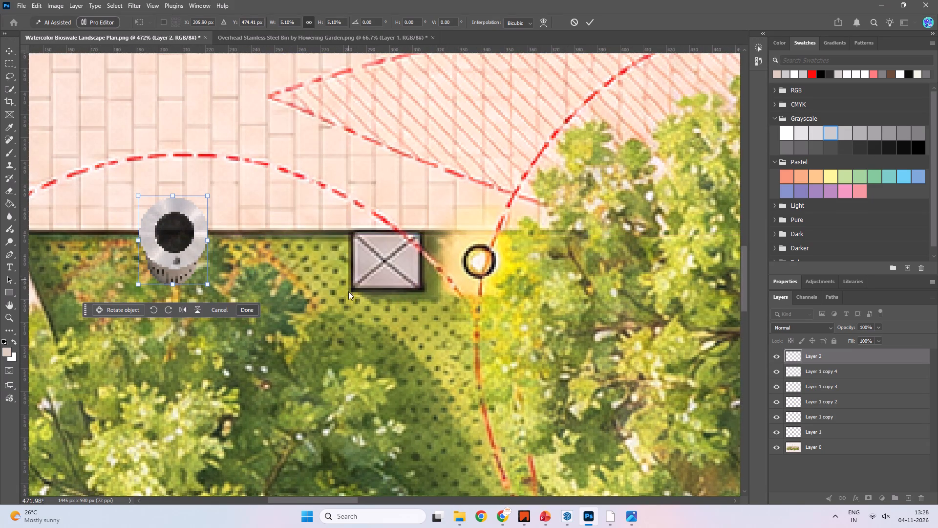
{"action": "scroll", "coordinate": [415, 271], "scroll_direction": "down", "scroll_amount": 13}
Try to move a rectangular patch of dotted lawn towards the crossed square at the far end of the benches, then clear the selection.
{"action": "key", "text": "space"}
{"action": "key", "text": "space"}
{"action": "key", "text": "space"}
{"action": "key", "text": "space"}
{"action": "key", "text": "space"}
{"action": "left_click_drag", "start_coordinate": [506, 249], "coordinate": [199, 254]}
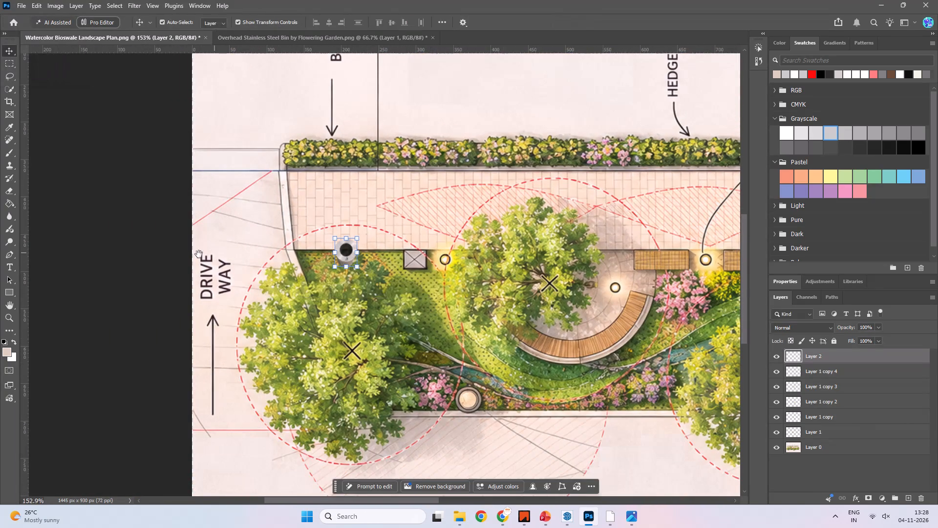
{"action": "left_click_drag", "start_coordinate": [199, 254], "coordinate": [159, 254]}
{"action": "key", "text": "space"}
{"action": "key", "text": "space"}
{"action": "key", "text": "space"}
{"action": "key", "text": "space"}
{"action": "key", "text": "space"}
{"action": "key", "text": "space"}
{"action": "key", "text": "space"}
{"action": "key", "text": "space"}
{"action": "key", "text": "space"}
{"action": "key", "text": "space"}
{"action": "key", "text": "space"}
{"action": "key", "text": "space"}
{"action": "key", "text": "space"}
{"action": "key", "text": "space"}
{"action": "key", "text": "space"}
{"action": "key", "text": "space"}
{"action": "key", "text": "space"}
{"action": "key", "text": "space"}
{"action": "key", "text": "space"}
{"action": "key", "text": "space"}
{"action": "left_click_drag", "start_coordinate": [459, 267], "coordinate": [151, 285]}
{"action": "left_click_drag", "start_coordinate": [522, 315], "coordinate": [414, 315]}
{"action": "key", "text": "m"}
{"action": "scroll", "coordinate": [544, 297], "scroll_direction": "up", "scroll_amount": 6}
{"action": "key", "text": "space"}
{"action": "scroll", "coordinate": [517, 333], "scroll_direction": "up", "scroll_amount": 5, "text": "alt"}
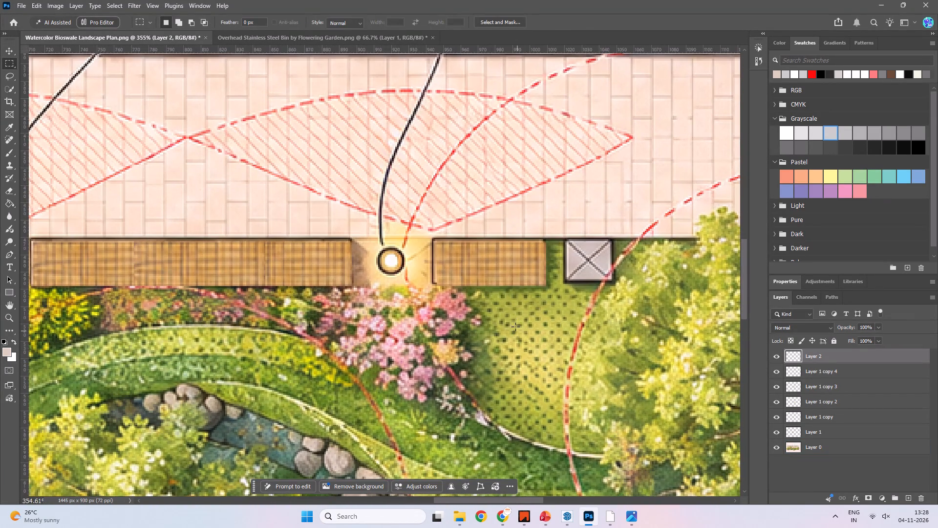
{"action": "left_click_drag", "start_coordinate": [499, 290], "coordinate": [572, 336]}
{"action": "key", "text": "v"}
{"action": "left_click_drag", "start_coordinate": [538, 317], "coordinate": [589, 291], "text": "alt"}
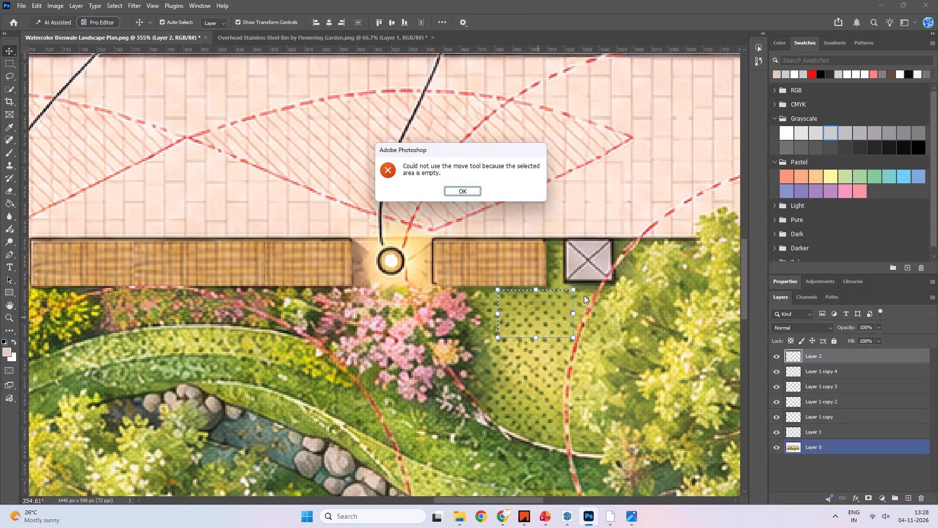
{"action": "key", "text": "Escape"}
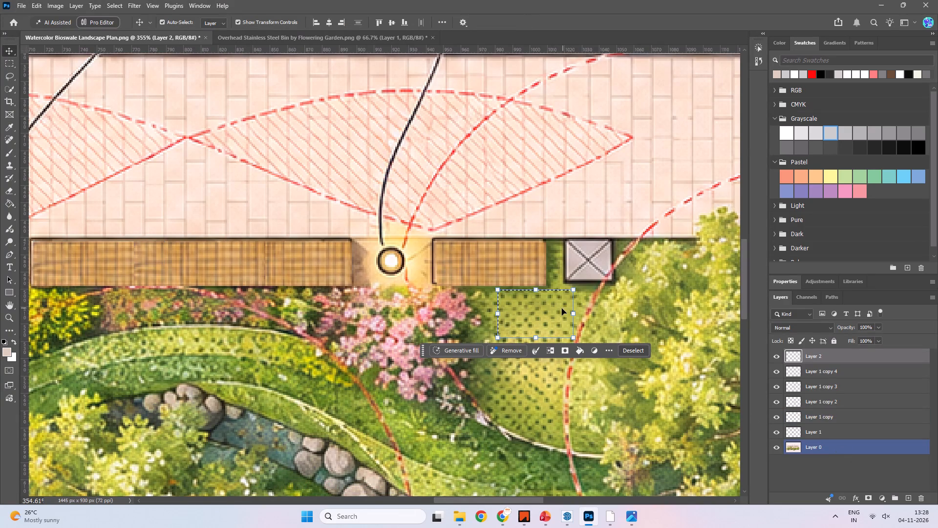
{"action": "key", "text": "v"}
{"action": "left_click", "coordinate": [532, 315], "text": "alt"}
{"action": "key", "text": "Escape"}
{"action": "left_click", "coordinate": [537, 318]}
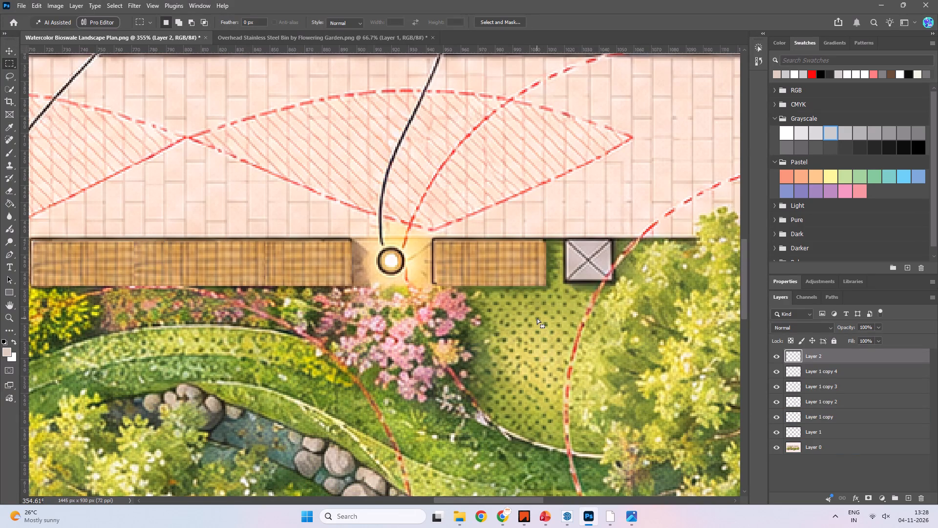
Copy a rectangular patch of dotted lawn from Layer 0 over the crossed square at the far end of the benches.
{"action": "key", "text": "v"}
{"action": "key", "text": "m"}
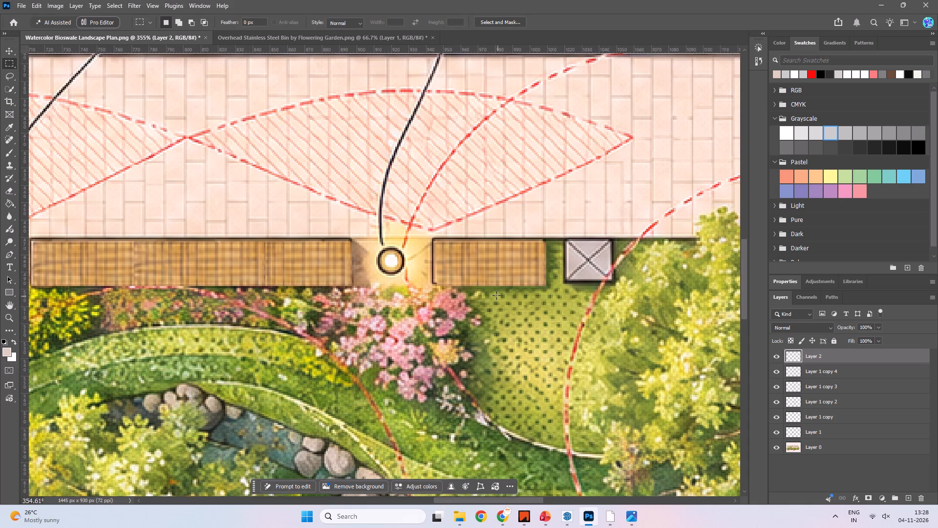
{"action": "left_click_drag", "start_coordinate": [492, 291], "coordinate": [554, 350]}
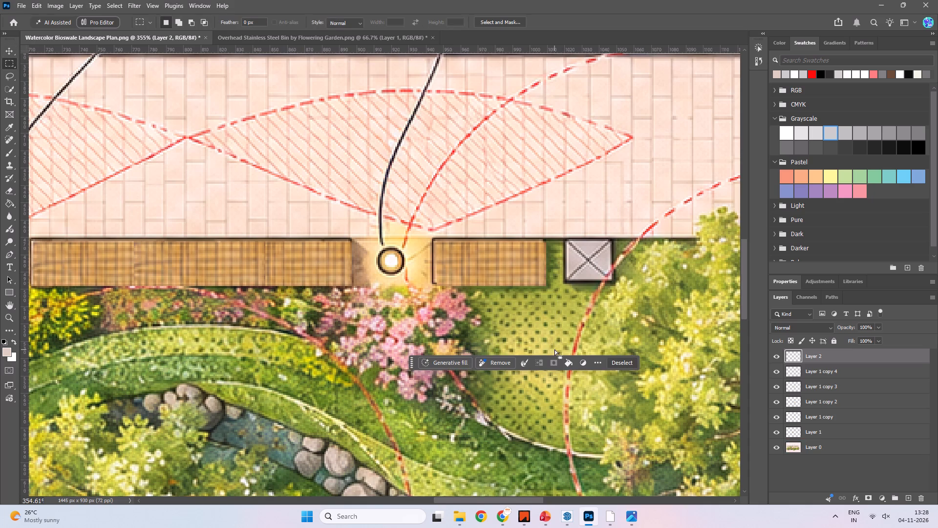
{"action": "key", "text": "v"}
{"action": "left_click_drag", "start_coordinate": [517, 329], "coordinate": [606, 280], "text": "alt"}
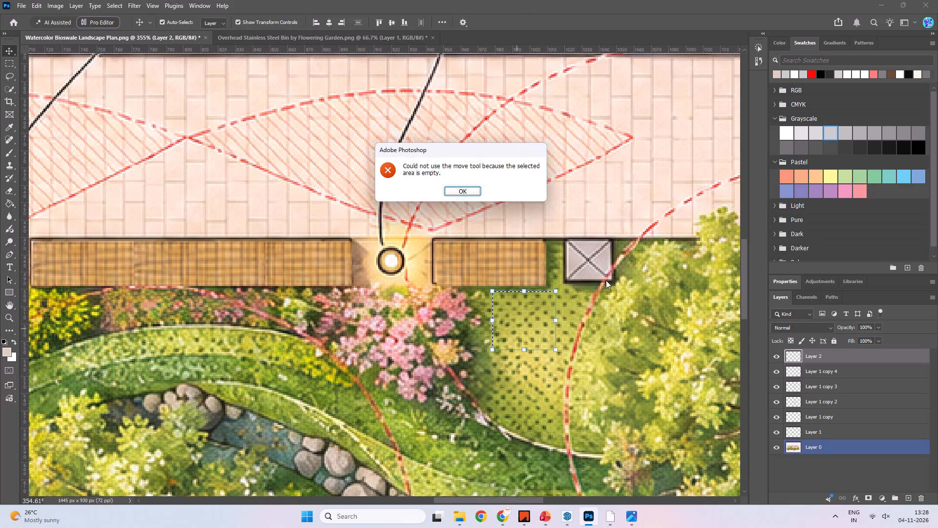
{"action": "left_click_drag", "start_coordinate": [606, 280], "coordinate": [605, 281], "text": "alt"}
{"action": "left_click", "coordinate": [469, 195]}
{"action": "left_click", "coordinate": [822, 451]}
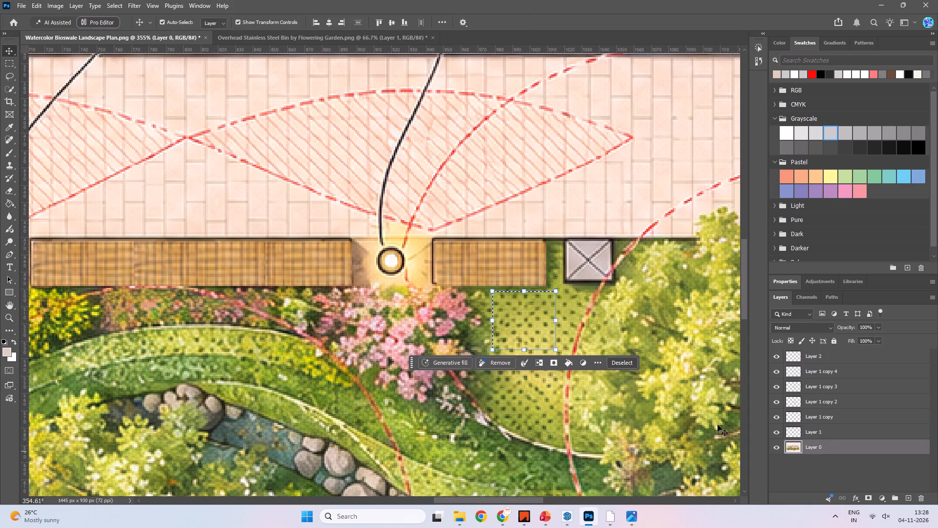
{"action": "left_click_drag", "start_coordinate": [533, 330], "coordinate": [597, 281], "text": "alt"}
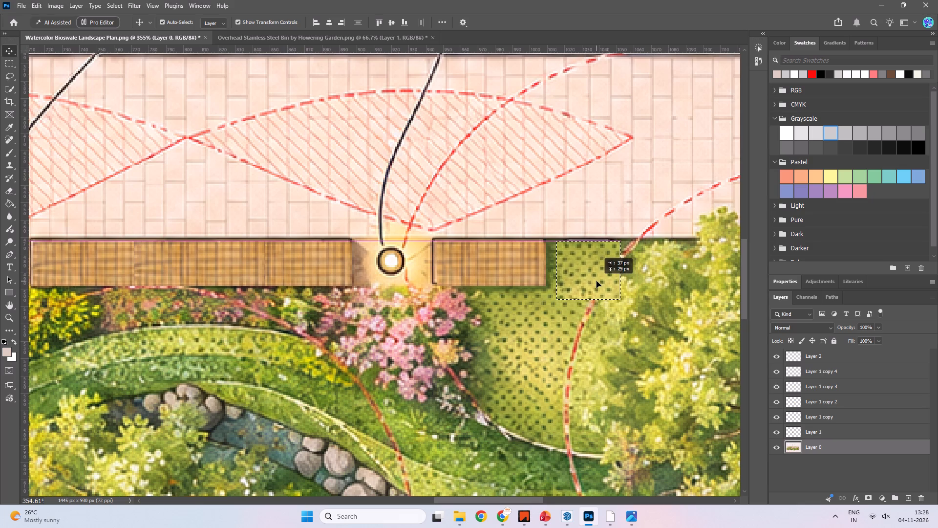
{"action": "left_click_drag", "start_coordinate": [597, 281], "coordinate": [598, 281], "text": "alt"}
Reuse the selected lawn patch to cover the crossed square beside the first bollard light near the driveway.
{"action": "scroll", "coordinate": [597, 282], "scroll_direction": "down", "scroll_amount": 8, "text": "alt"}
{"action": "left_click_drag", "start_coordinate": [600, 278], "coordinate": [271, 325], "text": "alt"}
{"action": "key", "text": "space"}
{"action": "key", "text": "space"}
{"action": "key", "text": "space"}
{"action": "key", "text": "space"}
{"action": "key", "text": "space"}
{"action": "key", "text": "space"}
{"action": "key", "text": "space"}
{"action": "key", "text": "space"}
{"action": "key", "text": "space"}
{"action": "key", "text": "space"}
{"action": "left_click_drag", "start_coordinate": [473, 356], "coordinate": [804, 351]}
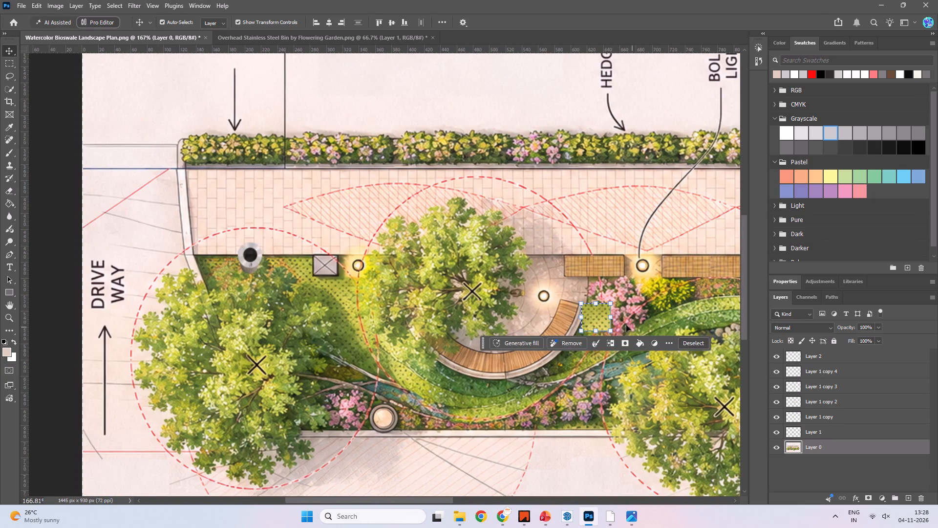
{"action": "left_click_drag", "start_coordinate": [596, 317], "coordinate": [325, 271]}
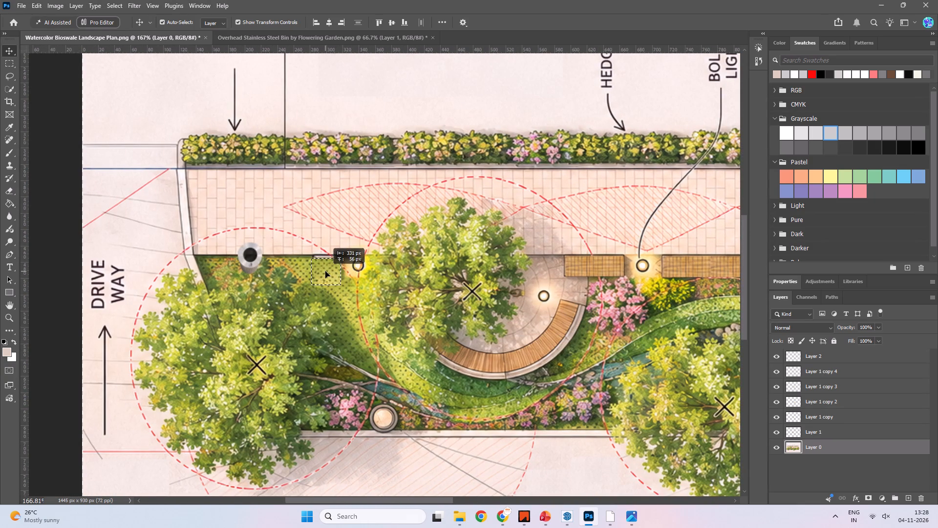
{"action": "left_click_drag", "start_coordinate": [325, 271], "coordinate": [325, 269]}
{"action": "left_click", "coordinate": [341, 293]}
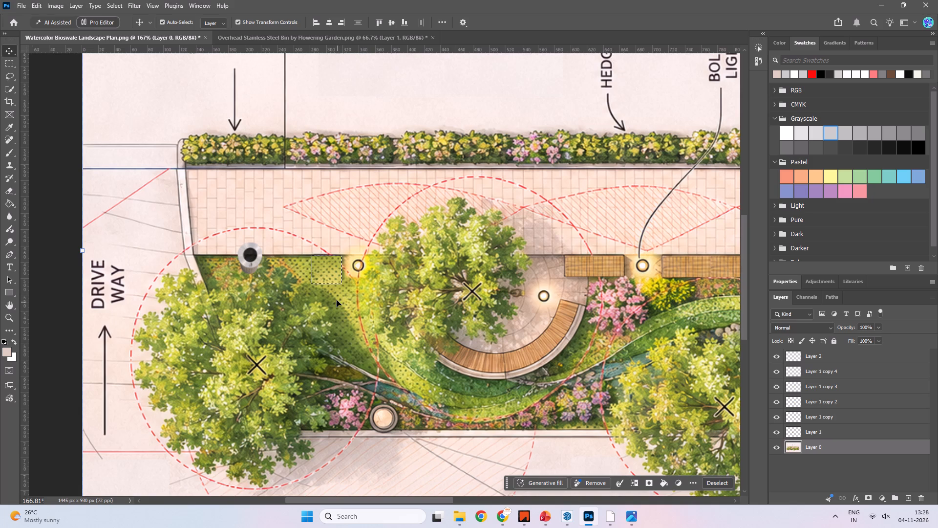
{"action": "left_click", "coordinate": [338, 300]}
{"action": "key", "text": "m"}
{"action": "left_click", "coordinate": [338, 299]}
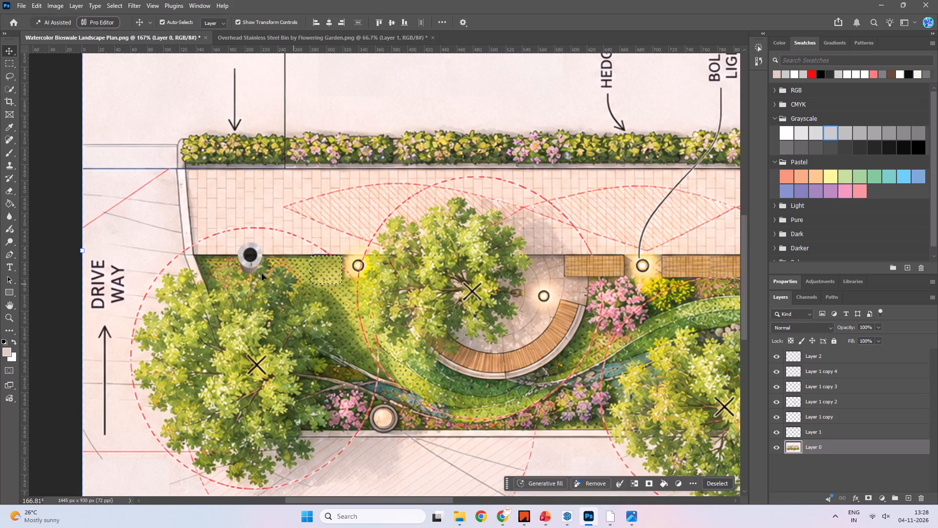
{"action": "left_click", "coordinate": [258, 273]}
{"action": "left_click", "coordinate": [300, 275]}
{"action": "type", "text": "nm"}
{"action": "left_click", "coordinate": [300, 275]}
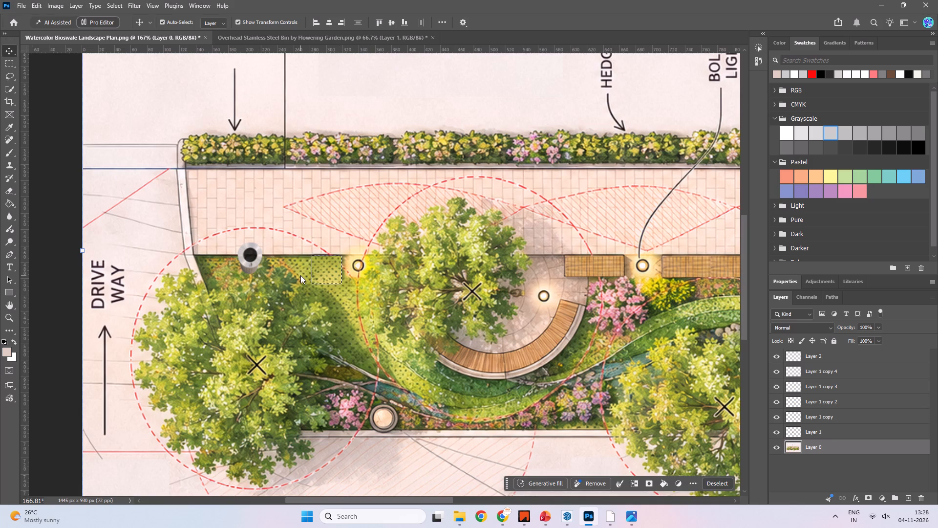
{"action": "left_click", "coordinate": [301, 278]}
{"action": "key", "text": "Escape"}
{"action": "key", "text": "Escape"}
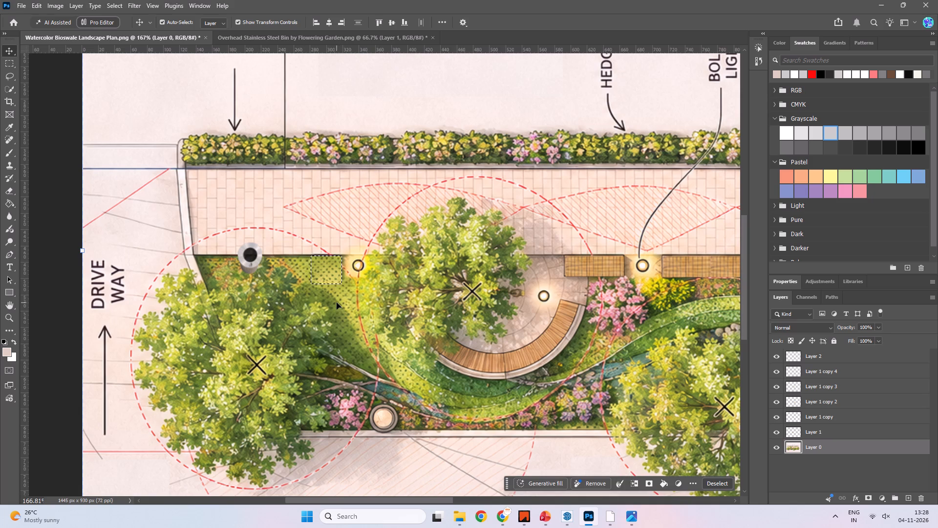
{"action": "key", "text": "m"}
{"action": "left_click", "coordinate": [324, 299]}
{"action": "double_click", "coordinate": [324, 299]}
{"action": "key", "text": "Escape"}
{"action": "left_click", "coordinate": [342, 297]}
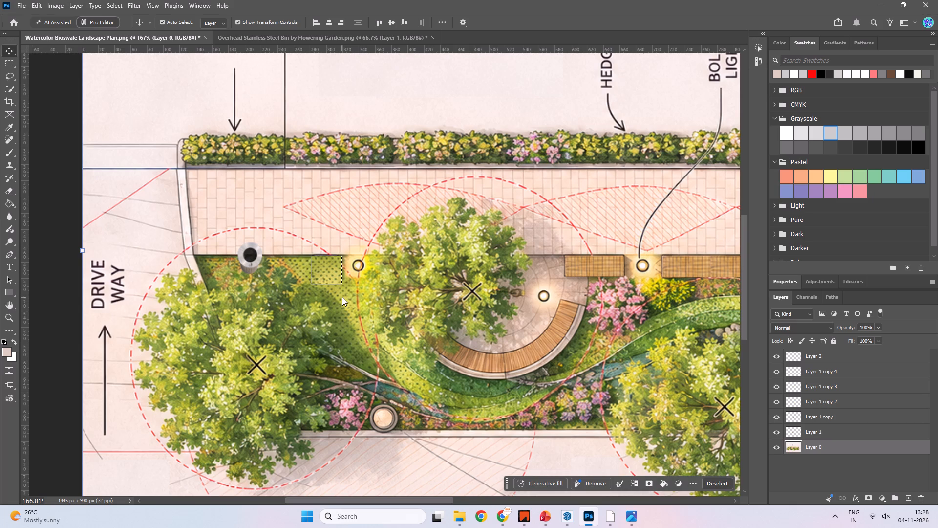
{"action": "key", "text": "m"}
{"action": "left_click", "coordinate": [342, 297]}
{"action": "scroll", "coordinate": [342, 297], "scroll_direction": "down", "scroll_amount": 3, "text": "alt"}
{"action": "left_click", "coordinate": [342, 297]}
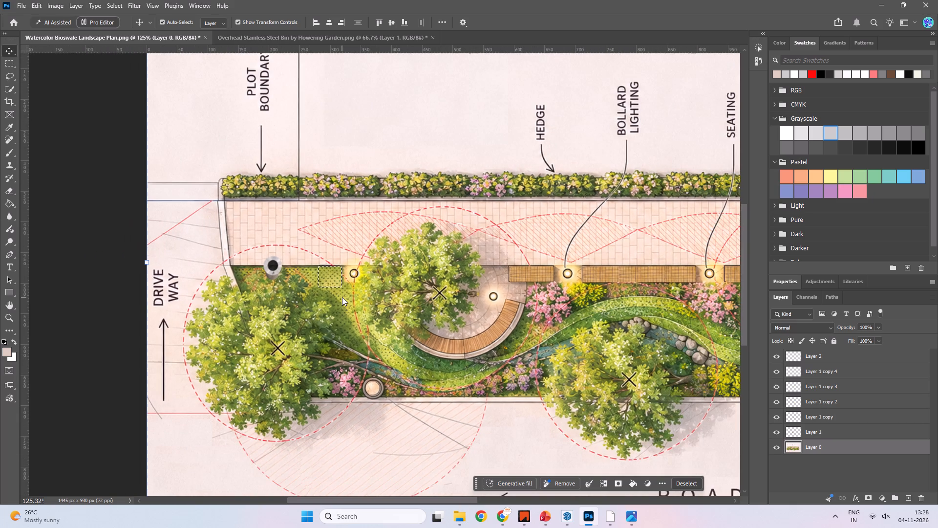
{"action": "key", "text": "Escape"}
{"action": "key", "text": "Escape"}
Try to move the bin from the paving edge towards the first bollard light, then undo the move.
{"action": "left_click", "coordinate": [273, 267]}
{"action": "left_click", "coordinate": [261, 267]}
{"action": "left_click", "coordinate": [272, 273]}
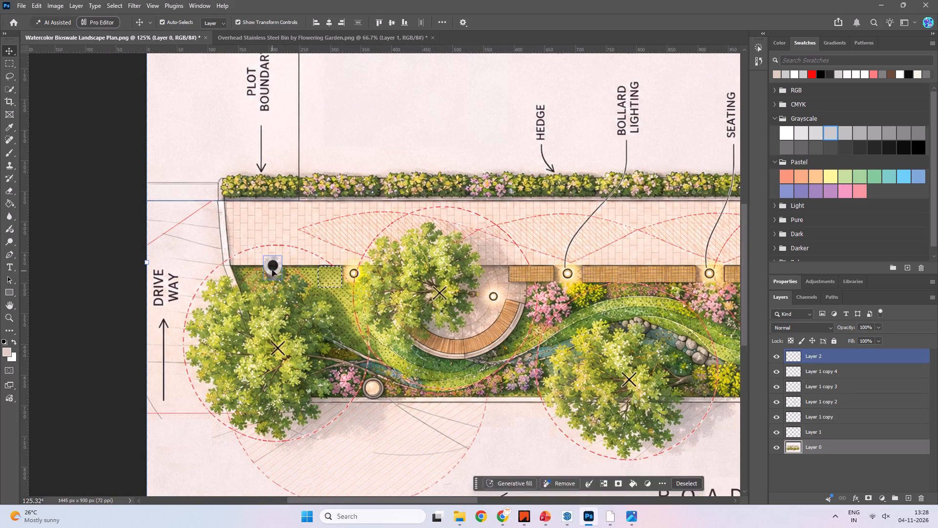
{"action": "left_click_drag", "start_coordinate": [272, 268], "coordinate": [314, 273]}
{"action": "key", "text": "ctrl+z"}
Clear the selection around the covering lawn patch, leaving the Lasso tool active.
{"action": "left_click", "coordinate": [143, 246]}
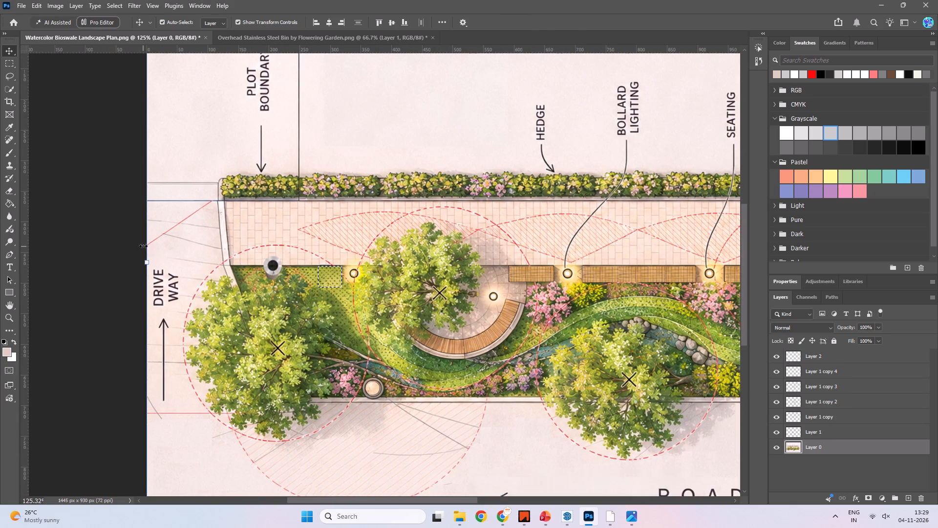
{"action": "key", "text": "m"}
{"action": "left_click", "coordinate": [100, 239]}
{"action": "key", "text": "Escape"}
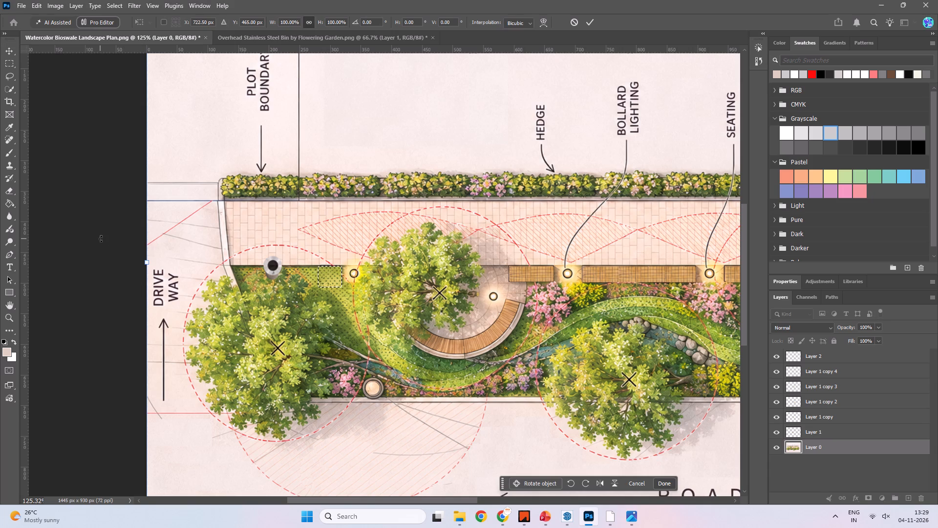
{"action": "key", "text": "w"}
{"action": "left_click", "coordinate": [100, 239]}
{"action": "key", "text": "w"}
{"action": "left_click", "coordinate": [167, 235]}
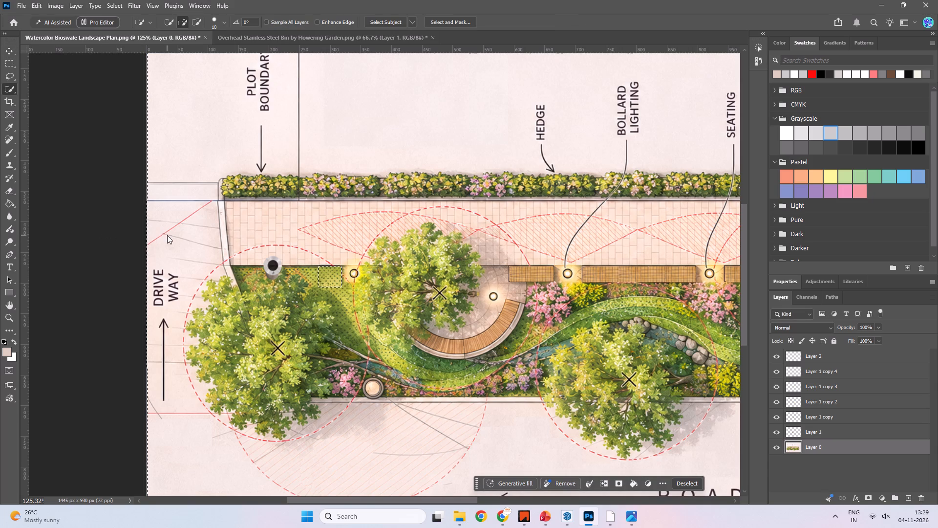
{"action": "left_click", "coordinate": [185, 252]}
{"action": "key", "text": "m"}
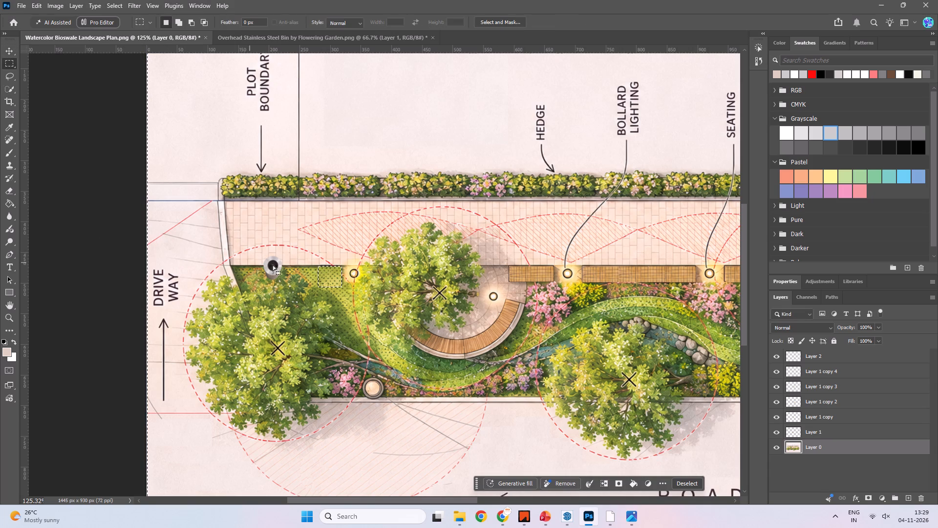
{"action": "key", "text": "n"}
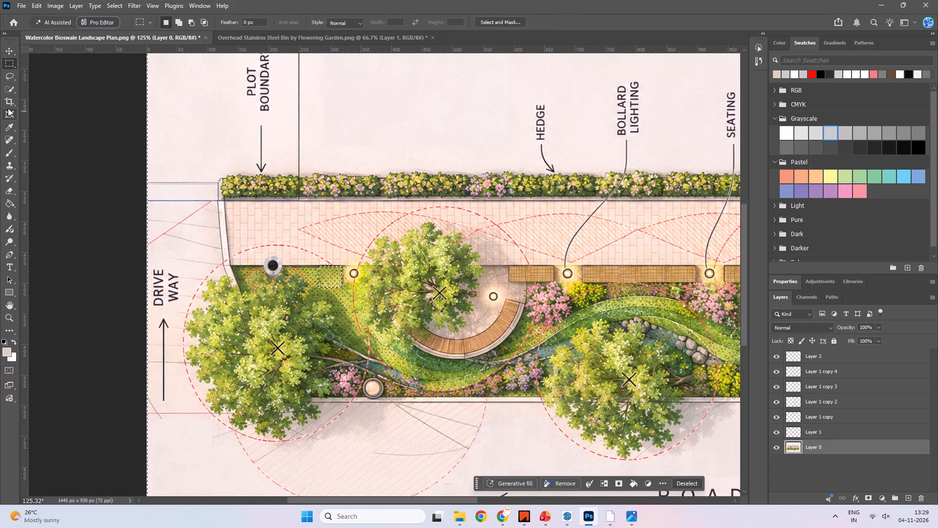
{"action": "right_click", "coordinate": [10, 102]}
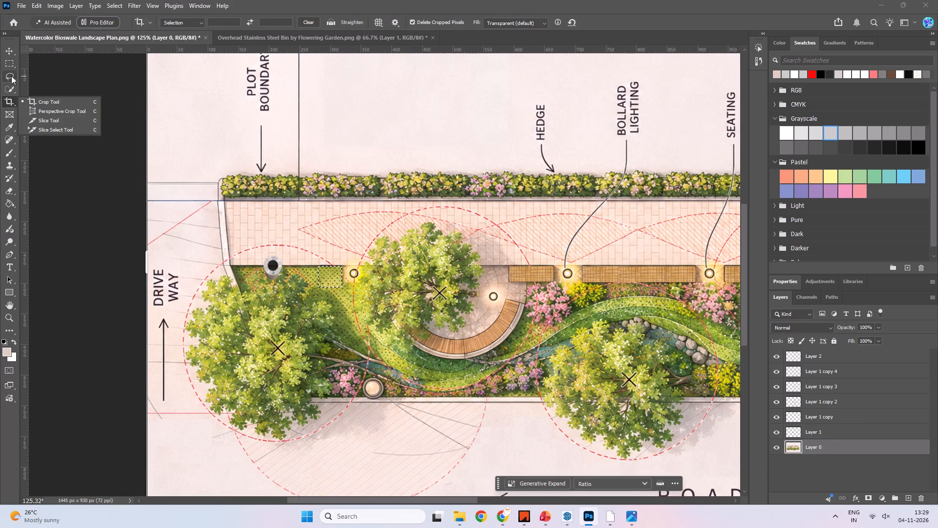
{"action": "right_click", "coordinate": [11, 77]}
{"action": "left_click", "coordinate": [50, 86]}
{"action": "left_click", "coordinate": [325, 220]}
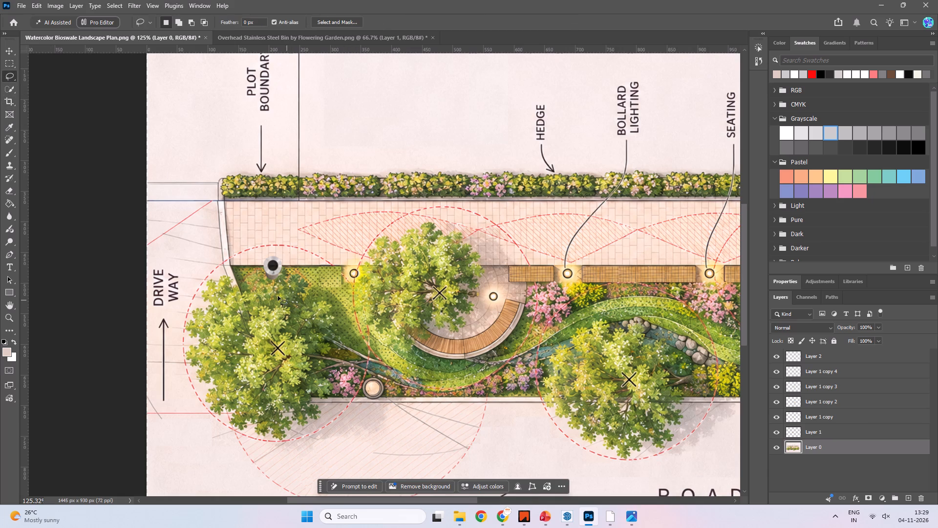
Move the bin on Layer 2 about 96 px along the paving edge onto the lawn patch beside the first bollard light.
{"action": "key", "text": "v"}
{"action": "left_click", "coordinate": [273, 269]}
{"action": "key", "text": "Escape"}
{"action": "key", "text": "Escape"}
{"action": "key", "text": "Escape"}
{"action": "left_click", "coordinate": [849, 353]}
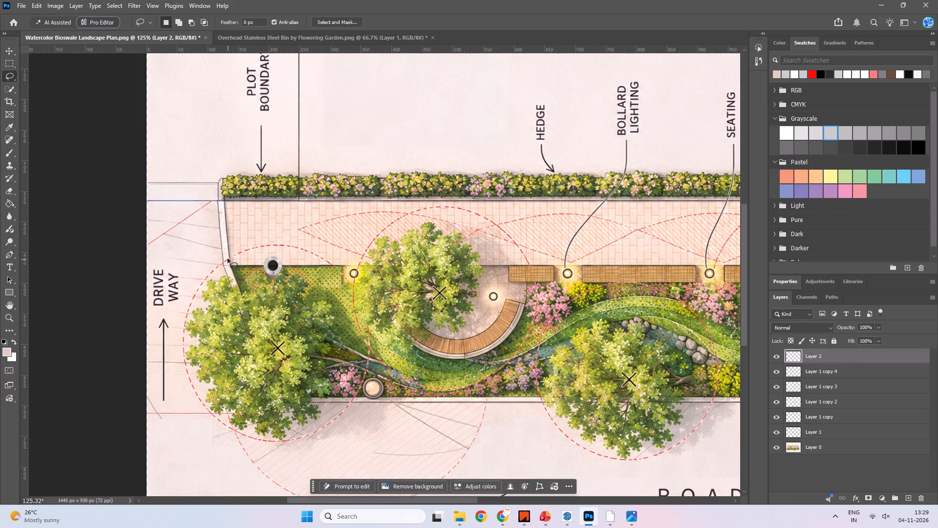
{"action": "key", "text": "v"}
{"action": "left_click_drag", "start_coordinate": [273, 268], "coordinate": [325, 273]}
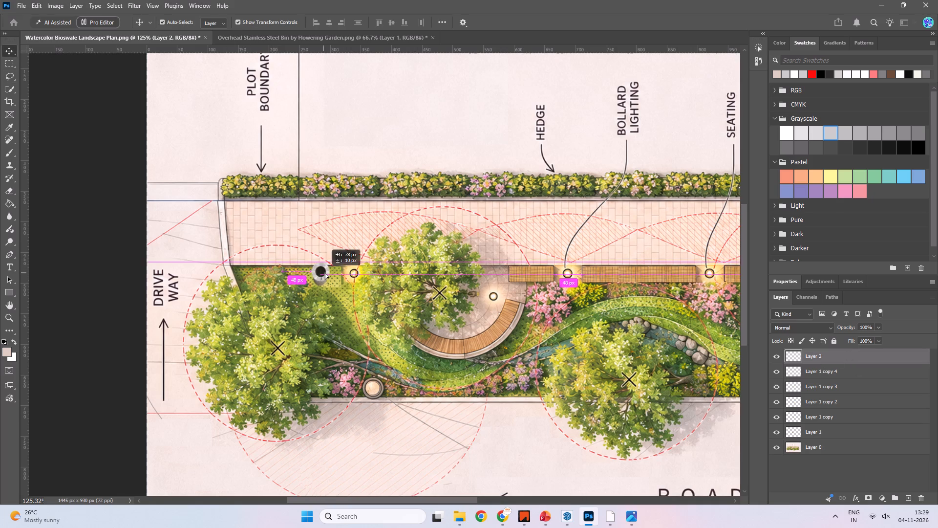
{"action": "left_click_drag", "start_coordinate": [325, 273], "coordinate": [333, 276]}
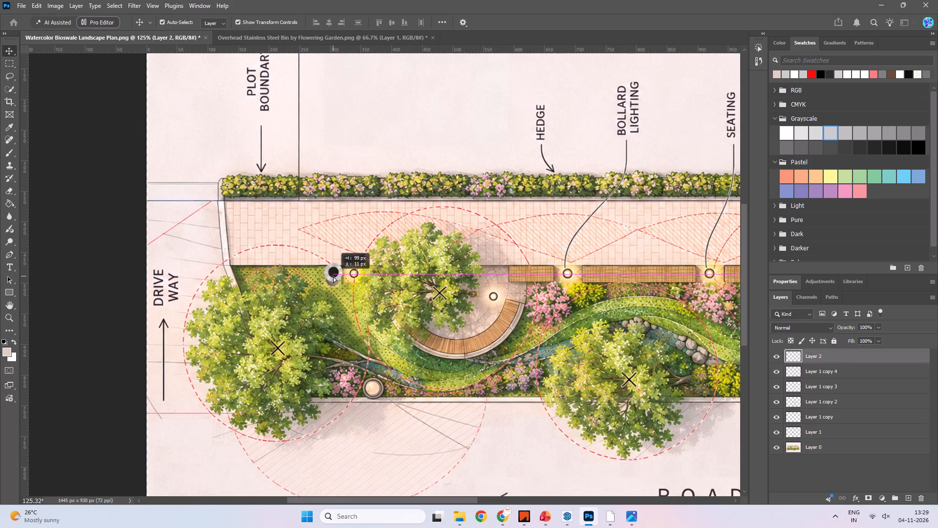
{"action": "left_click_drag", "start_coordinate": [333, 276], "coordinate": [332, 274]}
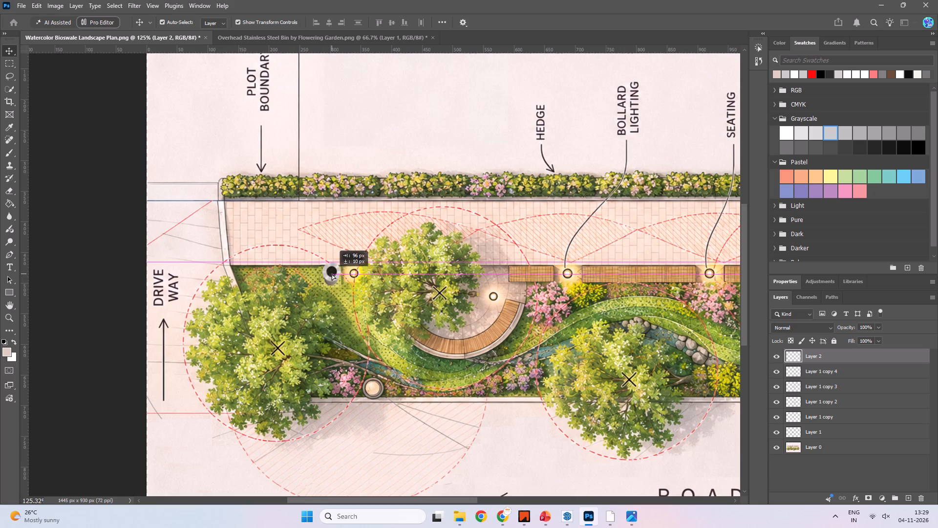
{"action": "left_click_drag", "start_coordinate": [332, 274], "coordinate": [332, 274]}
Duplicate the bin onto the covered lawn spot at the far end of the benches, just past the last bench.
{"action": "scroll", "coordinate": [448, 301], "scroll_direction": "down", "scroll_amount": 4}
{"action": "key", "text": "space"}
{"action": "key", "text": "space"}
{"action": "key", "text": "space"}
{"action": "key", "text": "space"}
{"action": "key", "text": "space"}
{"action": "key", "text": "space"}
{"action": "key", "text": "space"}
{"action": "key", "text": "space"}
{"action": "key", "text": "space"}
{"action": "key", "text": "space"}
{"action": "key", "text": "space"}
{"action": "key", "text": "space"}
{"action": "key", "text": "space"}
{"action": "key", "text": "space"}
{"action": "key", "text": "space"}
{"action": "key", "text": "space"}
{"action": "key", "text": "space"}
{"action": "key", "text": "space"}
{"action": "left_click_drag", "start_coordinate": [463, 286], "coordinate": [262, 348]}
{"action": "left_click_drag", "start_coordinate": [131, 308], "coordinate": [568, 315], "text": "alt"}
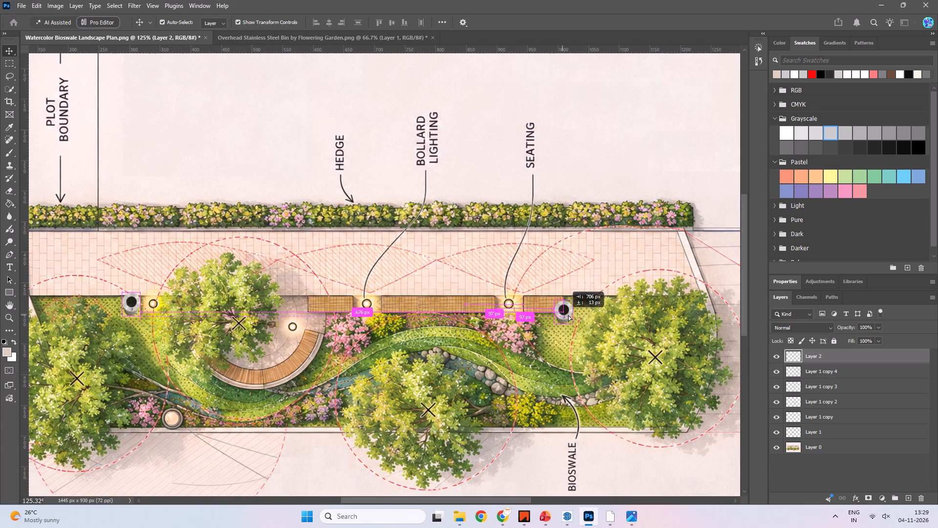
{"action": "left_click_drag", "start_coordinate": [568, 315], "coordinate": [578, 308], "text": "alt"}
{"action": "left_click", "coordinate": [592, 349], "text": "alt"}
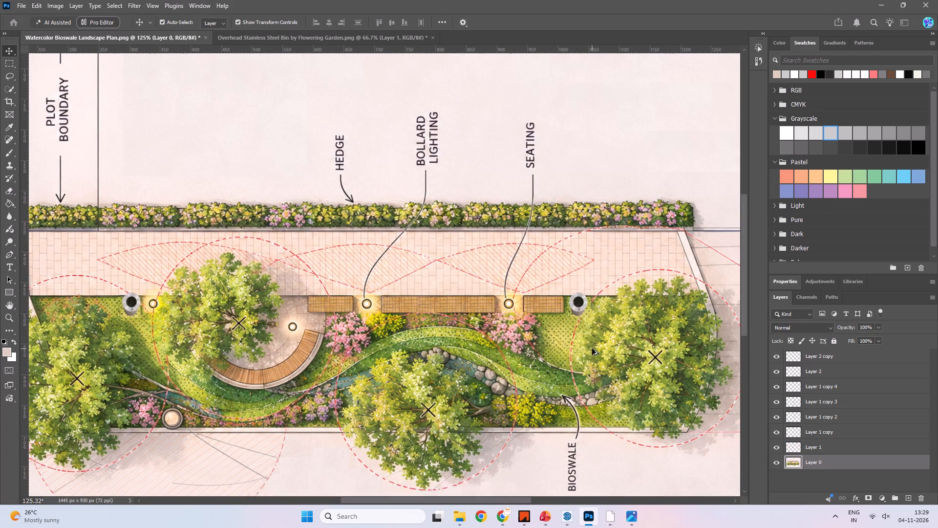
Set up an Export As of the whole plan as a JPG with quality 7 at 1445 x 930 px.
{"action": "scroll", "coordinate": [560, 336], "scroll_direction": "down", "scroll_amount": 12, "text": "alt"}
{"action": "left_click", "coordinate": [642, 322]}
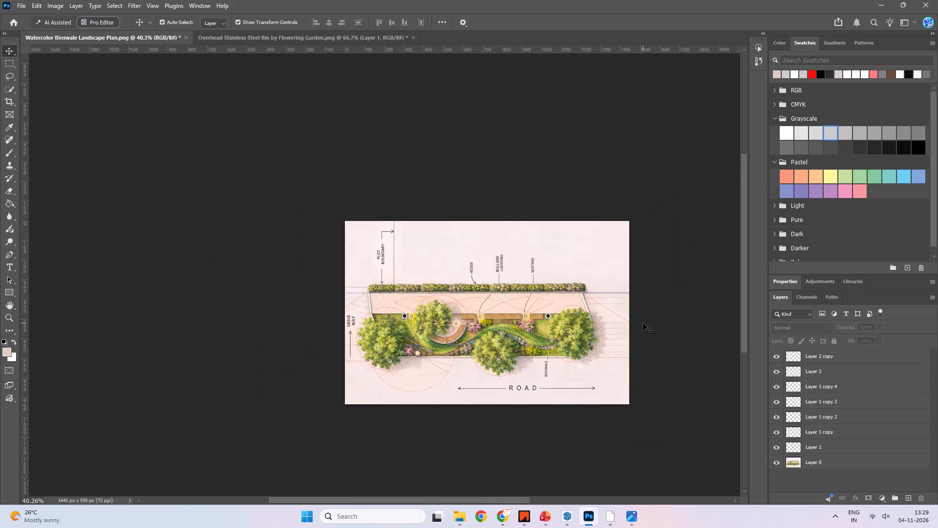
{"action": "left_click", "coordinate": [21, 0]}
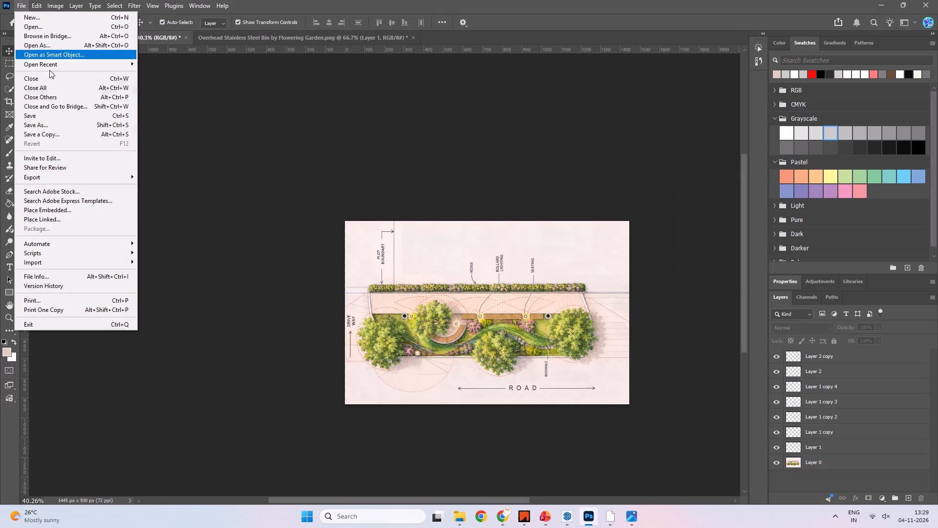
{"action": "left_click", "coordinate": [59, 177]}
{"action": "left_click", "coordinate": [183, 186]}
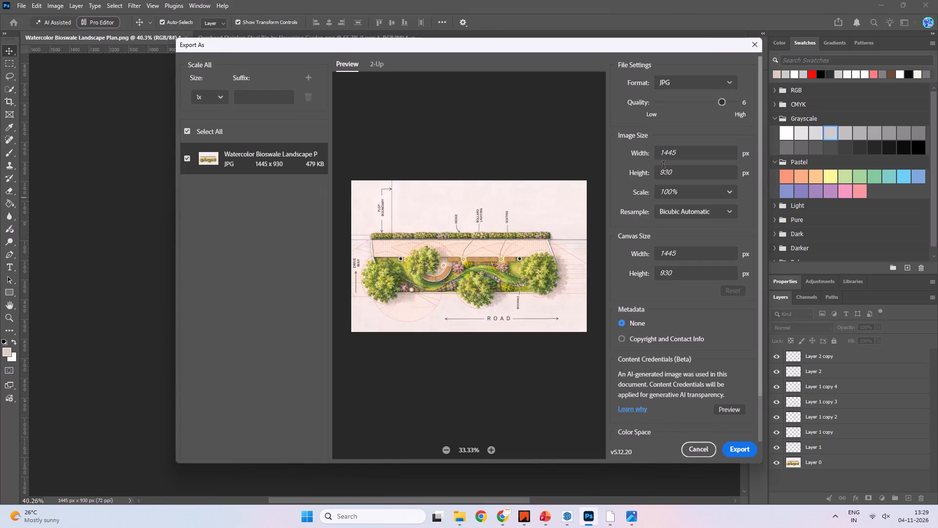
{"action": "left_click_drag", "start_coordinate": [723, 103], "coordinate": [780, 118]}
Export the JPG as Watercolor Bioswale Landscape Plan.jpg into 53012_Midori's Presentation > Rendered Plans > AI_RENDERS folder.
{"action": "left_click", "coordinate": [739, 452]}
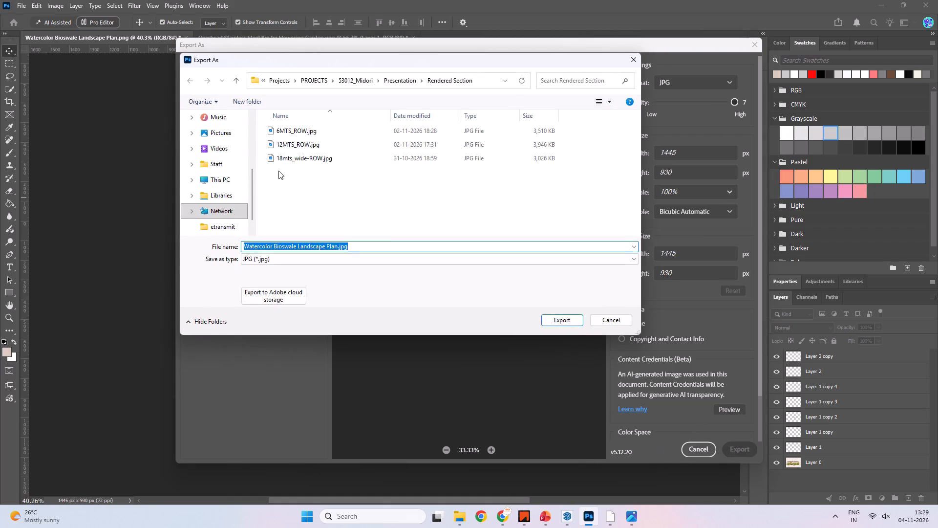
{"action": "left_click", "coordinate": [234, 82]}
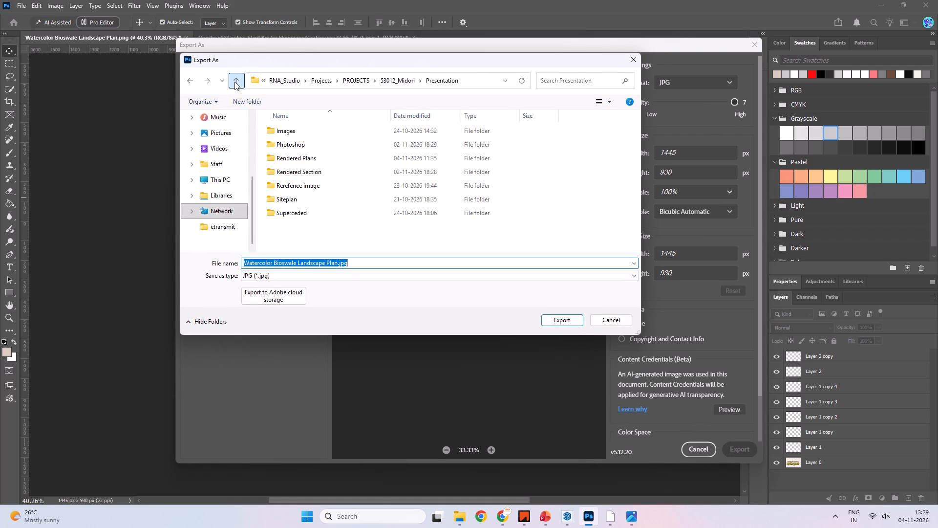
{"action": "double_click", "coordinate": [308, 161]}
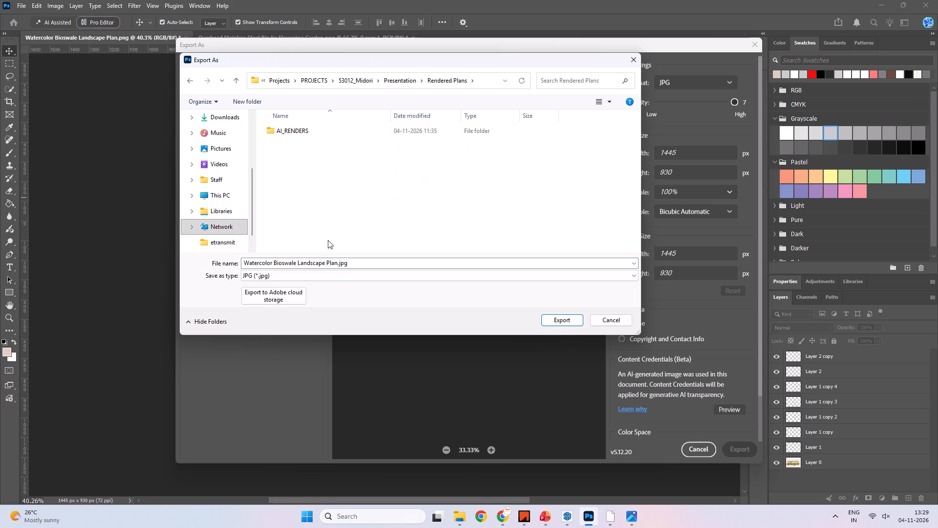
{"action": "left_click", "coordinate": [293, 120]}
{"action": "double_click", "coordinate": [293, 132]}
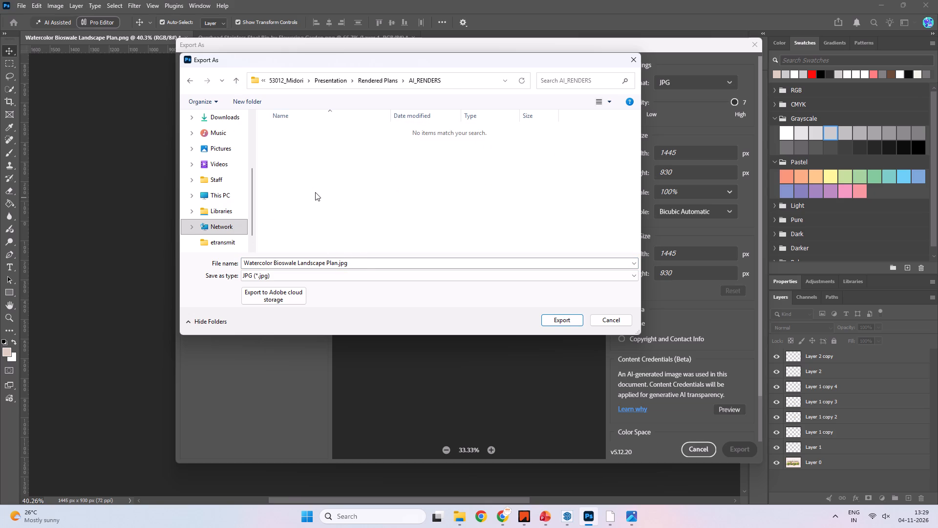
{"action": "left_click", "coordinate": [554, 322]}
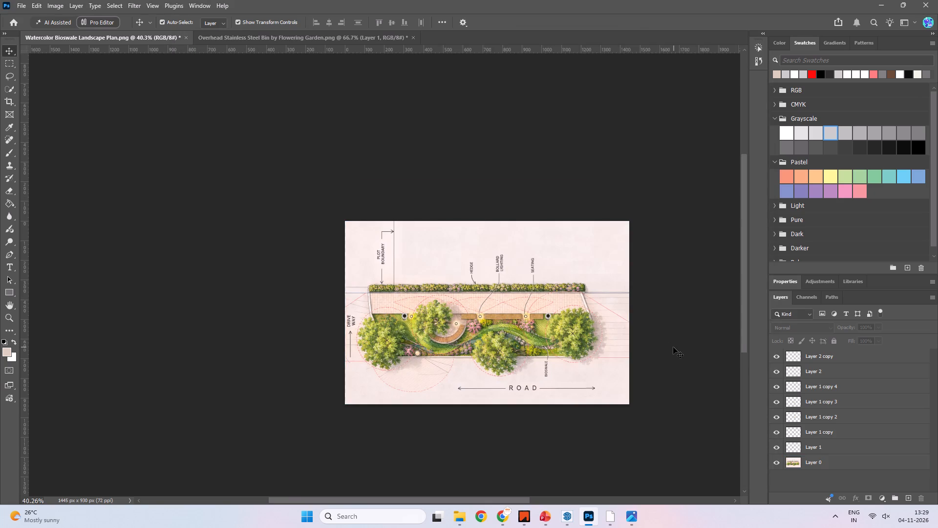
Switch to the Roads.pptx presentation in PowerPoint and delete the old plan picture from slide 22, Lighting and Furniture.
{"action": "key", "text": "alt+Tab"}
{"action": "key", "text": "alt+Tab"}
{"action": "key", "text": "alt+Tab"}
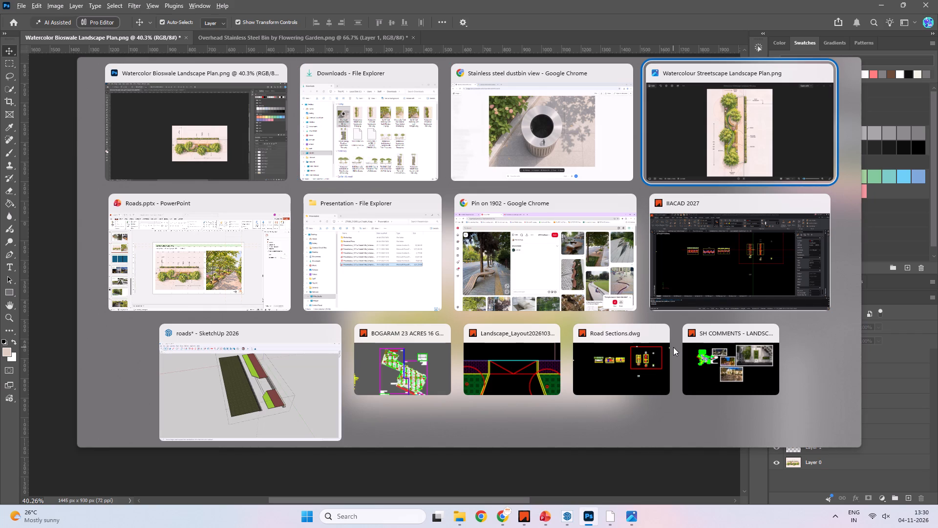
{"action": "left_click", "coordinate": [216, 289], "text": "alt"}
{"action": "left_click", "coordinate": [424, 286]}
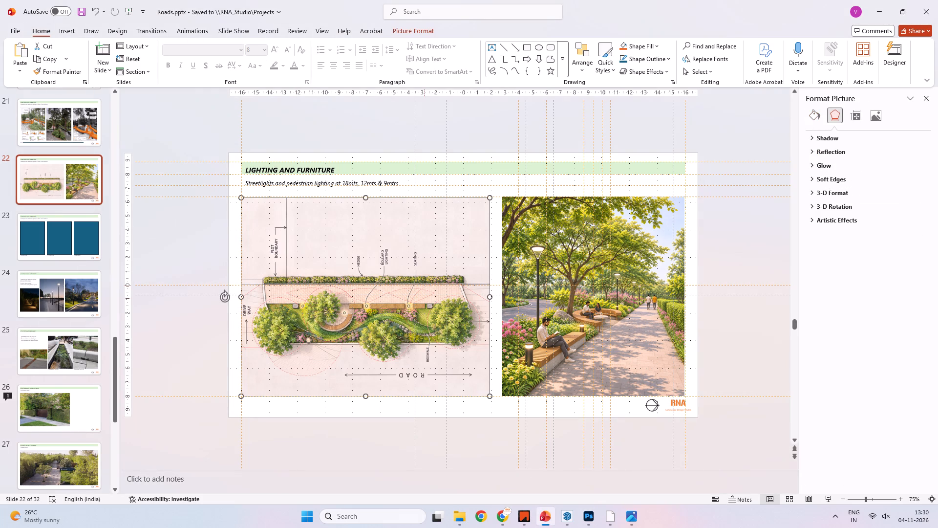
{"action": "key", "text": "Delete"}
Switch to the File Explorer window showing the Presentation folder and go to the PROJECTS folder on RNA_Studio.
{"action": "key", "text": "alt+Tab"}
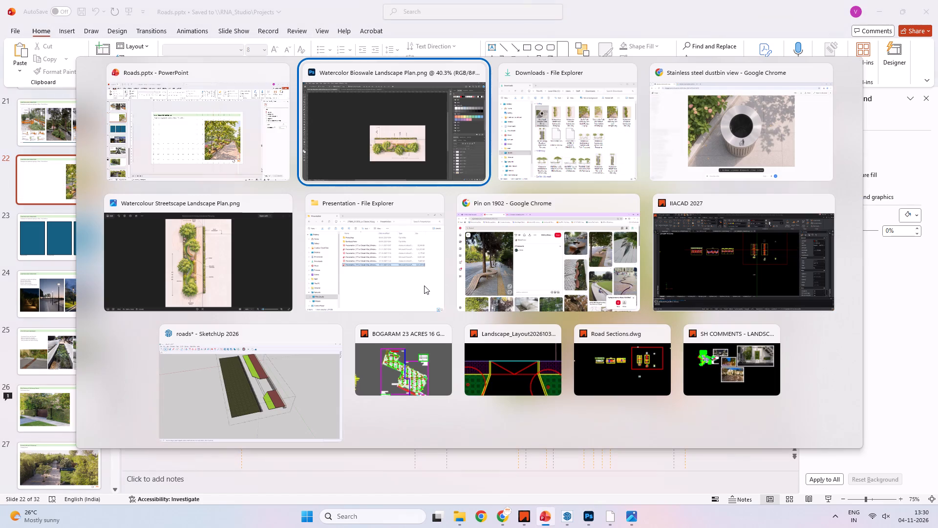
{"action": "key", "text": "alt+Tab"}
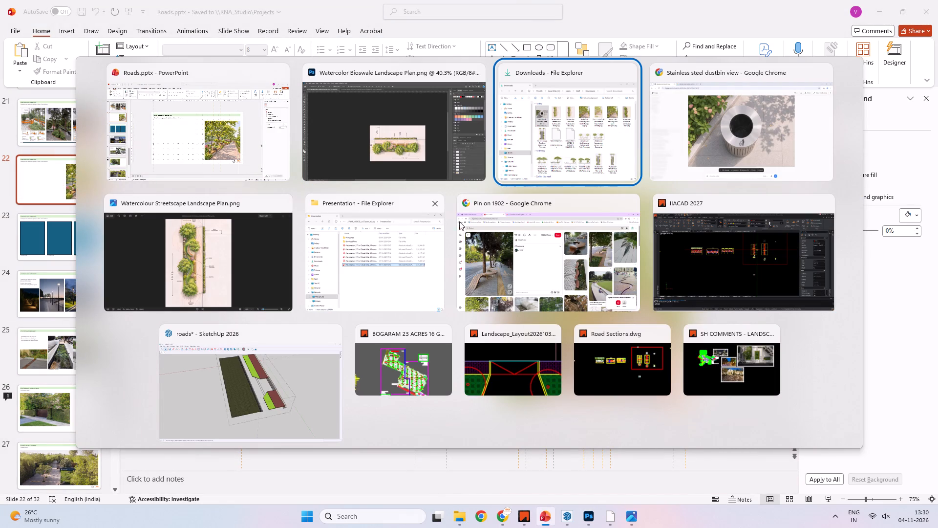
{"action": "left_click", "coordinate": [344, 272], "text": "alt"}
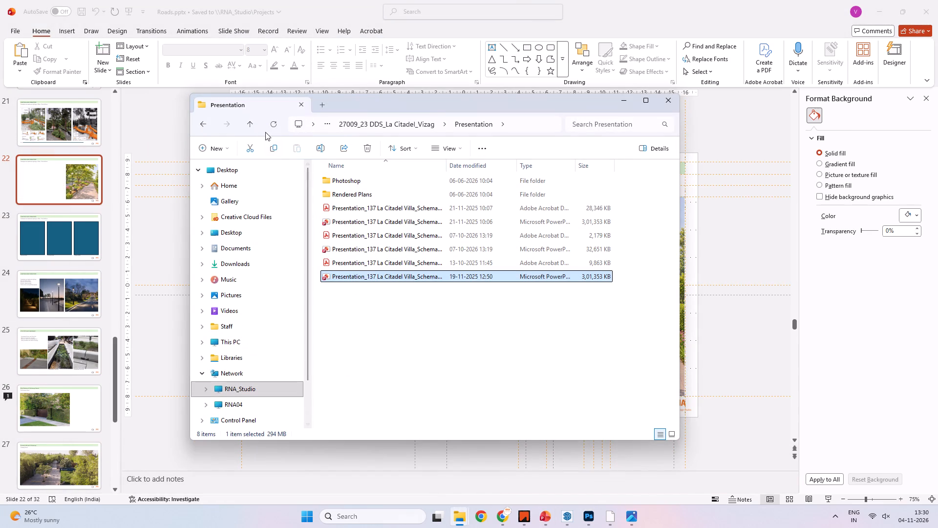
{"action": "triple_click", "coordinate": [252, 122]}
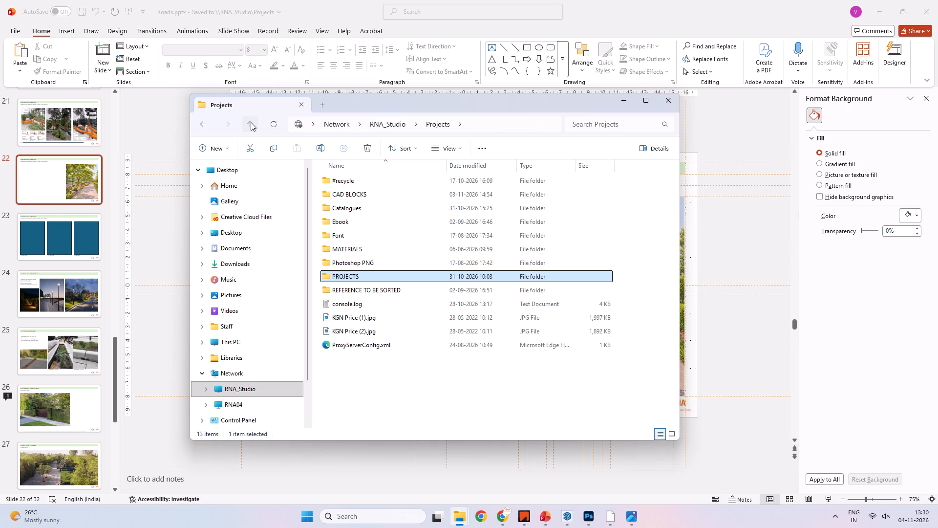
{"action": "left_click", "coordinate": [251, 122]}
{"action": "double_click", "coordinate": [478, 202]}
{"action": "scroll", "coordinate": [463, 278], "scroll_direction": "down", "scroll_amount": 7}
{"action": "left_click", "coordinate": [342, 268]}
{"action": "double_click", "coordinate": [342, 272]}
Open the AI_RENDERS folder inside 53012_Midori > Presentation > Rendered Plans.
{"action": "scroll", "coordinate": [343, 269], "scroll_direction": "down", "scroll_amount": 2}
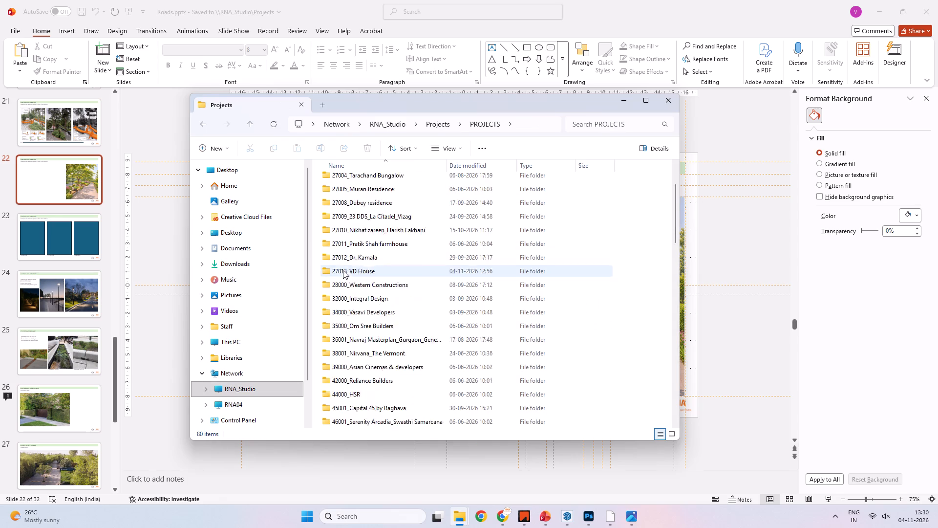
{"action": "scroll", "coordinate": [343, 270], "scroll_direction": "down", "scroll_amount": 17}
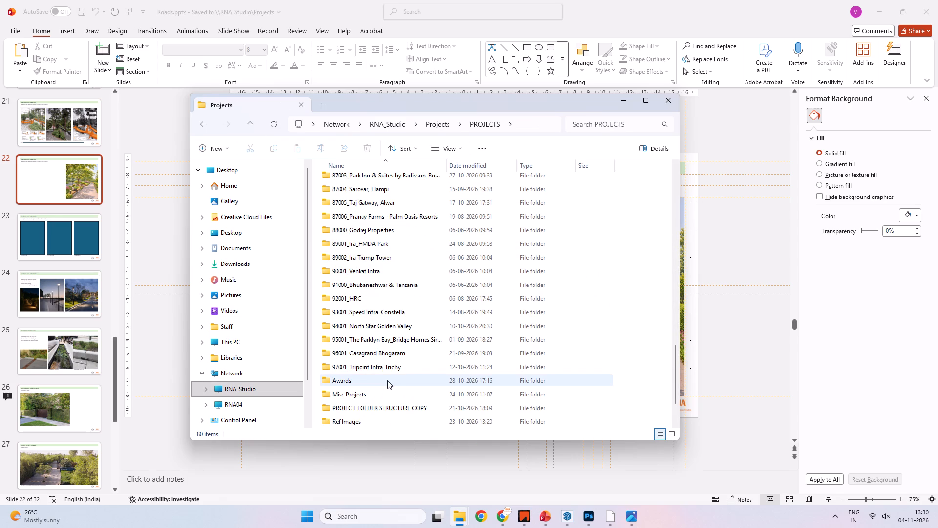
{"action": "scroll", "coordinate": [357, 301], "scroll_direction": "up", "scroll_amount": 5}
{"action": "scroll", "coordinate": [345, 228], "scroll_direction": "up", "scroll_amount": 2}
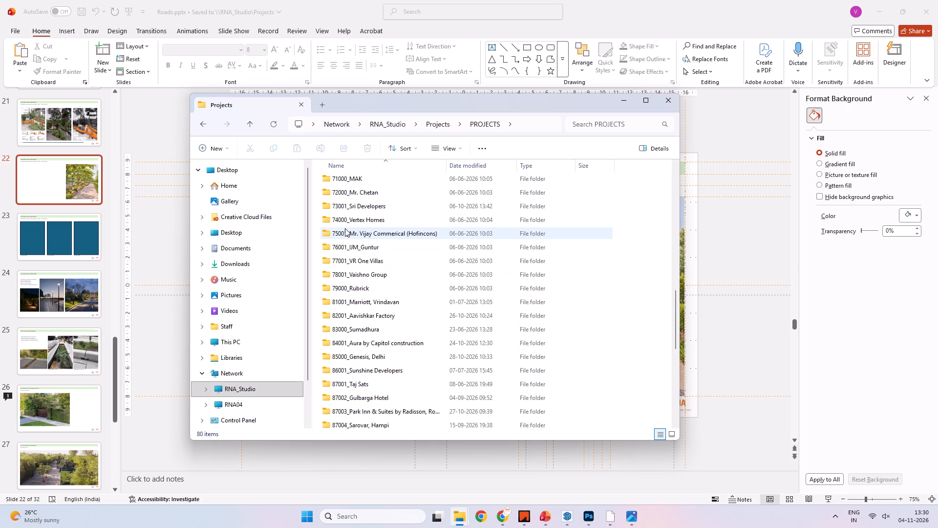
{"action": "scroll", "coordinate": [345, 228], "scroll_direction": "up", "scroll_amount": 7}
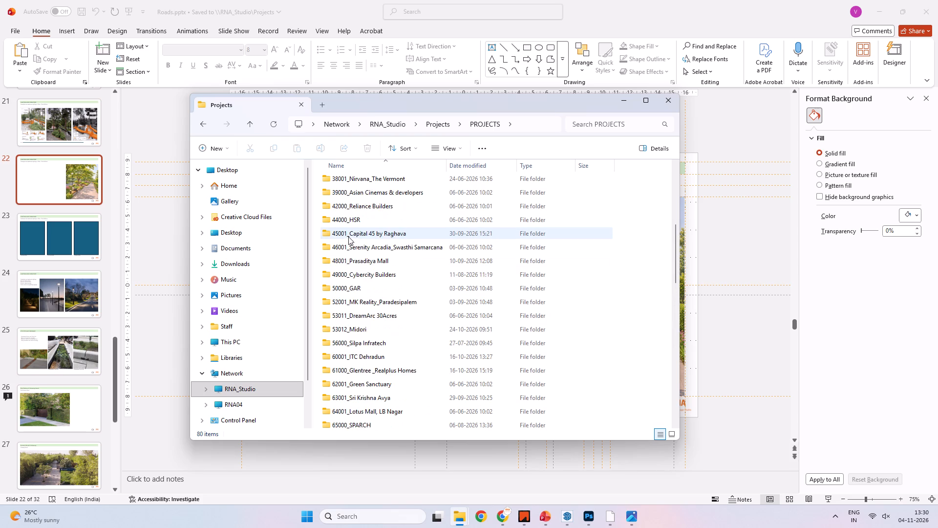
{"action": "scroll", "coordinate": [337, 241], "scroll_direction": "down", "scroll_amount": 2}
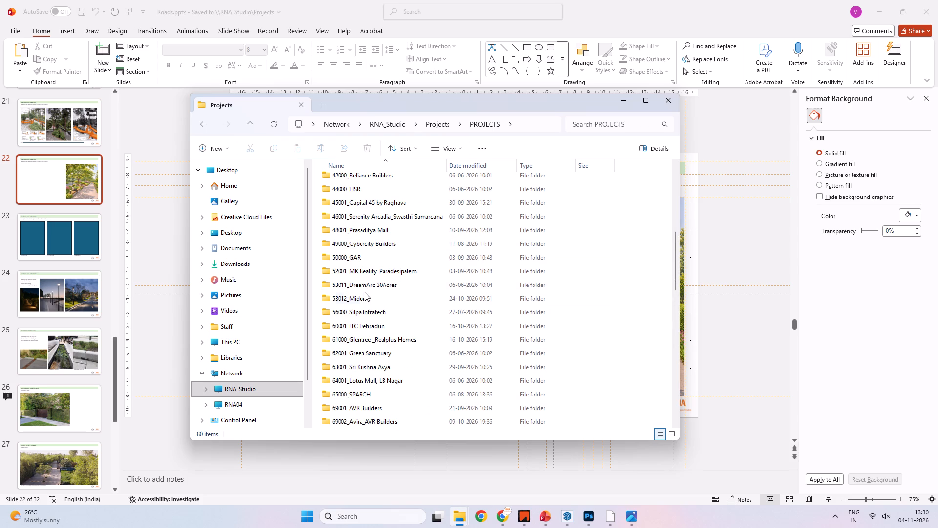
{"action": "double_click", "coordinate": [364, 296]}
{"action": "scroll", "coordinate": [356, 253], "scroll_direction": "down", "scroll_amount": 2}
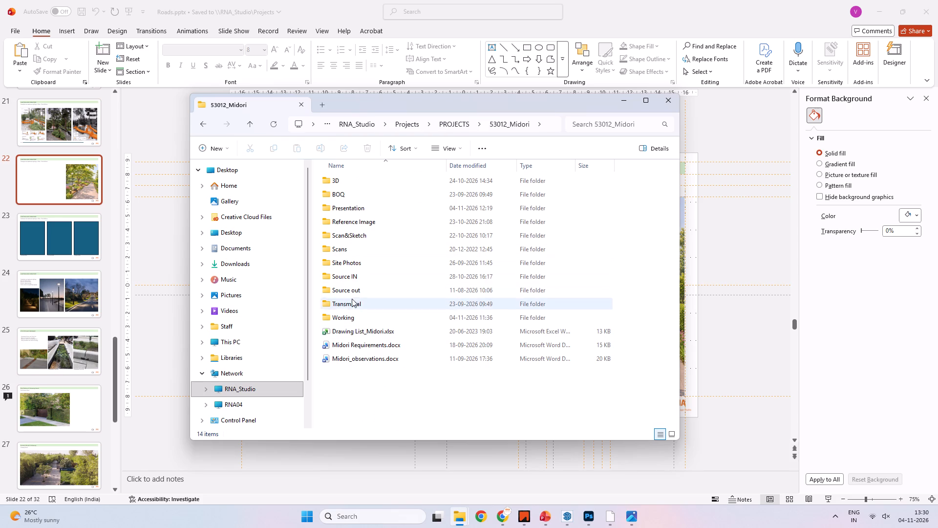
{"action": "double_click", "coordinate": [354, 206]}
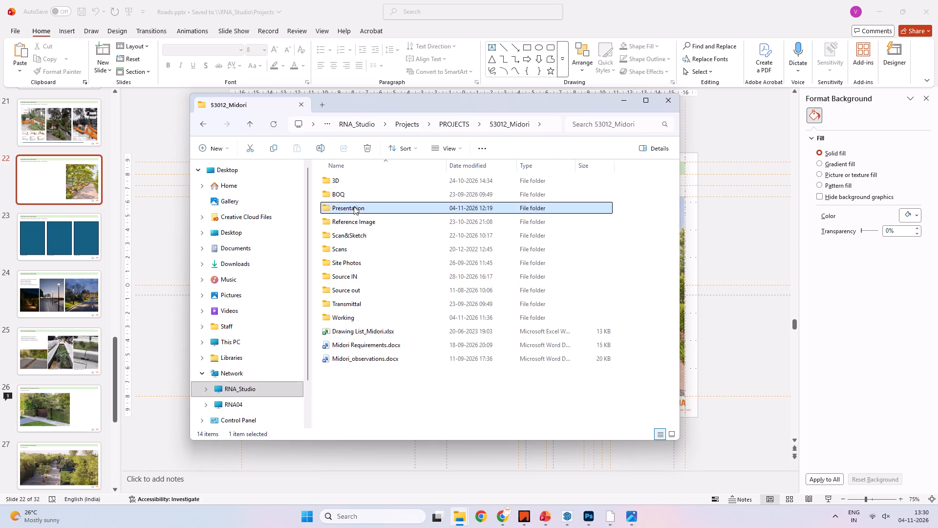
{"action": "double_click", "coordinate": [355, 210]}
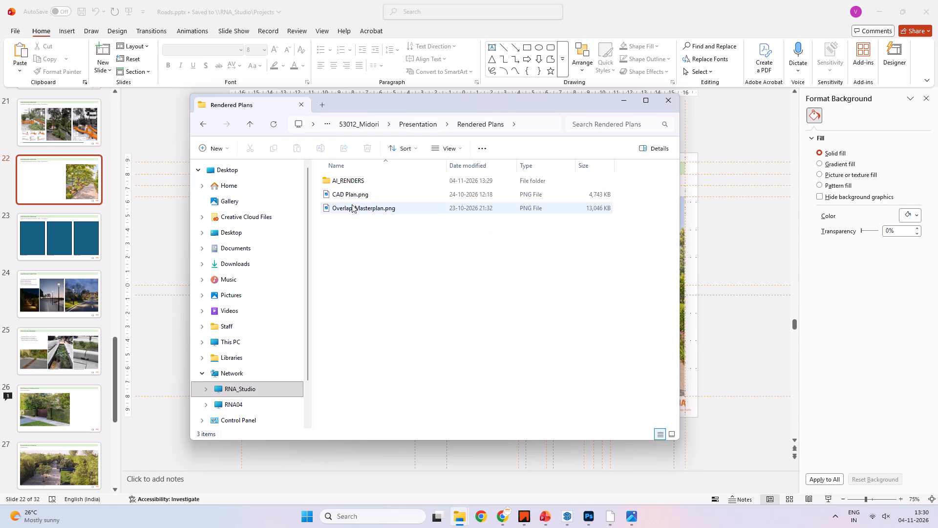
{"action": "double_click", "coordinate": [346, 181]}
{"action": "left_click", "coordinate": [429, 282]}
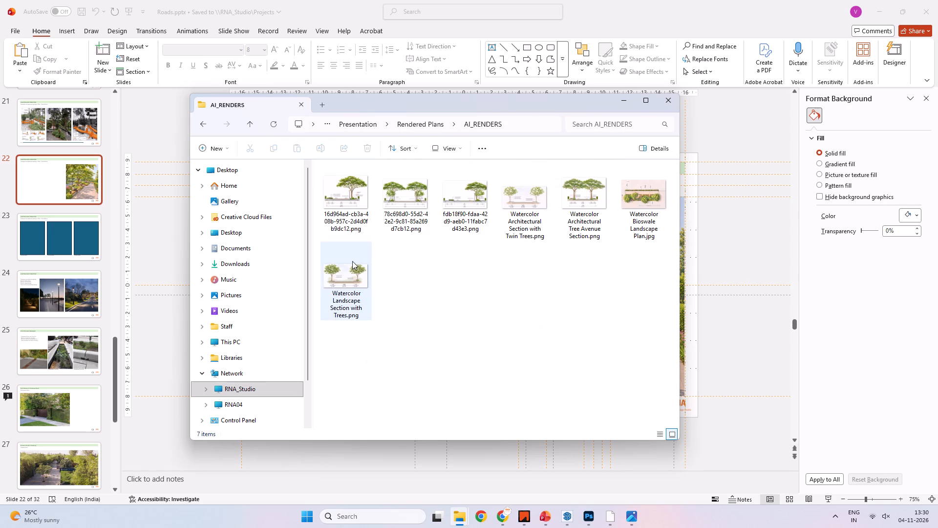
Insert Watercolor Bioswale Landscape Plan.jpg from AI_RENDERS onto slide 22 of the Roads presentation.
{"action": "left_click", "coordinate": [627, 191]}
{"action": "left_click_drag", "start_coordinate": [430, 96], "coordinate": [320, 103]}
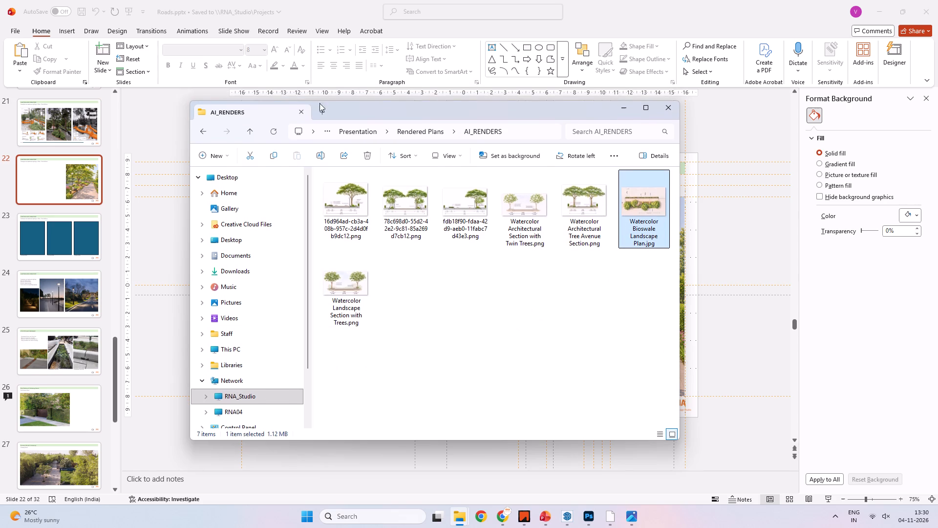
{"action": "left_click_drag", "start_coordinate": [367, 113], "coordinate": [85, 109]}
{"action": "left_click_drag", "start_coordinate": [365, 201], "coordinate": [456, 239]}
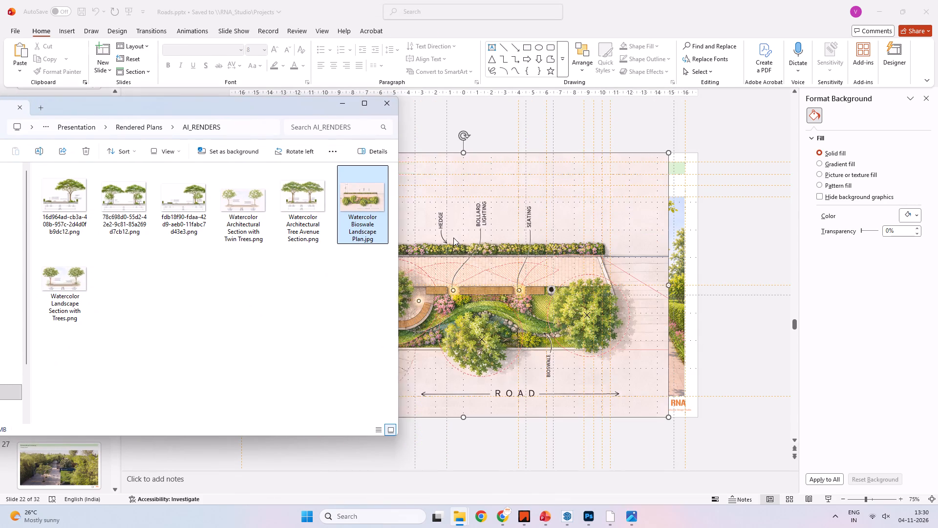
Align the plan picture to the slide's left and bottom guides and scale it to about 14.4 x 22.37 cm below the subtitle.
{"action": "left_click_drag", "start_coordinate": [450, 266], "coordinate": [435, 246]}
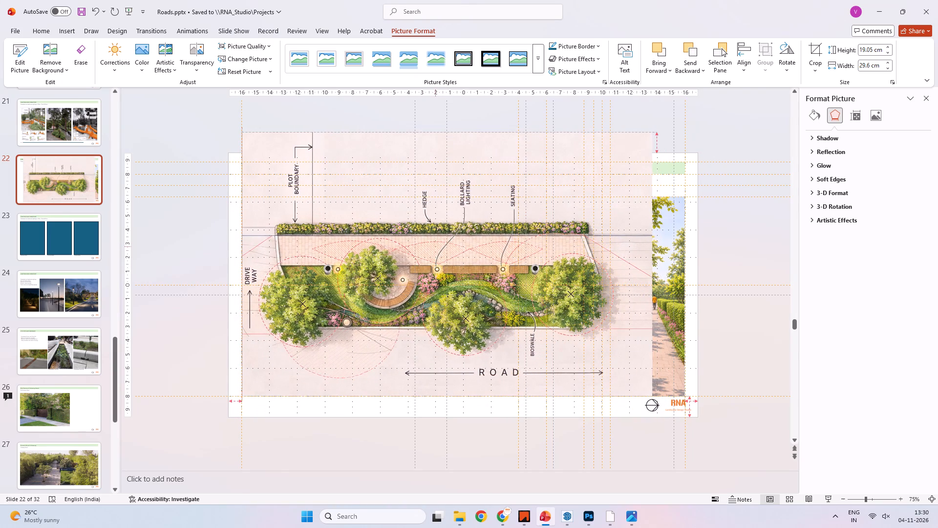
{"action": "left_click_drag", "start_coordinate": [435, 246], "coordinate": [434, 246]}
{"action": "left_click_drag", "start_coordinate": [652, 132], "coordinate": [512, 207], "text": "shift"}
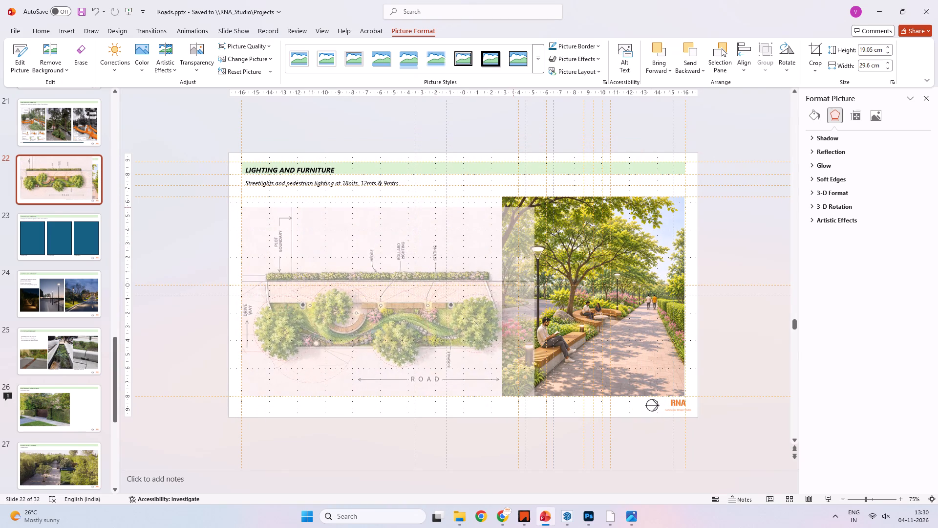
{"action": "left_click_drag", "start_coordinate": [512, 207], "coordinate": [516, 198], "text": "shift"}
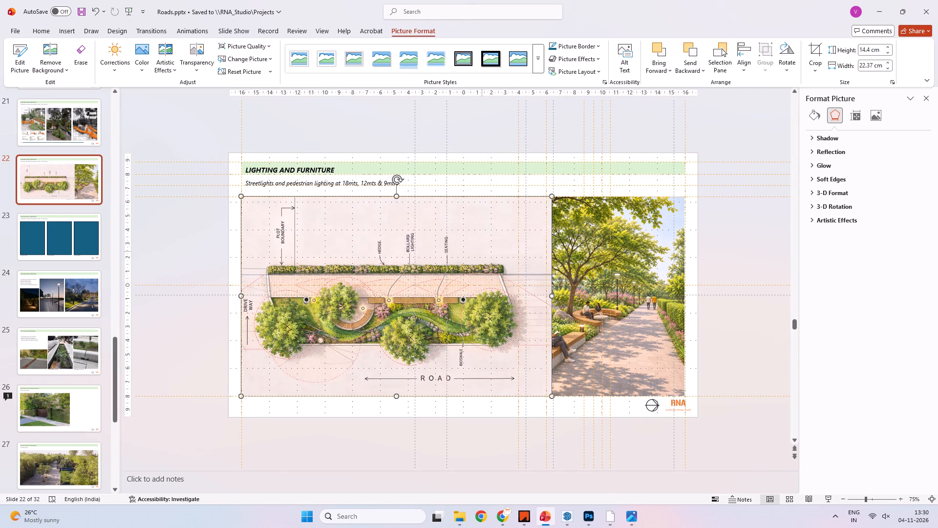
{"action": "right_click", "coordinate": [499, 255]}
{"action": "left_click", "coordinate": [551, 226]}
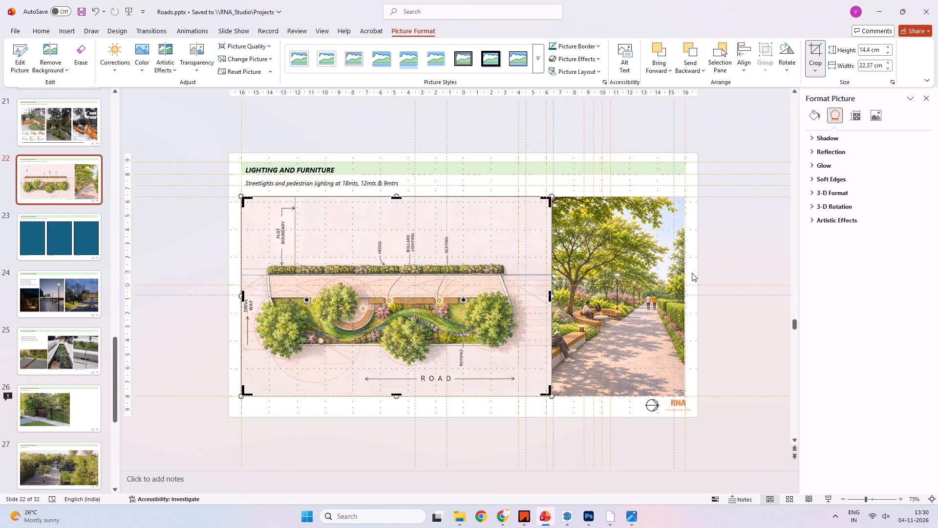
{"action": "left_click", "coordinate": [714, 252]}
Move the tree-lined walkway photo toward the slide's right edge, crop its right side to the right margin guide, and shift the image left within the crop.
{"action": "left_click_drag", "start_coordinate": [596, 278], "coordinate": [606, 277], "text": "shift"}
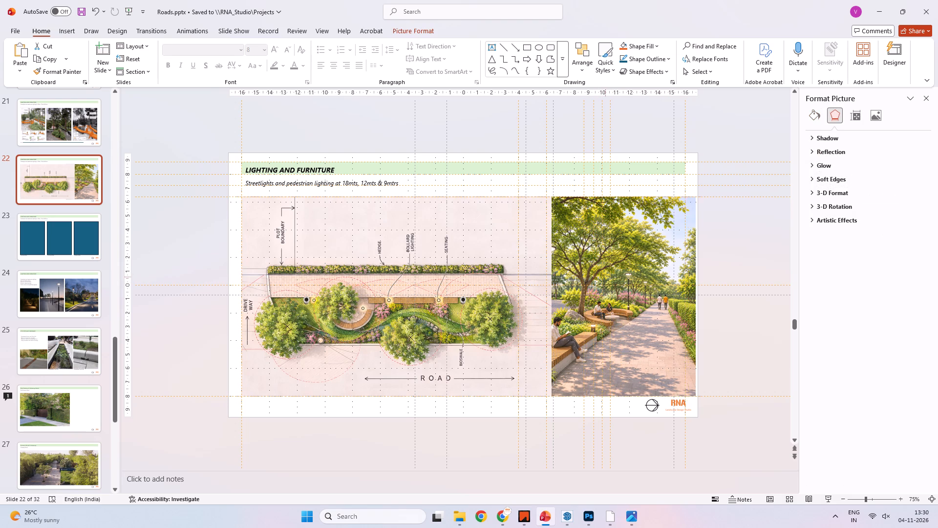
{"action": "left_click_drag", "start_coordinate": [606, 277], "coordinate": [635, 274], "text": "shift"}
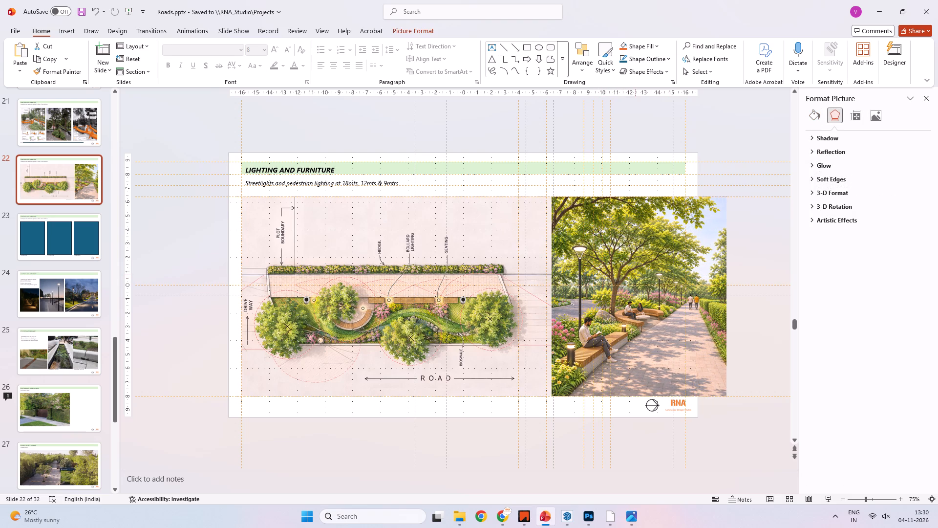
{"action": "left_click_drag", "start_coordinate": [635, 274], "coordinate": [630, 276], "text": "shift"}
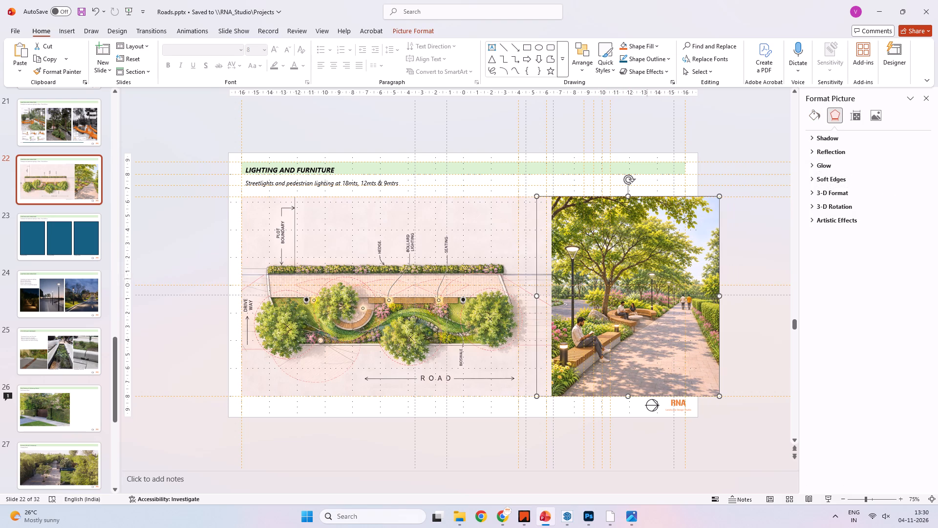
{"action": "right_click", "coordinate": [722, 268]}
{"action": "left_click", "coordinate": [768, 287]}
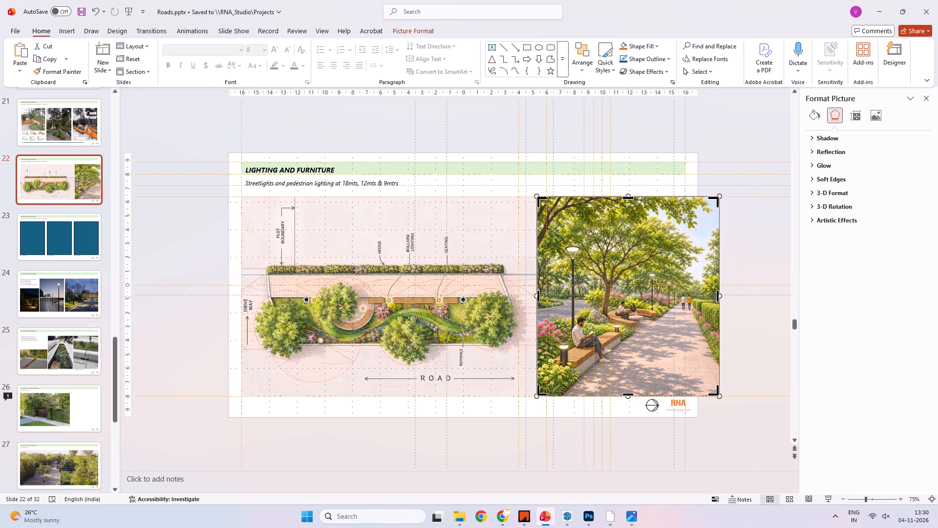
{"action": "left_click_drag", "start_coordinate": [717, 297], "coordinate": [672, 295]}
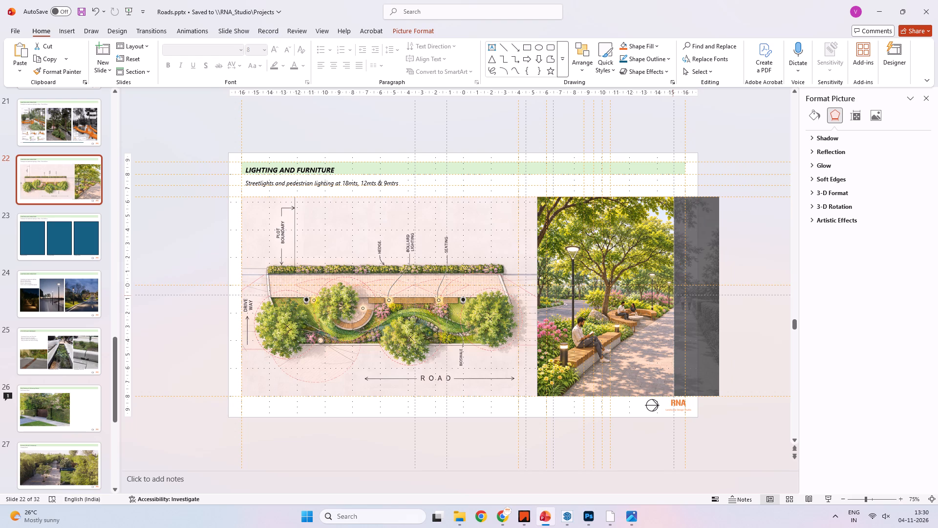
{"action": "left_click_drag", "start_coordinate": [672, 295], "coordinate": [683, 294]}
{"action": "left_click_drag", "start_coordinate": [658, 302], "coordinate": [635, 302], "text": "shift"}
{"action": "left_click", "coordinate": [737, 248]}
Crop the bioswale plan's right side back to just short of the walkway photo, leaving a narrow gap, and save the presentation.
{"action": "left_click", "coordinate": [393, 276]}
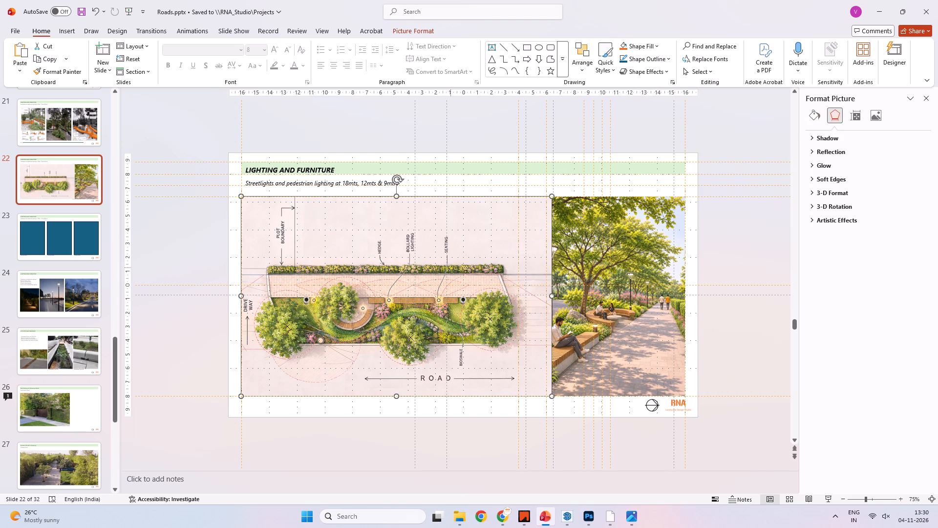
{"action": "left_click", "coordinate": [497, 222]}
{"action": "right_click", "coordinate": [493, 261]}
{"action": "left_click", "coordinate": [542, 238]}
{"action": "left_click_drag", "start_coordinate": [549, 298], "coordinate": [528, 298]}
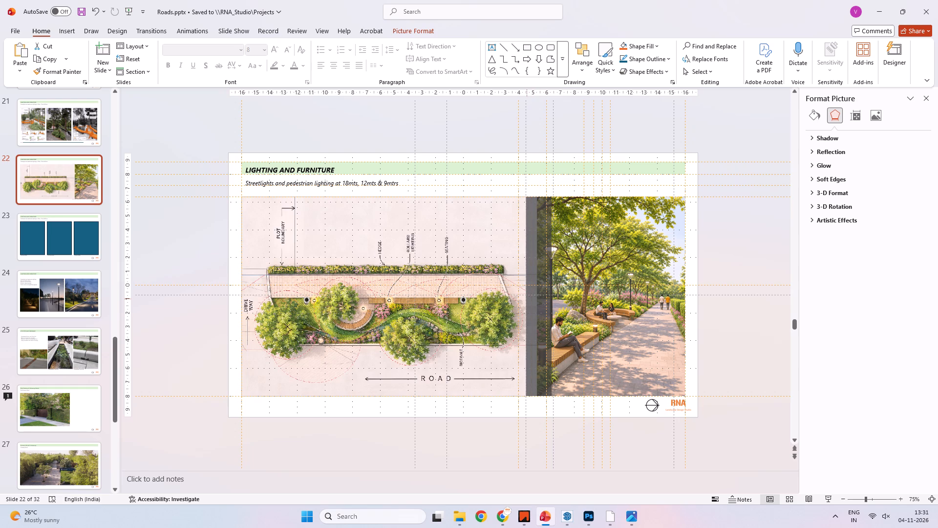
{"action": "left_click_drag", "start_coordinate": [528, 298], "coordinate": [533, 298]}
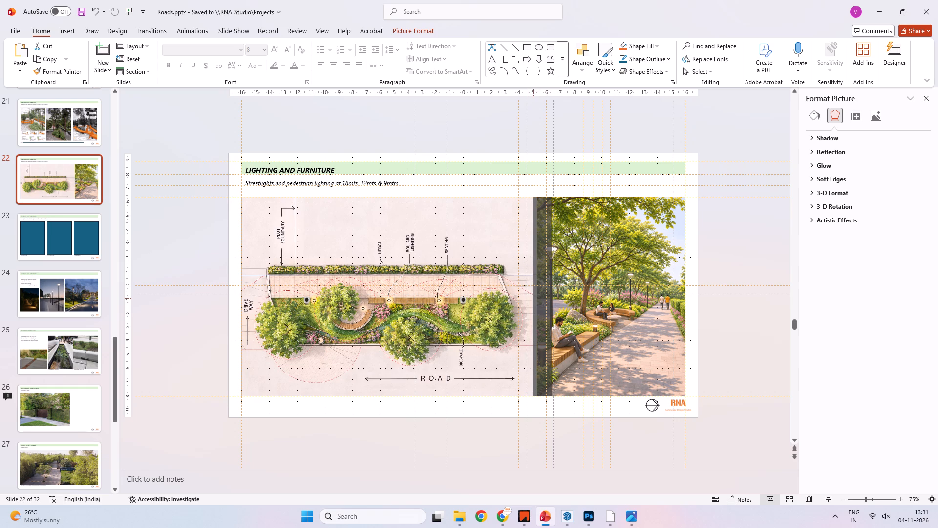
{"action": "left_click_drag", "start_coordinate": [533, 298], "coordinate": [533, 298]}
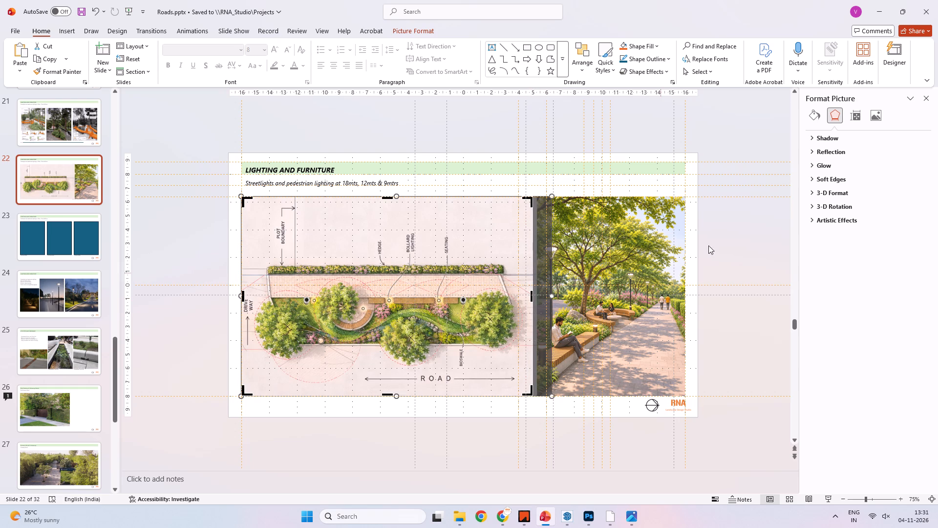
{"action": "left_click", "coordinate": [712, 240]}
{"action": "key", "text": "ctrl+s"}
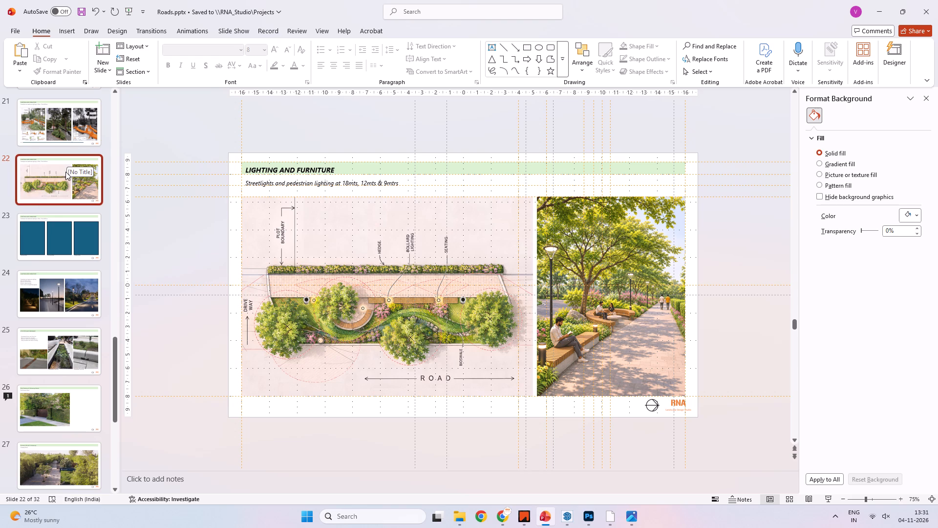
Delete slide 23, the Lighting and Furniture slide with three blank blue placeholder rectangles.
{"action": "scroll", "coordinate": [64, 165], "scroll_direction": "up", "scroll_amount": 2}
{"action": "left_click", "coordinate": [51, 175]}
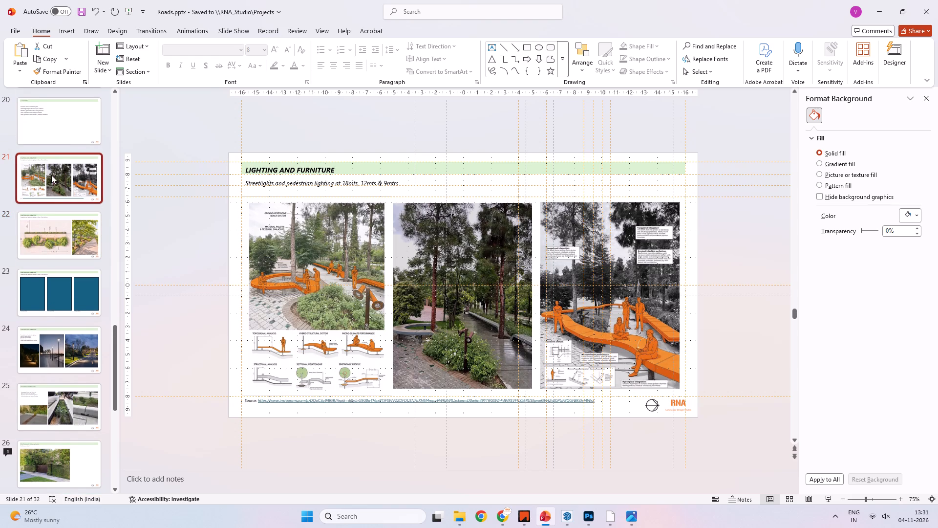
{"action": "left_click", "coordinate": [52, 294]}
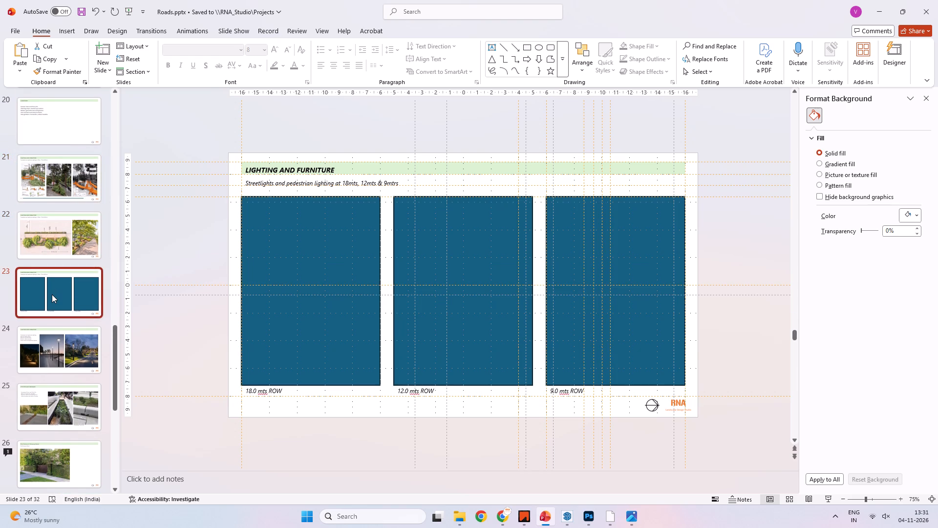
{"action": "key", "text": "Delete"}
Shorten slide 22's subtitle to "Streetlights and pedestrian lighting at 18mts".
{"action": "scroll", "coordinate": [36, 303], "scroll_direction": "down", "scroll_amount": 4}
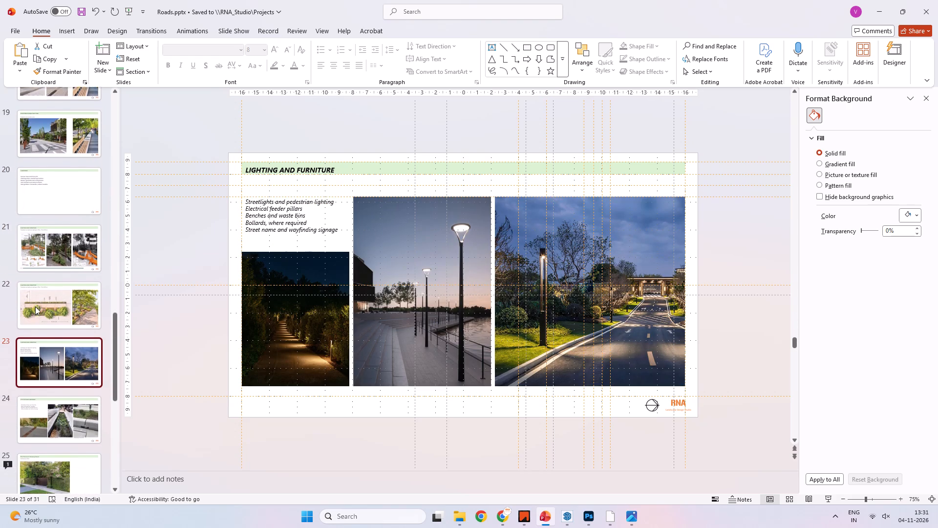
{"action": "left_click", "coordinate": [41, 335]}
{"action": "left_click", "coordinate": [51, 304]}
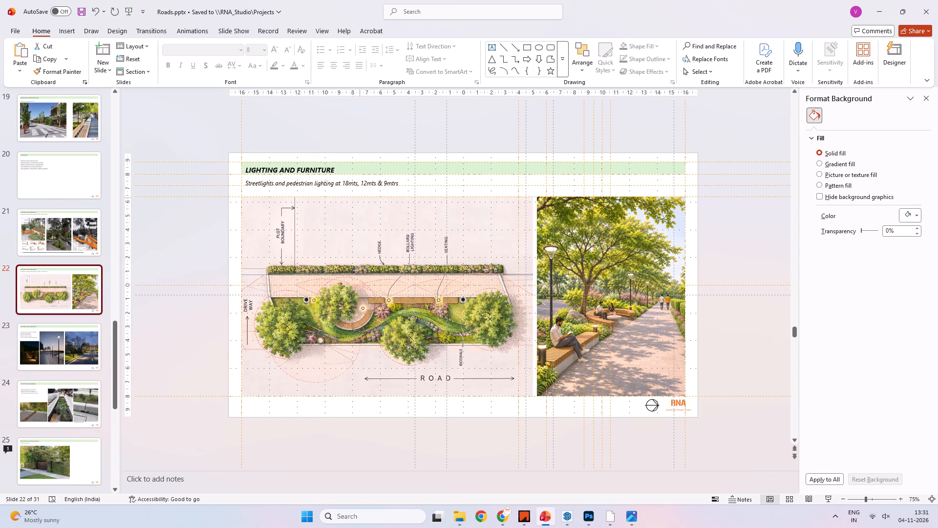
{"action": "left_click", "coordinate": [362, 183]}
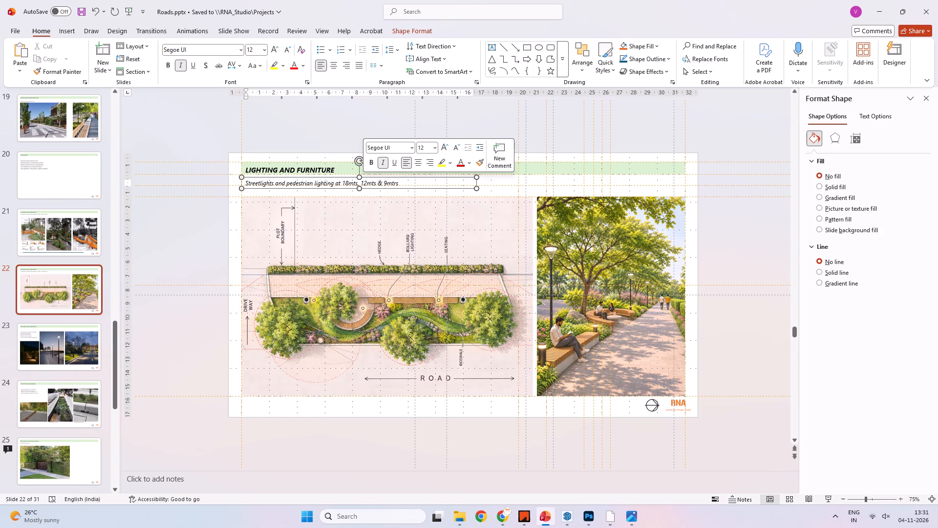
{"action": "left_click", "coordinate": [398, 184]}
{"action": "key", "text": "BackSpace"}
{"action": "key", "text": "BackSpace"}
{"action": "key", "text": "BackSpace"}
{"action": "key", "text": "BackSpace"}
{"action": "key", "text": "BackSpace"}
{"action": "key", "text": "BackSpace"}
{"action": "key", "text": "BackSpace"}
{"action": "key", "text": "BackSpace"}
{"action": "key", "text": "BackSpace"}
{"action": "key", "text": "BackSpace"}
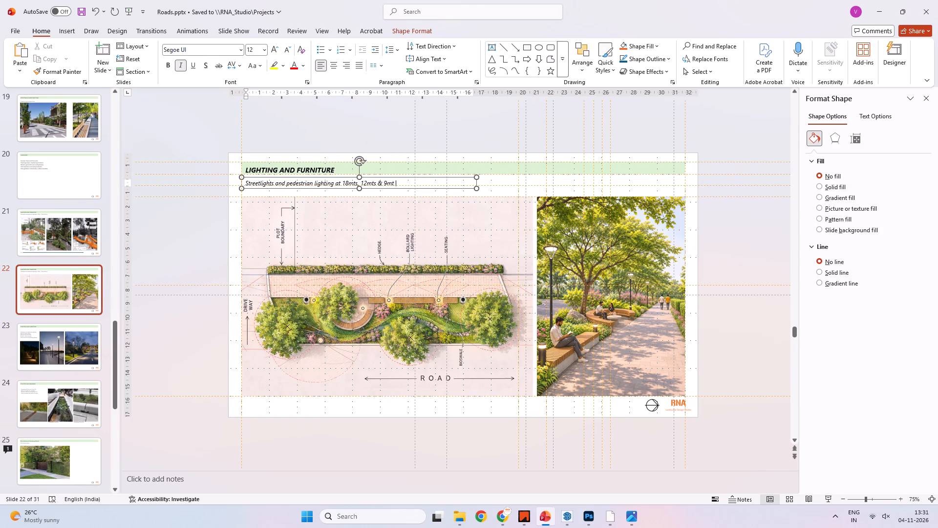
{"action": "key", "text": "BackSpace"}
{"action": "key", "text": "BackSpace"}
{"action": "key", "text": "BackSpace"}
{"action": "key", "text": "BackSpace"}
{"action": "key", "text": "BackSpace"}
{"action": "left_click", "coordinate": [176, 247]}
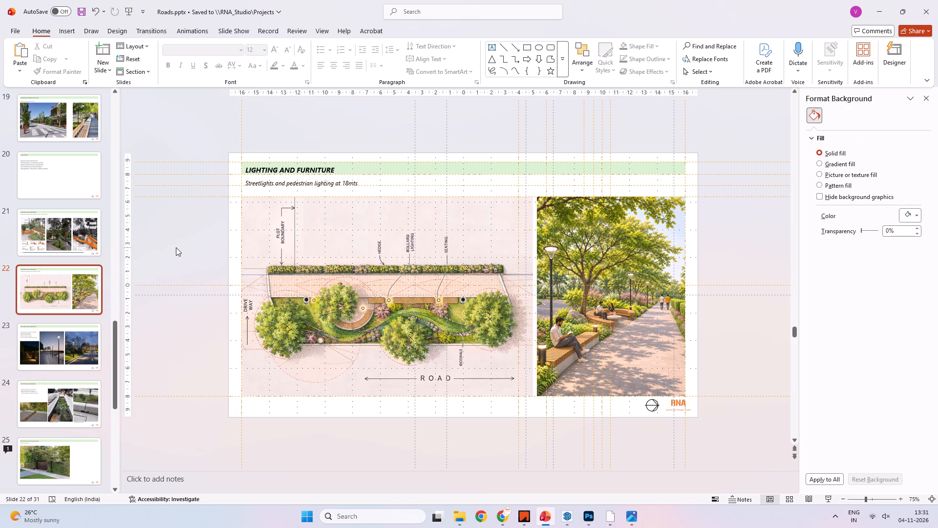
Check slide 21 and save the Roads presentation.
{"action": "left_click", "coordinate": [44, 229]}
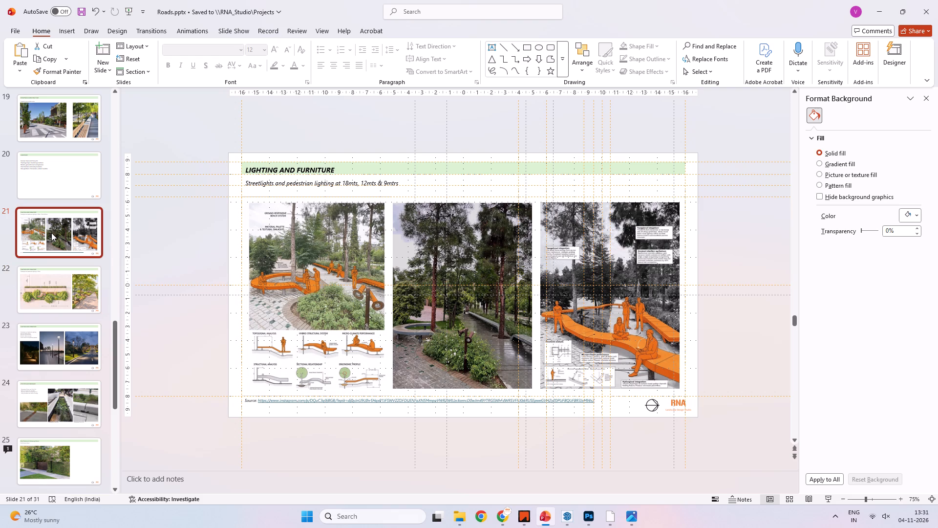
{"action": "key", "text": "alt+Tab"}
{"action": "key", "text": "alt+Tab"}
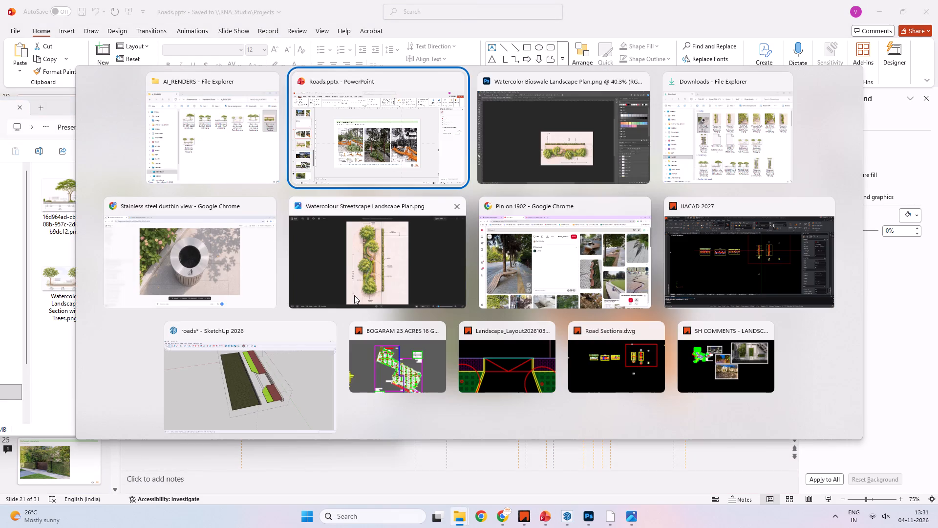
{"action": "left_click", "coordinate": [374, 152], "text": "alt"}
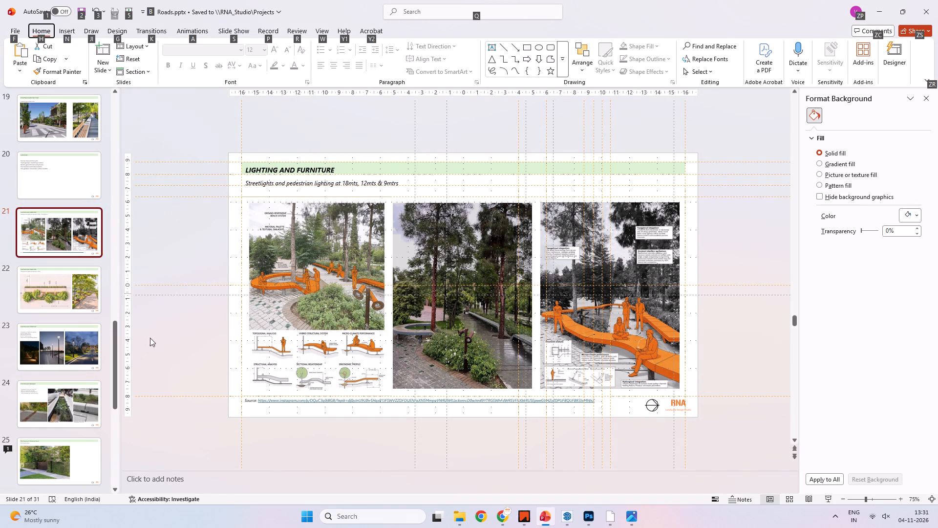
{"action": "left_click", "coordinate": [158, 341]}
{"action": "key", "text": "ctrl+s"}
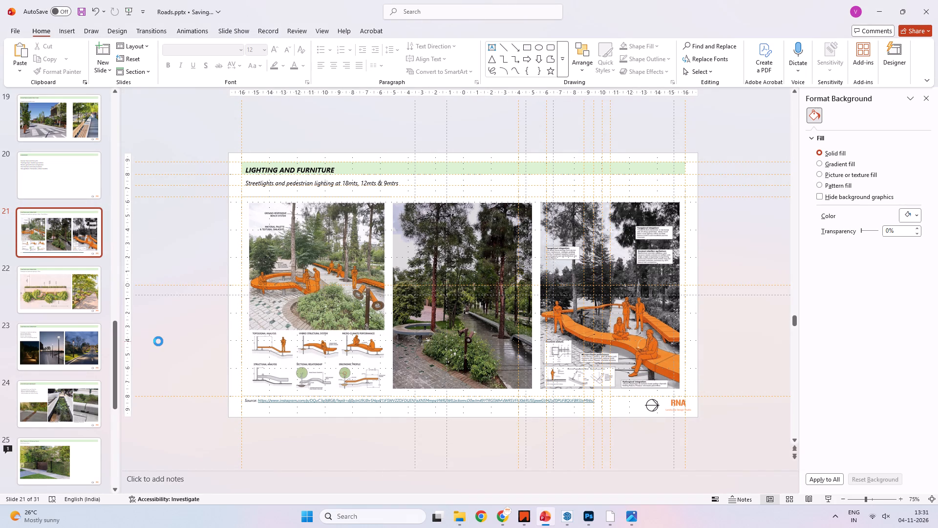